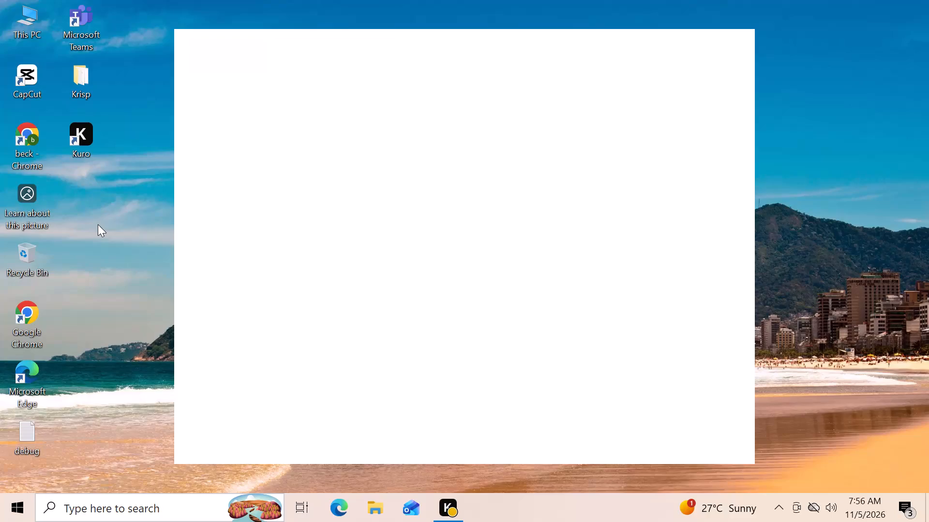
Launch CapCut from its desktop shortcut.
{"action": "left_click", "coordinate": [98, 224]}
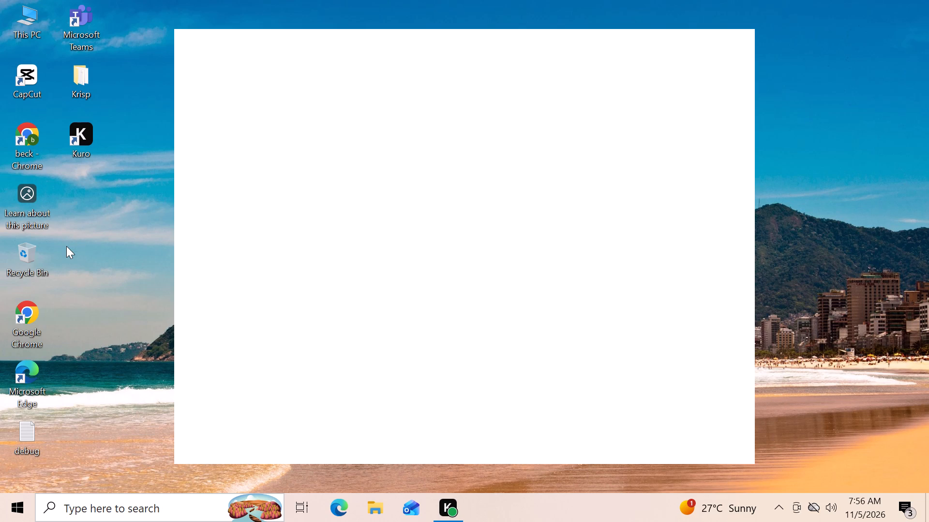
{"action": "double_click", "coordinate": [31, 85]}
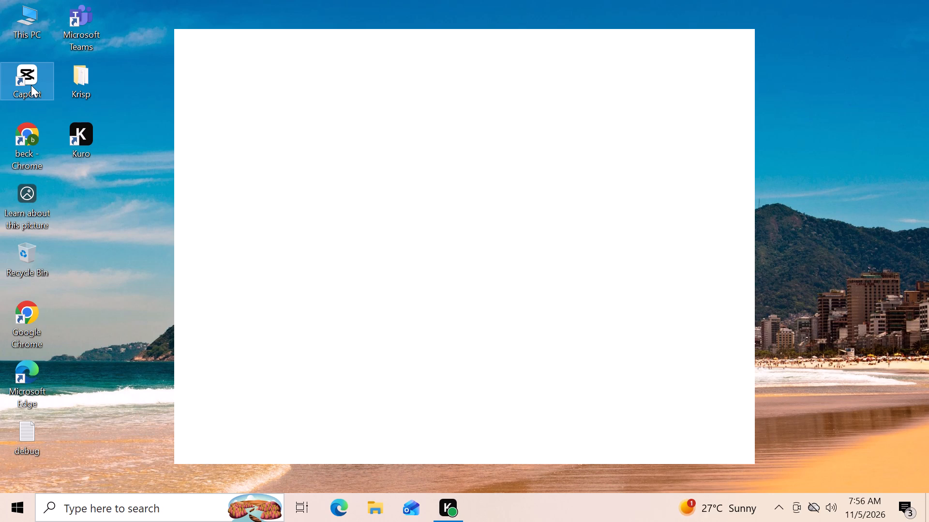
{"action": "double_click", "coordinate": [21, 68]}
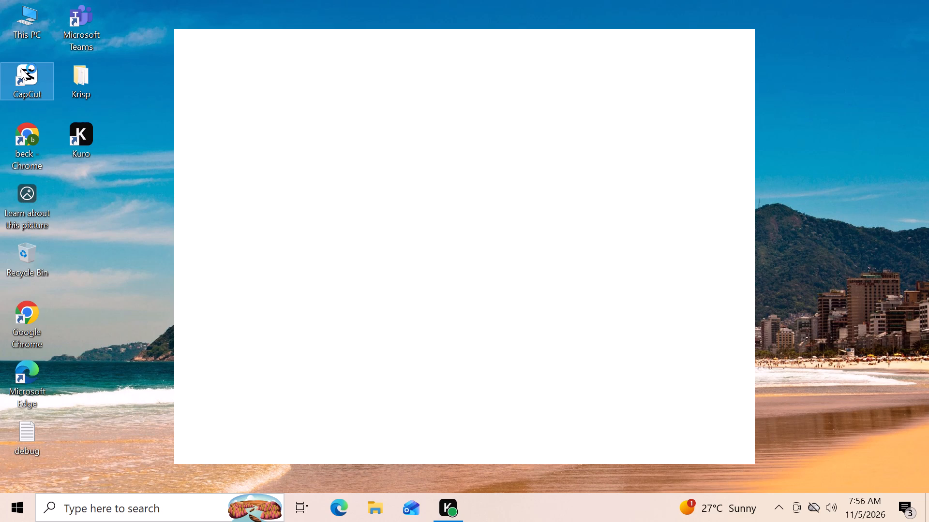
{"action": "right_click", "coordinate": [21, 68]}
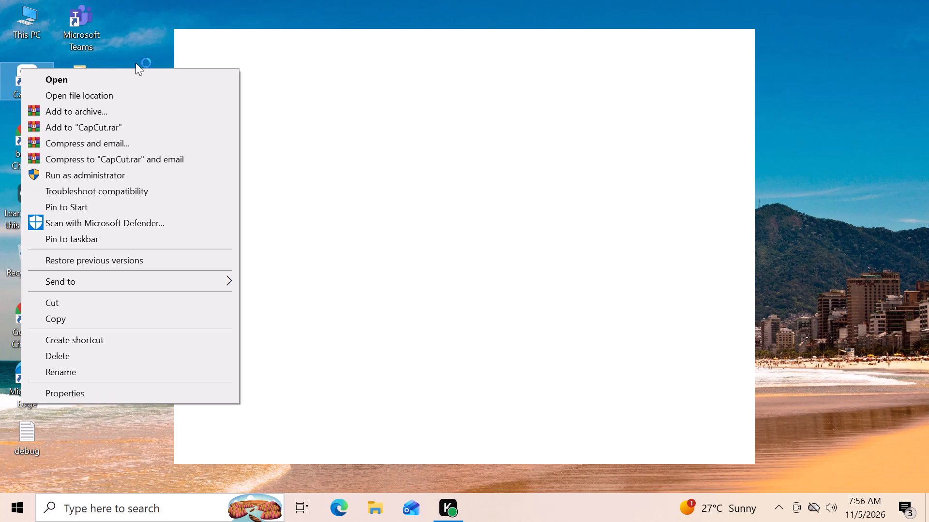
{"action": "left_click", "coordinate": [138, 49]}
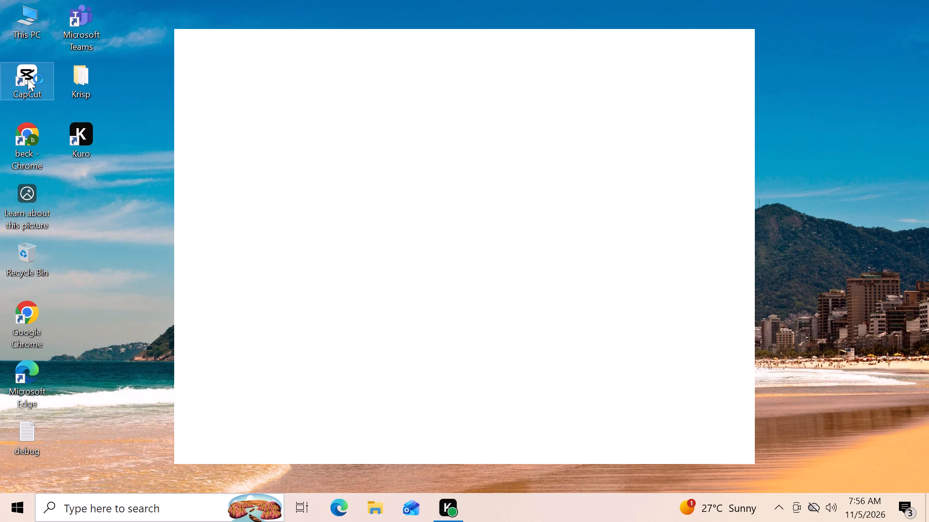
{"action": "double_click", "coordinate": [28, 79]}
{"action": "double_click", "coordinate": [31, 96]}
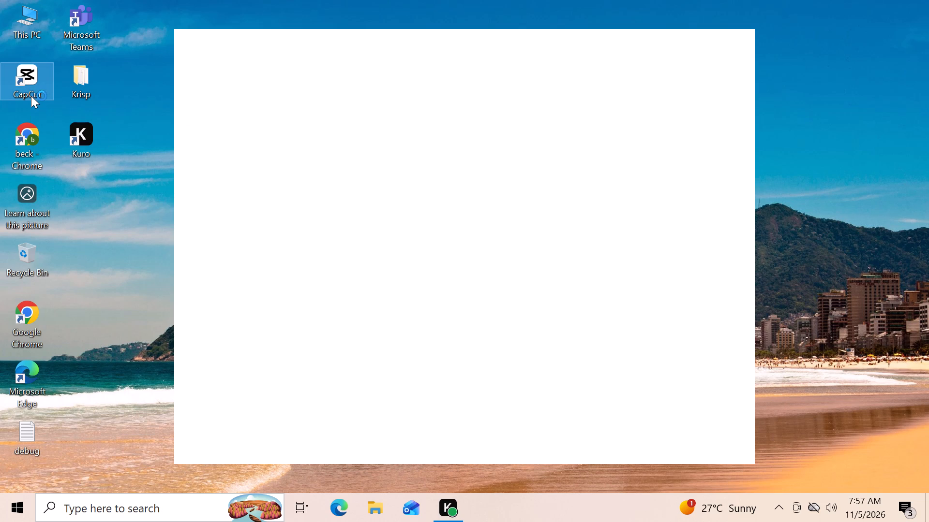
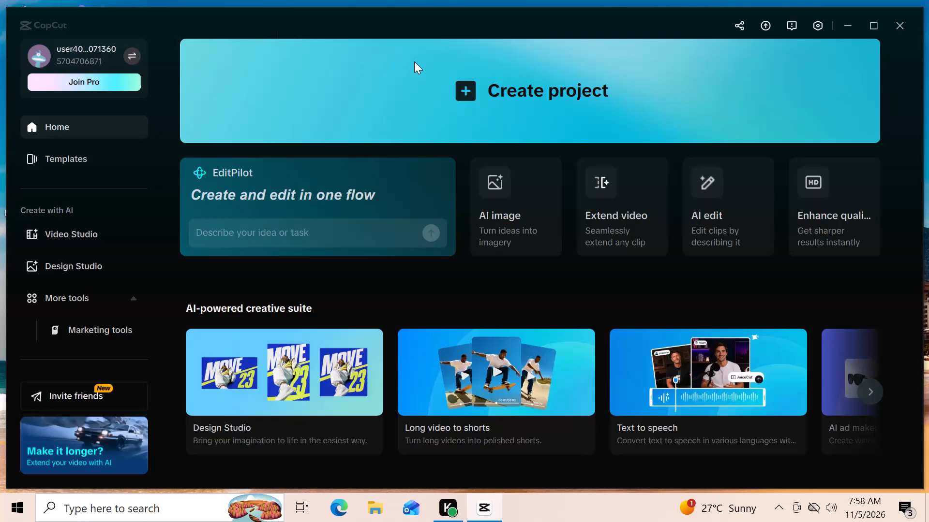
Create a new video project from the home screen.
{"action": "left_click", "coordinate": [501, 81]}
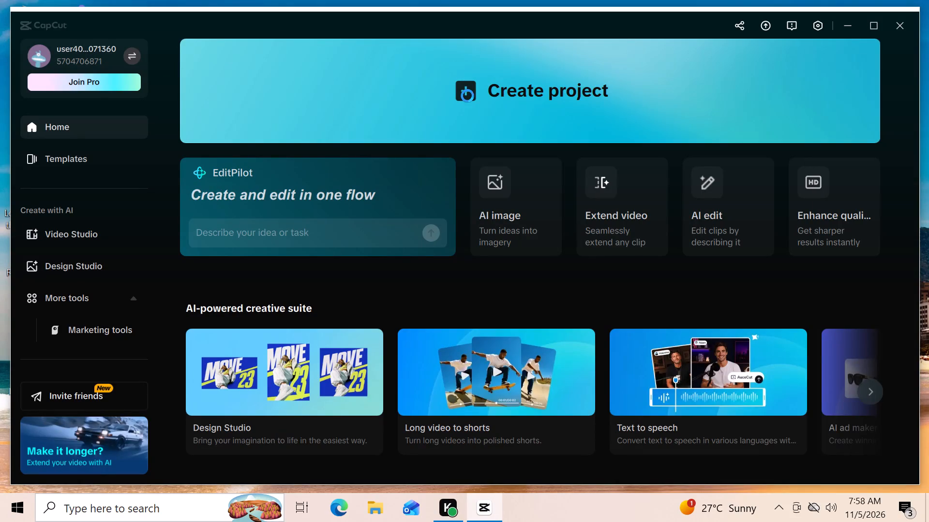
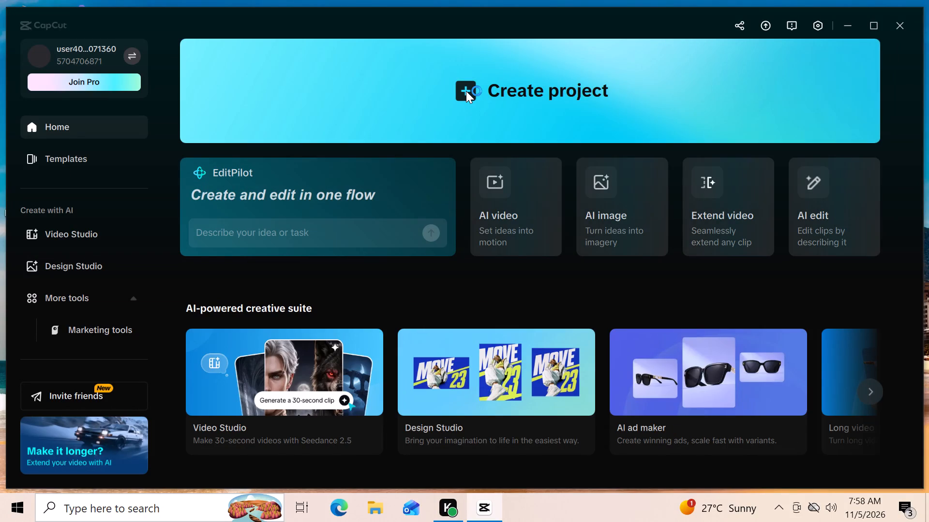
Retry creating a new video project from the home screen.
{"action": "left_click", "coordinate": [466, 91]}
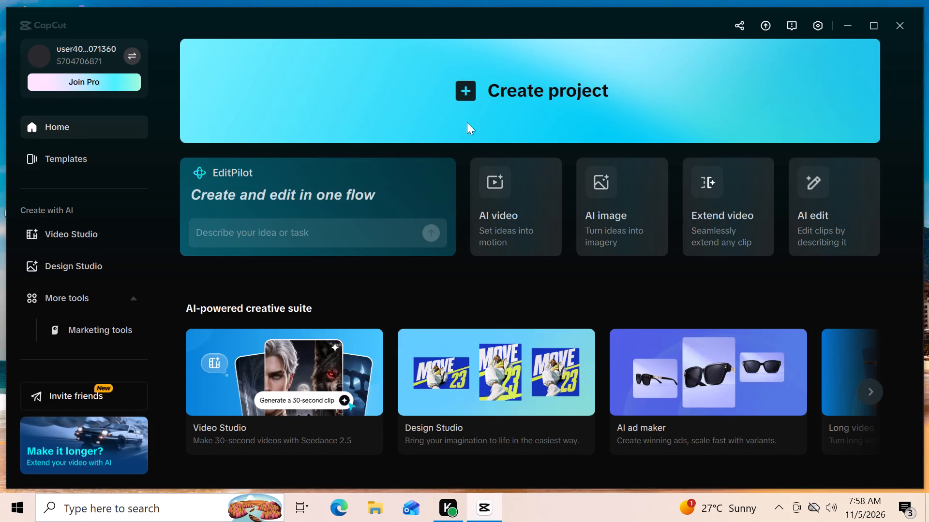
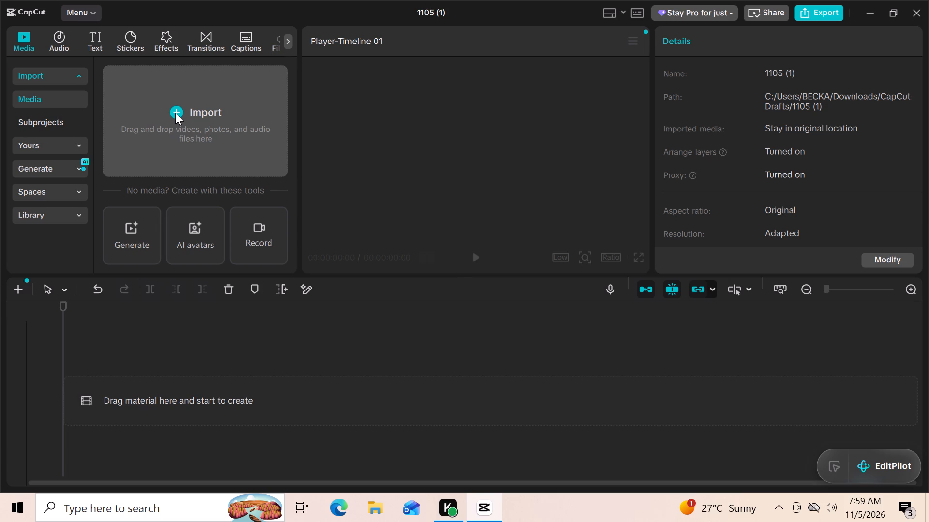
Import Generated Audio November 05, 2026 - 5_05AM from the device's Downloads folder and add it to the timeline.
{"action": "left_click", "coordinate": [174, 109]}
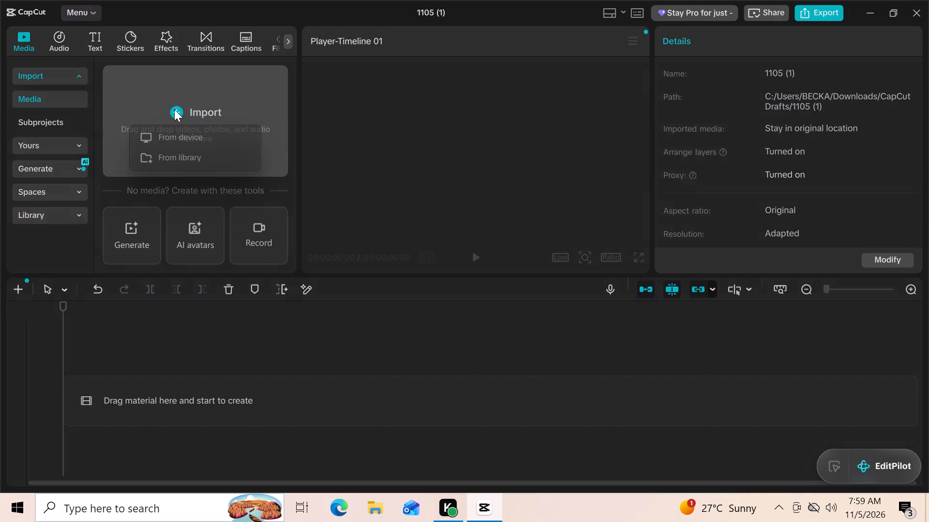
{"action": "left_click", "coordinate": [182, 134]}
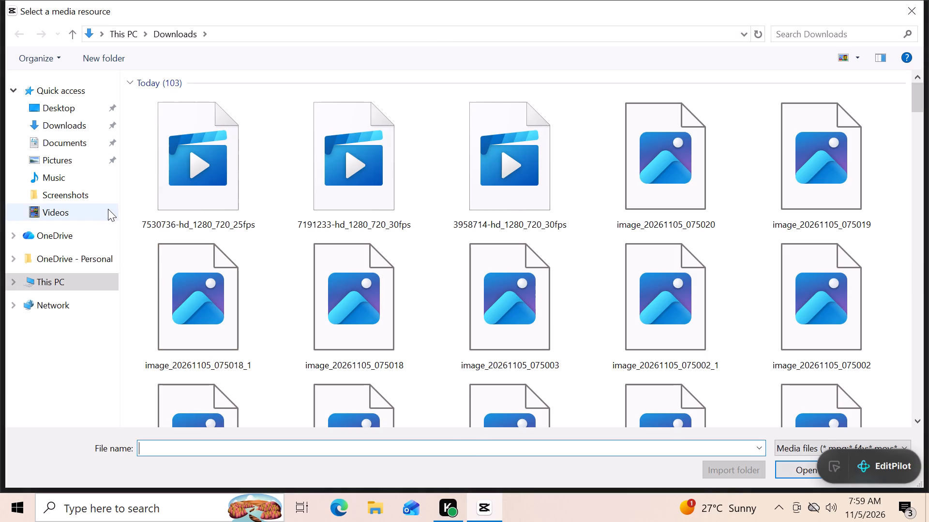
{"action": "left_click", "coordinate": [71, 121]}
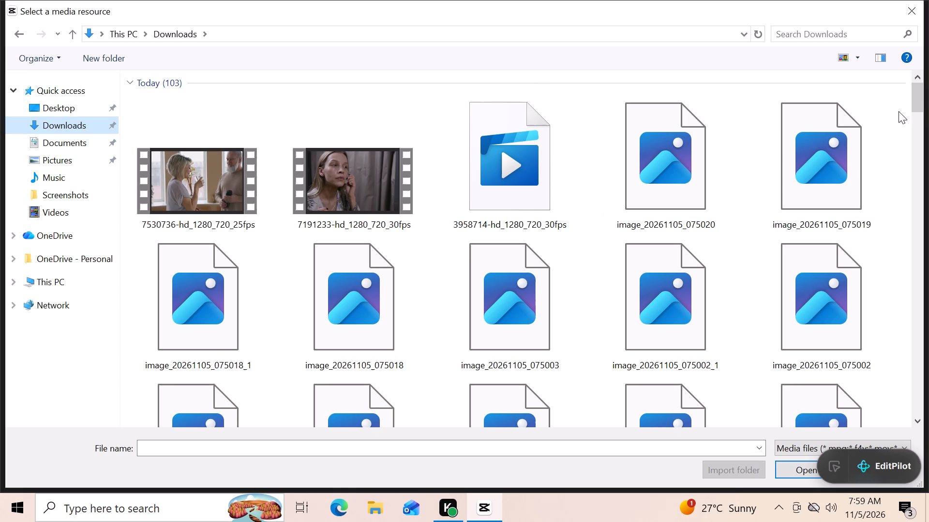
{"action": "left_click_drag", "start_coordinate": [919, 97], "coordinate": [919, 99]}
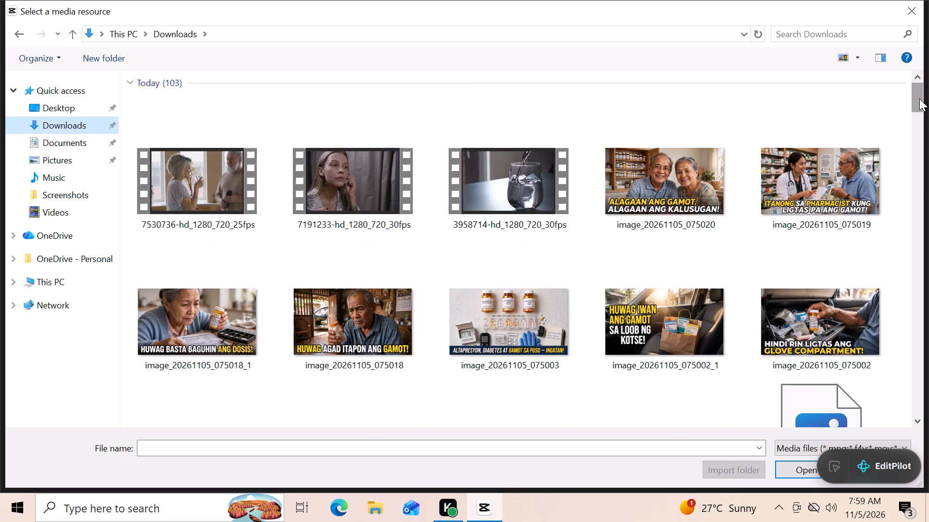
{"action": "left_click_drag", "start_coordinate": [919, 99], "coordinate": [911, 199]}
{"action": "left_click_drag", "start_coordinate": [911, 199], "coordinate": [906, 236]}
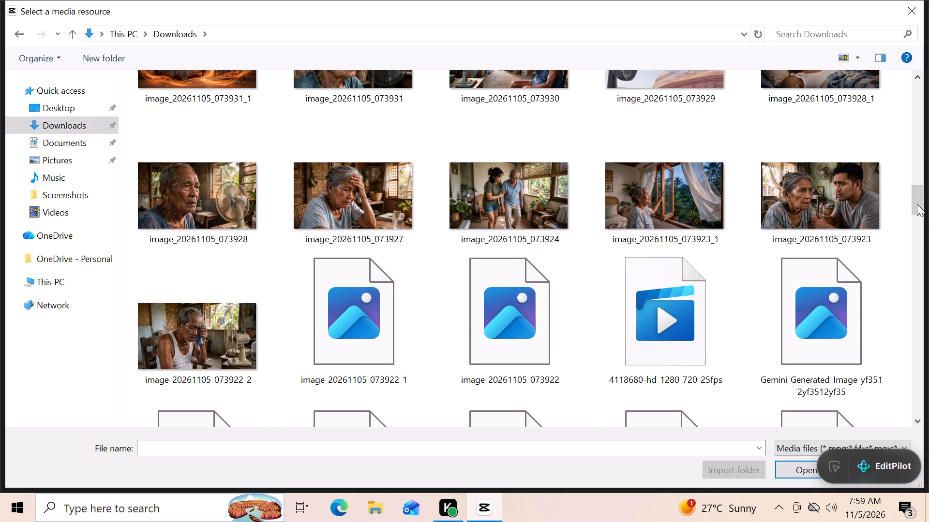
{"action": "left_click_drag", "start_coordinate": [920, 194], "coordinate": [918, 249]}
{"action": "left_click_drag", "start_coordinate": [918, 249], "coordinate": [918, 260]}
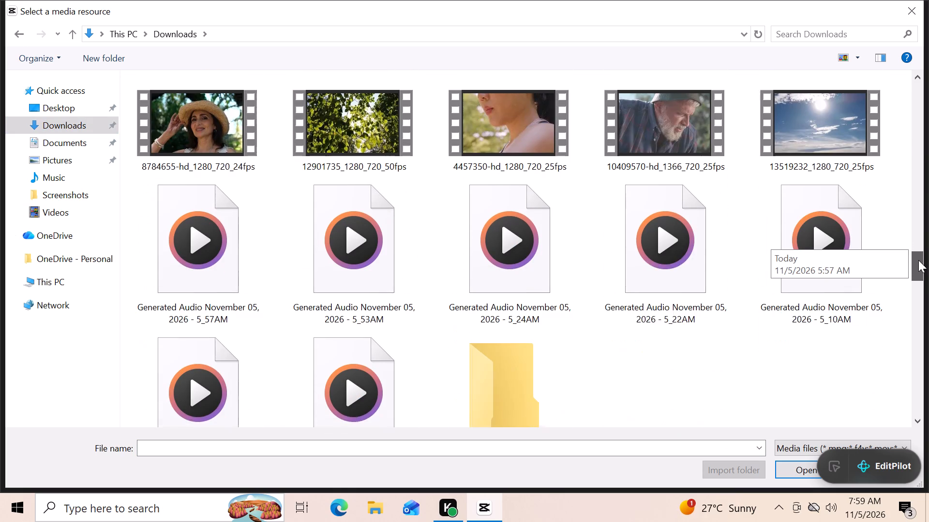
{"action": "left_click_drag", "start_coordinate": [918, 260], "coordinate": [918, 269]}
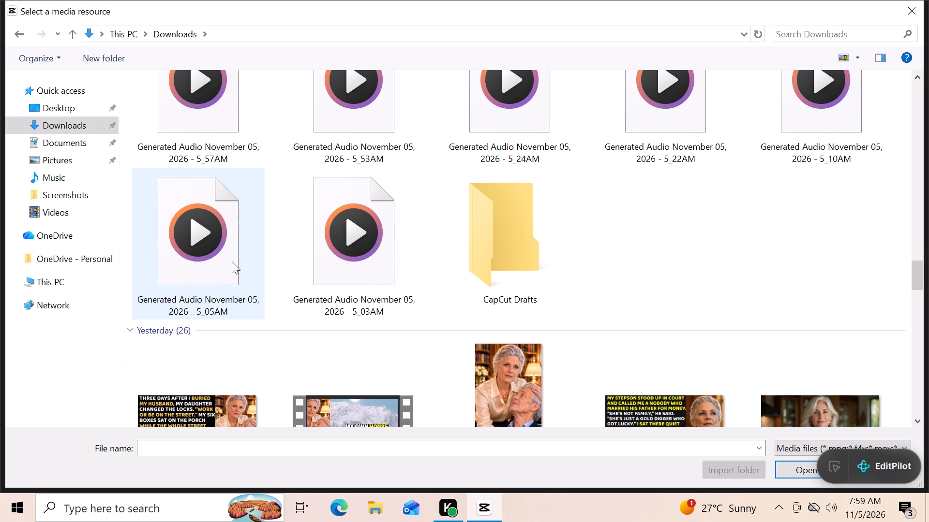
{"action": "double_click", "coordinate": [211, 246]}
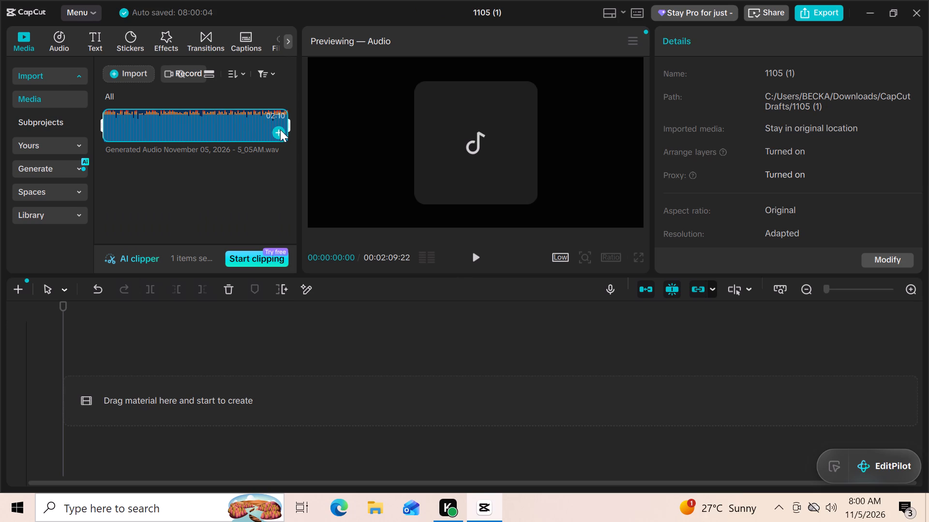
{"action": "left_click", "coordinate": [280, 130]}
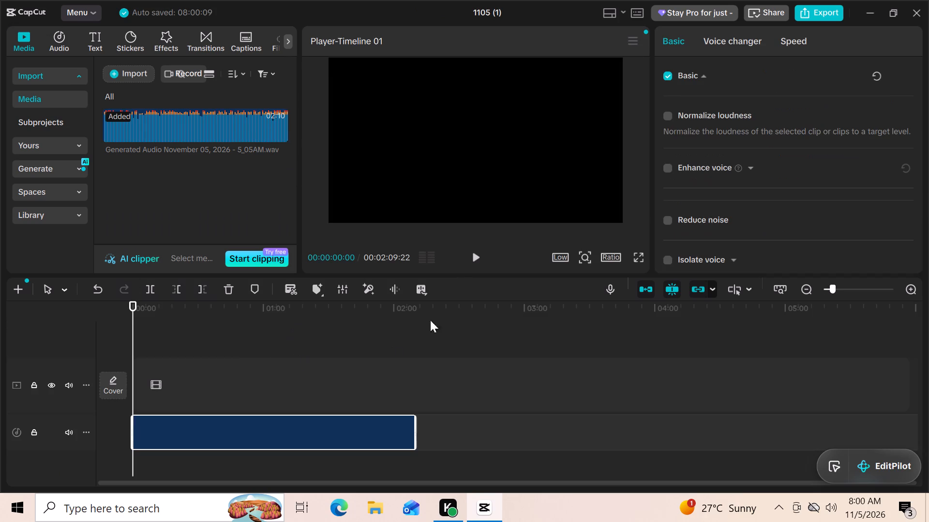
Play the audio clip, return the playhead to the start of the timeline and play it again.
{"action": "left_click", "coordinate": [472, 259]}
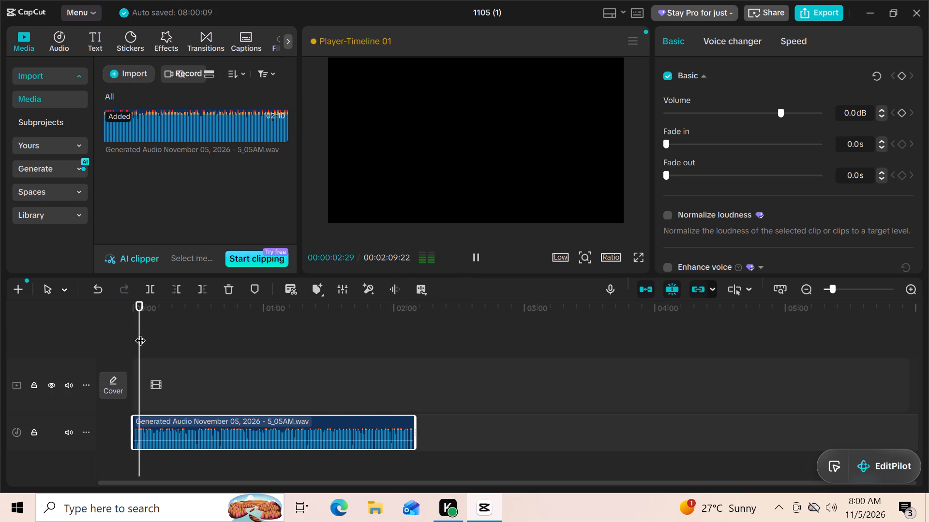
{"action": "left_click_drag", "start_coordinate": [140, 333], "coordinate": [122, 333]}
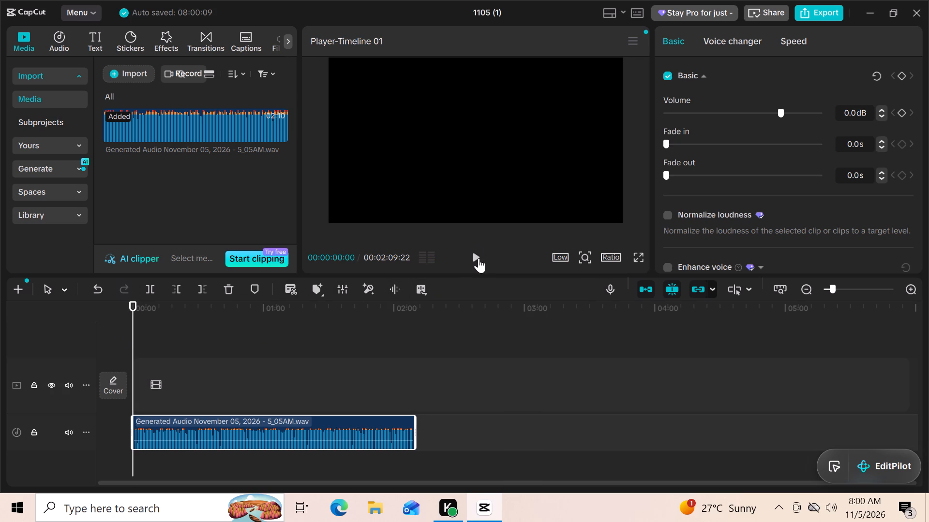
{"action": "left_click", "coordinate": [479, 258]}
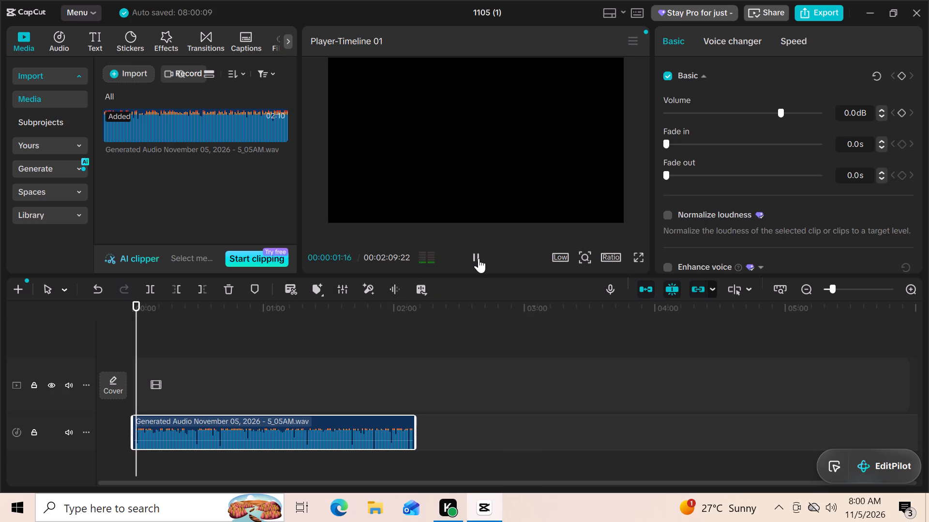
Import Generated Audio November 05, 2026 - 5_10AM from Downloads and add it to the timeline directly after the first audio clip.
{"action": "left_click", "coordinate": [417, 360]}
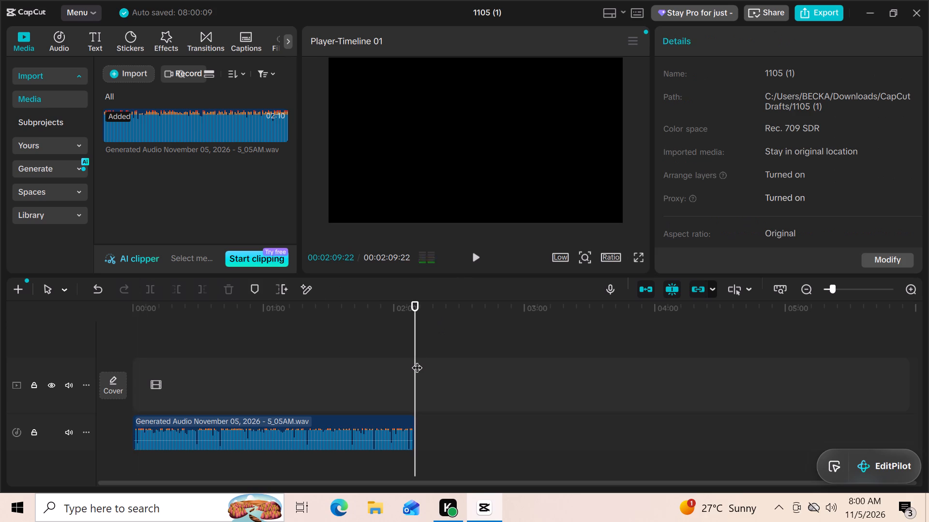
{"action": "left_click", "coordinate": [127, 72]}
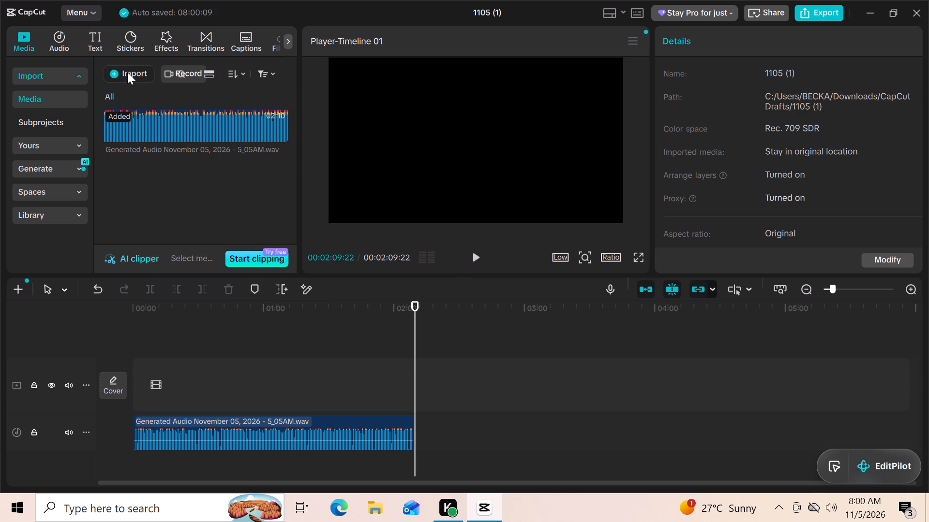
{"action": "left_click", "coordinate": [142, 95]}
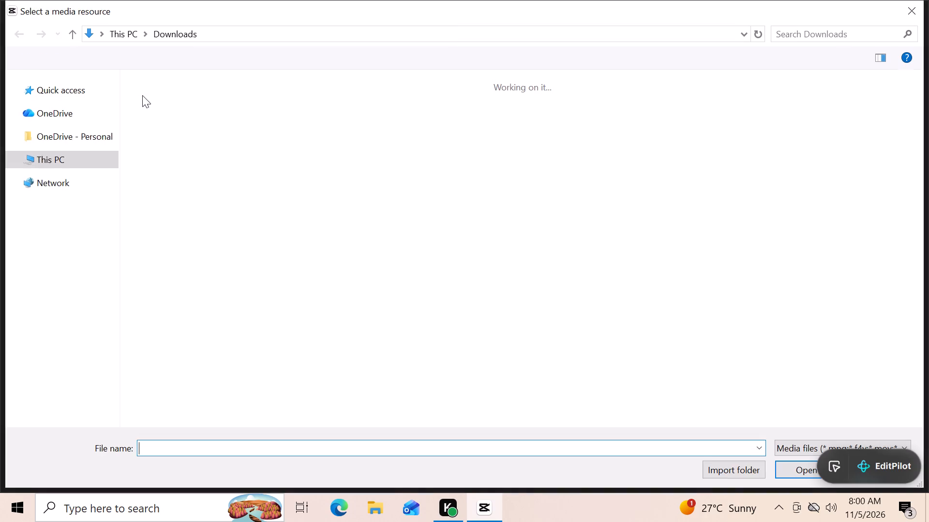
{"action": "left_click_drag", "start_coordinate": [922, 90], "coordinate": [914, 138]}
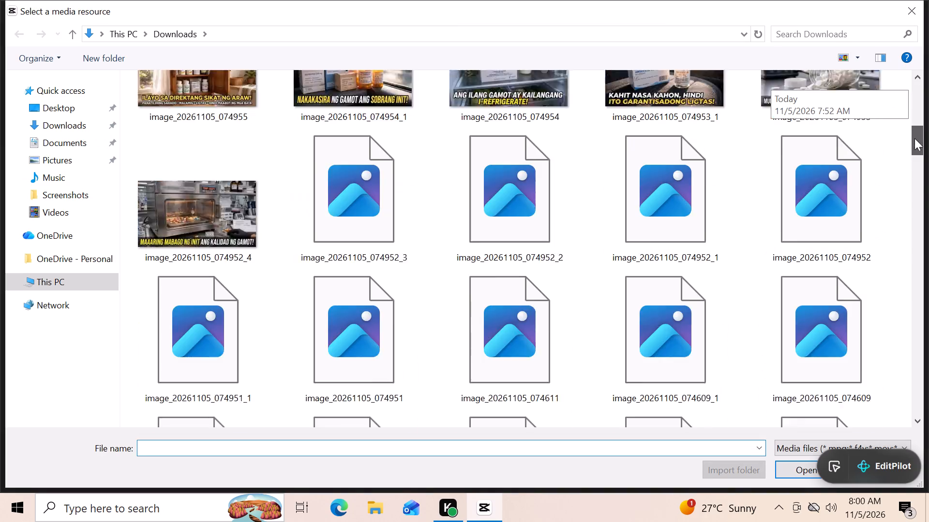
{"action": "left_click_drag", "start_coordinate": [914, 138], "coordinate": [910, 190]}
{"action": "left_click_drag", "start_coordinate": [910, 190], "coordinate": [910, 209]}
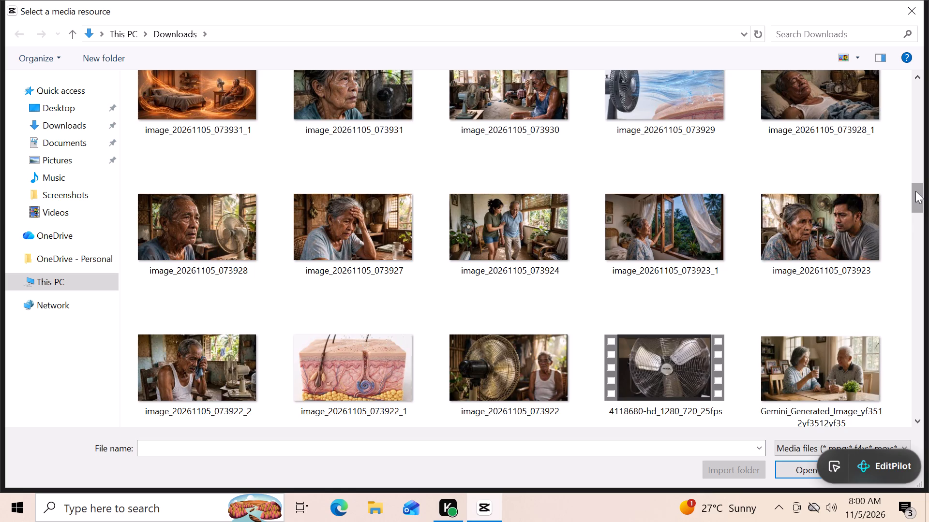
{"action": "left_click_drag", "start_coordinate": [915, 191], "coordinate": [914, 239]}
{"action": "left_click_drag", "start_coordinate": [914, 239], "coordinate": [913, 263]}
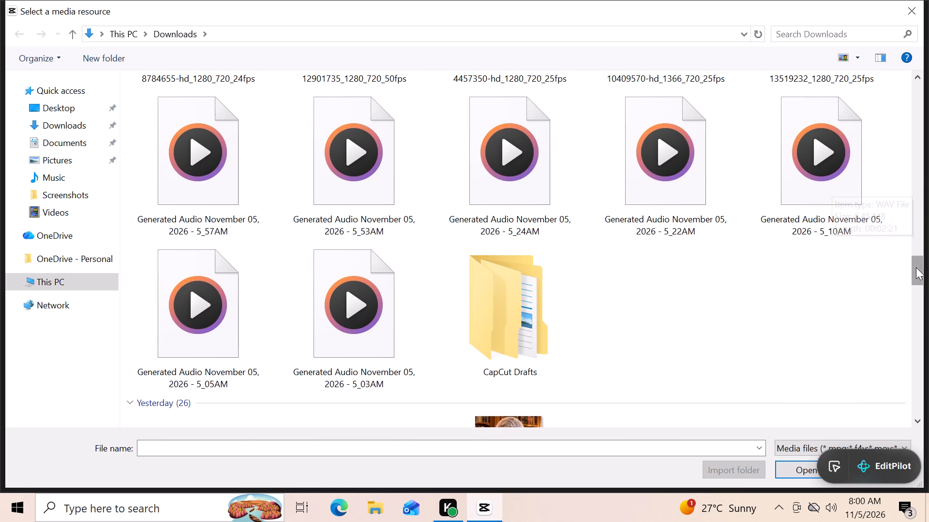
{"action": "left_click_drag", "start_coordinate": [916, 267], "coordinate": [916, 261]}
{"action": "double_click", "coordinate": [825, 227]}
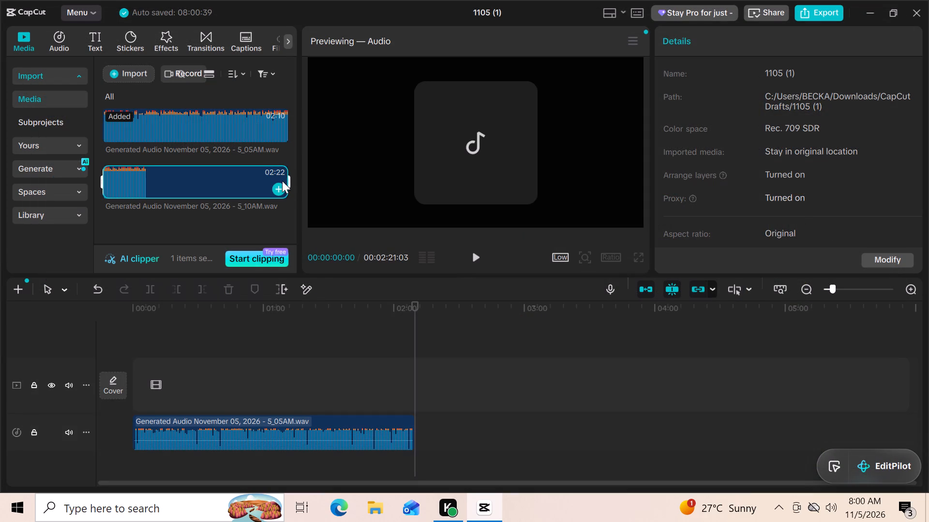
{"action": "left_click", "coordinate": [281, 186]}
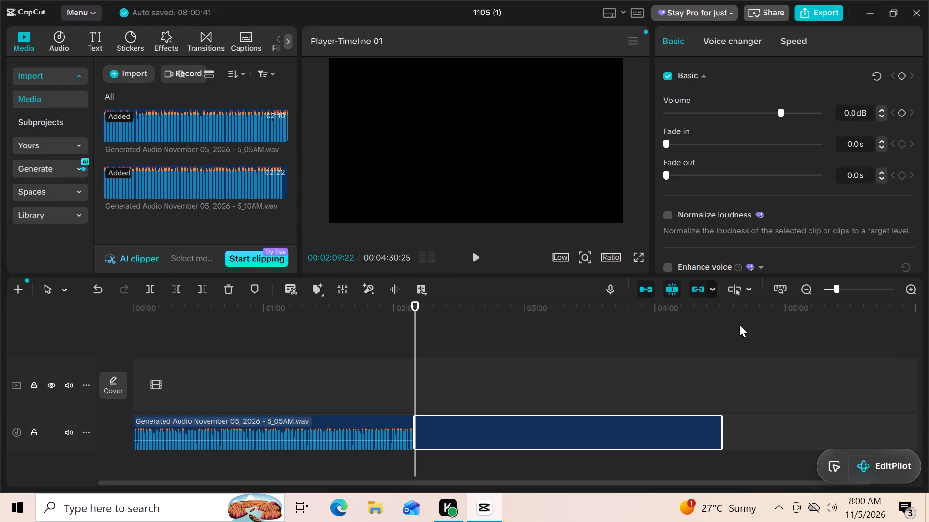
Place the playhead at the end of the second audio clip on the timeline.
{"action": "left_click", "coordinate": [803, 288]}
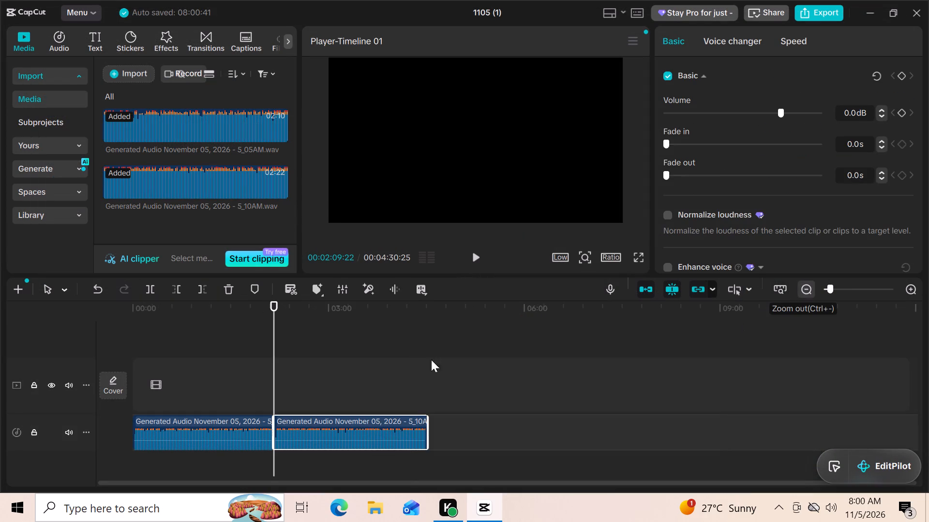
{"action": "left_click", "coordinate": [435, 362]}
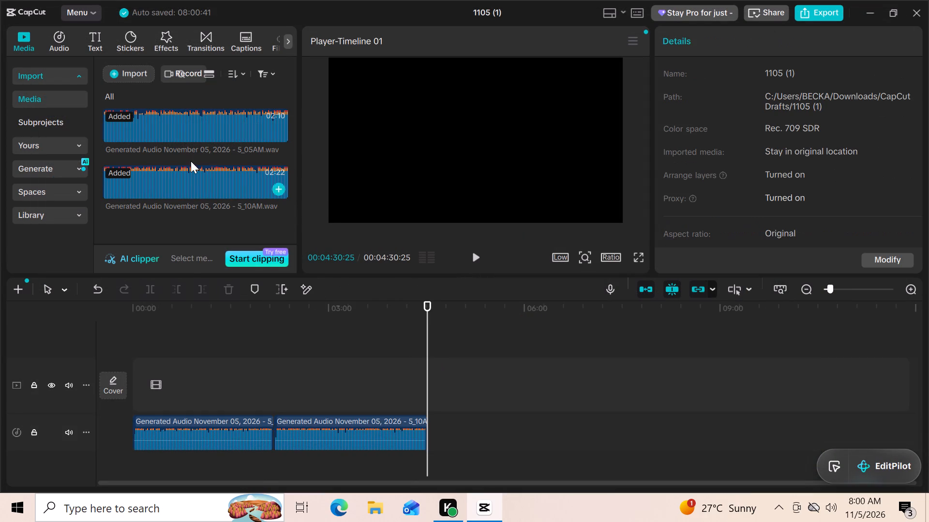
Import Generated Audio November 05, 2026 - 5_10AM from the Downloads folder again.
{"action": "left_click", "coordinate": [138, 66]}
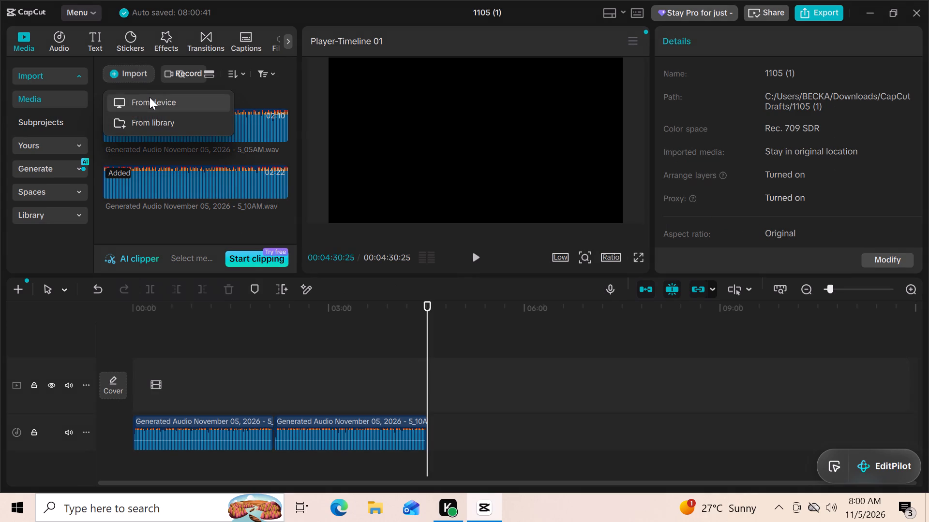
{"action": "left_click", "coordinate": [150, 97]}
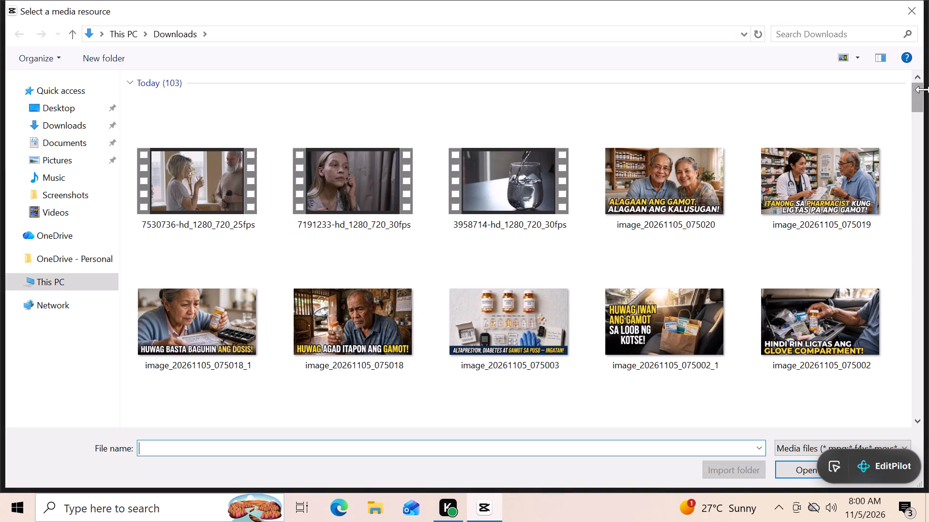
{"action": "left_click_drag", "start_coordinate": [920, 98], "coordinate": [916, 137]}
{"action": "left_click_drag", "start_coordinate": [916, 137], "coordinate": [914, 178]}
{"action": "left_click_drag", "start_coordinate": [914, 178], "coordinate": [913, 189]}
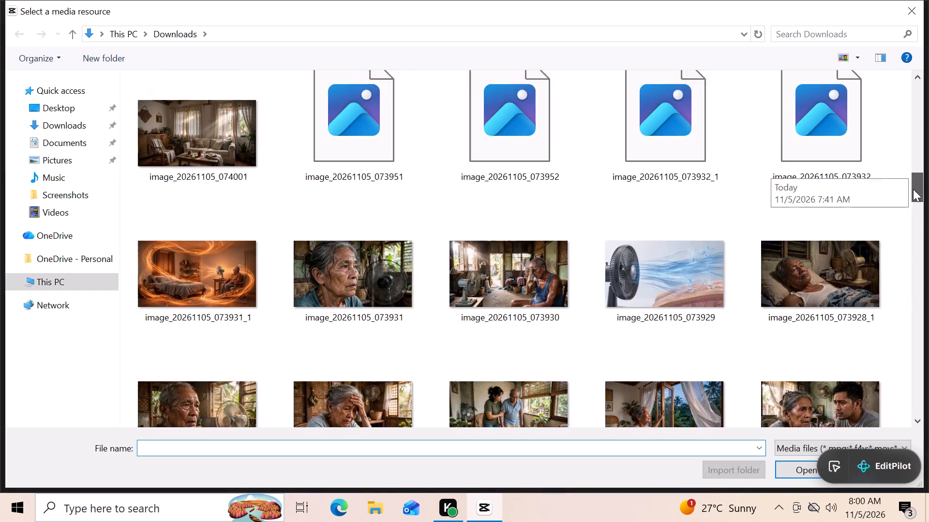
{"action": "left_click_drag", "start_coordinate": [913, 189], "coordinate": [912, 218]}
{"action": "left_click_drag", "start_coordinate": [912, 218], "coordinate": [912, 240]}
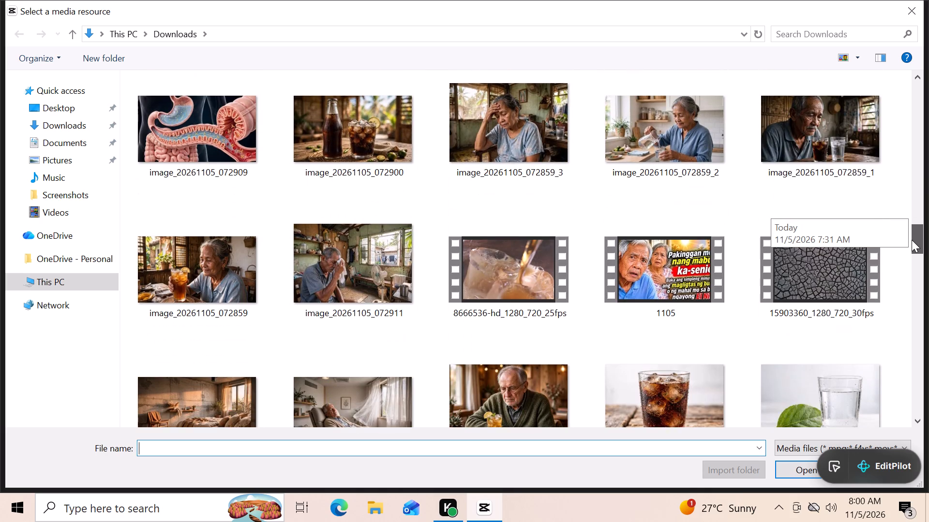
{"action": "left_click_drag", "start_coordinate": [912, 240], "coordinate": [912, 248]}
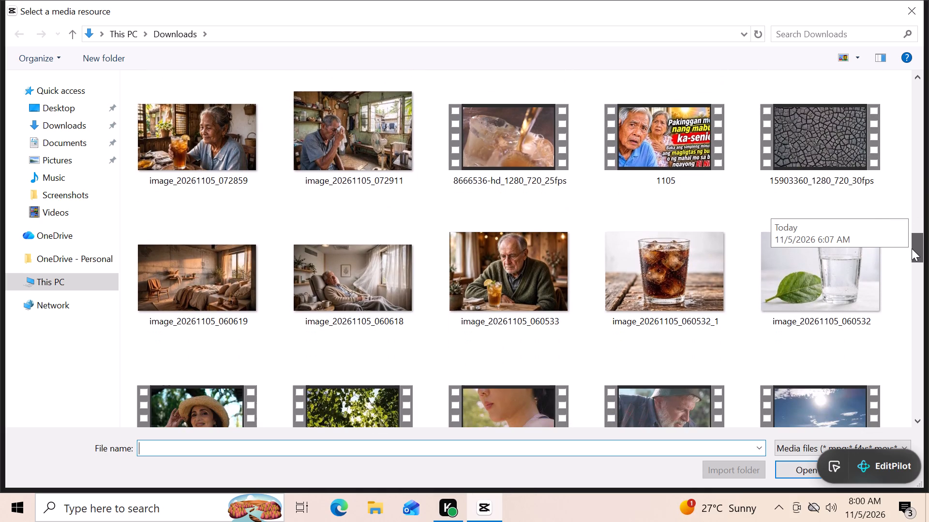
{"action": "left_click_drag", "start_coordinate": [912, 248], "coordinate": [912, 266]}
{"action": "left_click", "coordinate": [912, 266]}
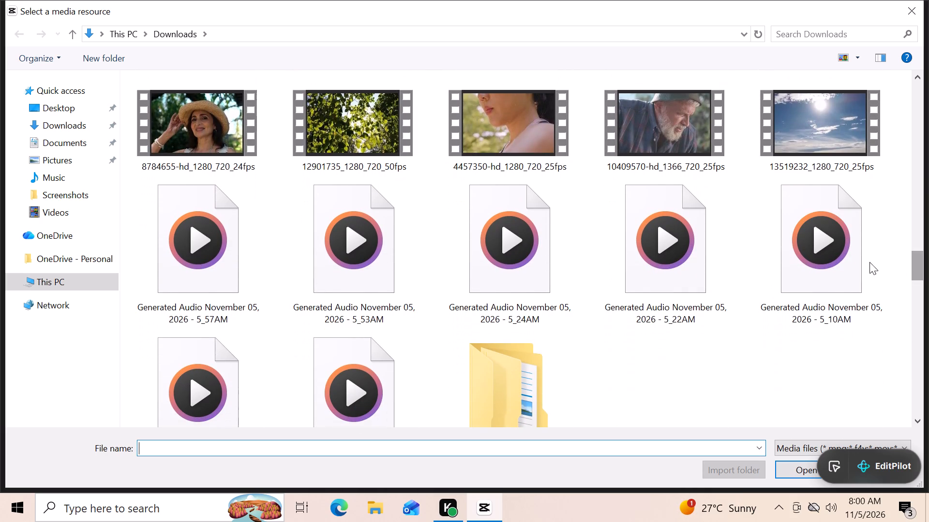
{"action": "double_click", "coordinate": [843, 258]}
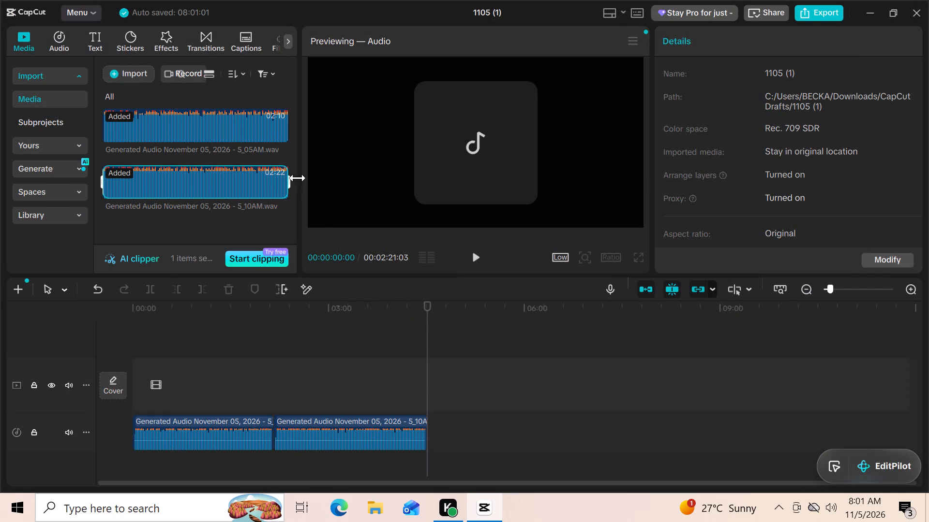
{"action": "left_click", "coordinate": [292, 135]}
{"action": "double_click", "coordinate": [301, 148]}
Import Generated Audio November 05, 2026 - 5_22AM from Downloads and add it to the timeline directly after the second audio clip.
{"action": "left_click", "coordinate": [139, 72]}
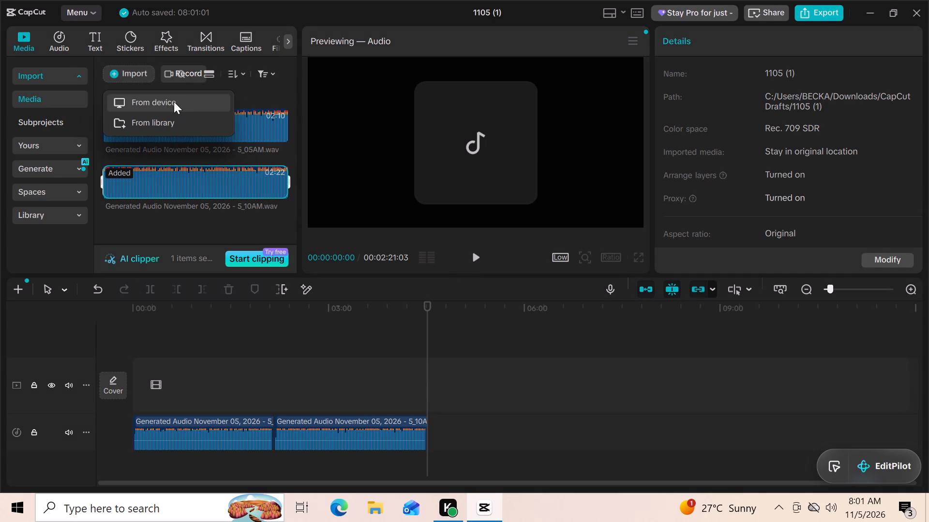
{"action": "left_click", "coordinate": [173, 102]}
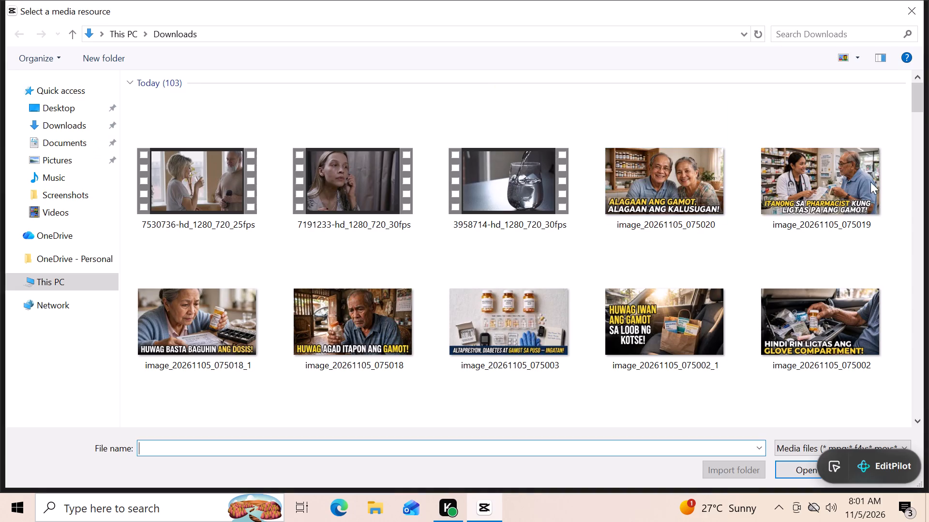
{"action": "left_click_drag", "start_coordinate": [918, 97], "coordinate": [904, 372]}
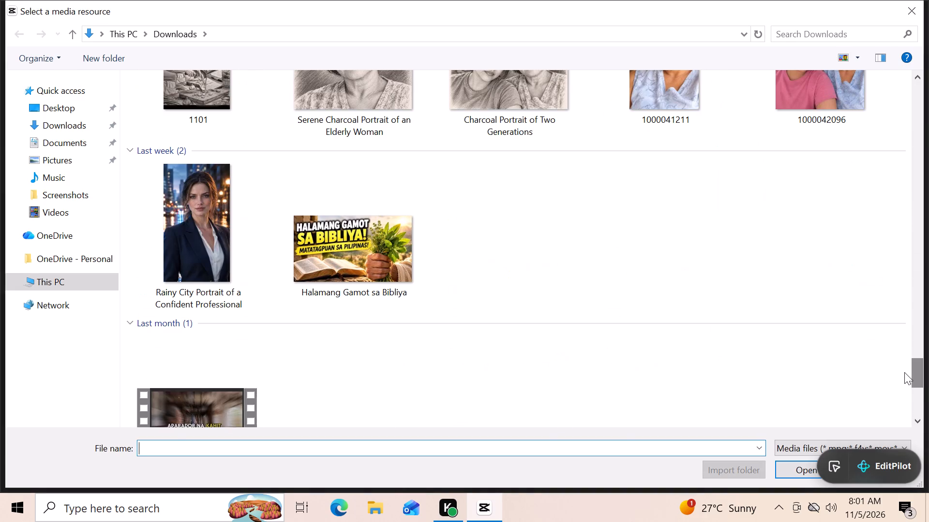
{"action": "left_click_drag", "start_coordinate": [917, 375], "coordinate": [917, 385]}
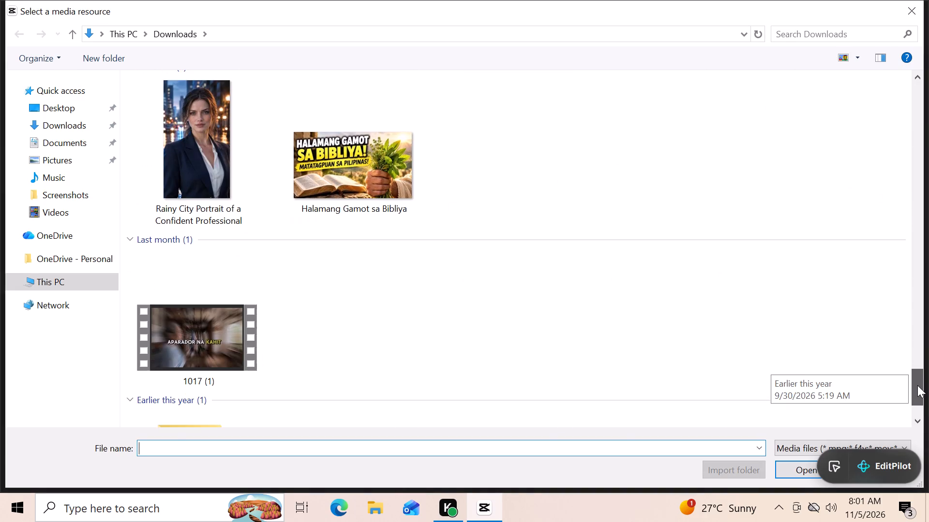
{"action": "left_click_drag", "start_coordinate": [917, 385], "coordinate": [915, 308]}
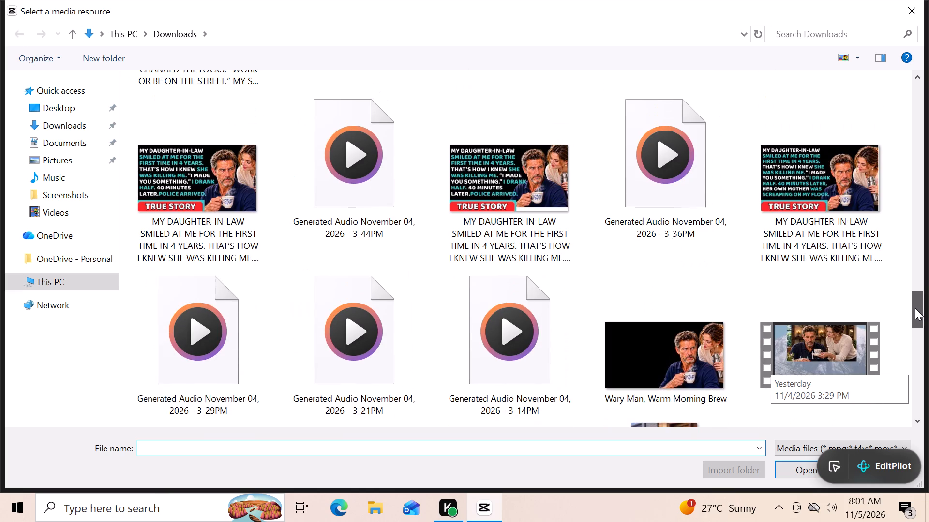
{"action": "left_click_drag", "start_coordinate": [915, 308], "coordinate": [911, 259]}
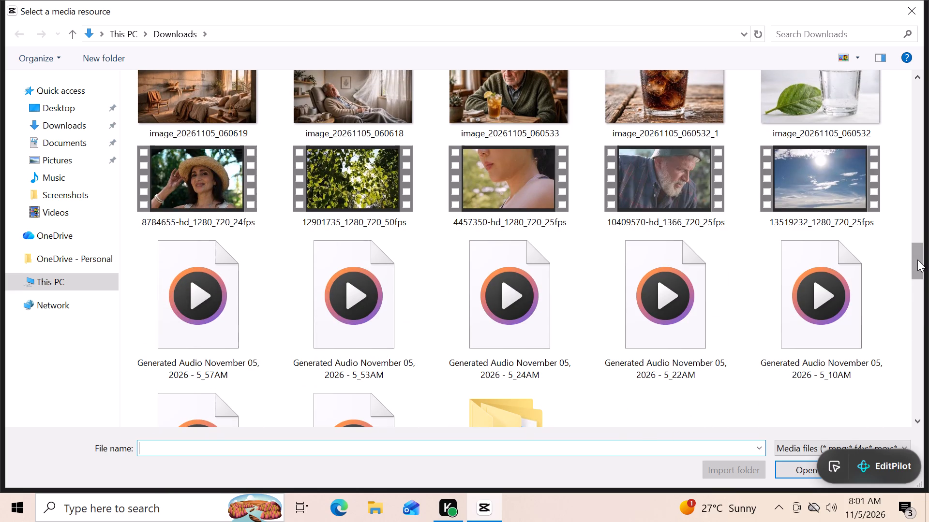
{"action": "left_click_drag", "start_coordinate": [917, 261], "coordinate": [917, 267]}
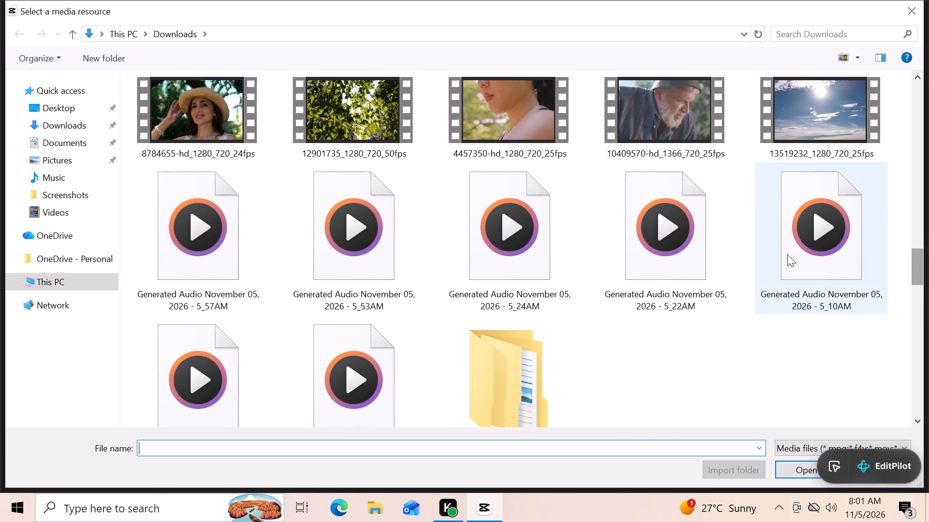
{"action": "double_click", "coordinate": [680, 248]}
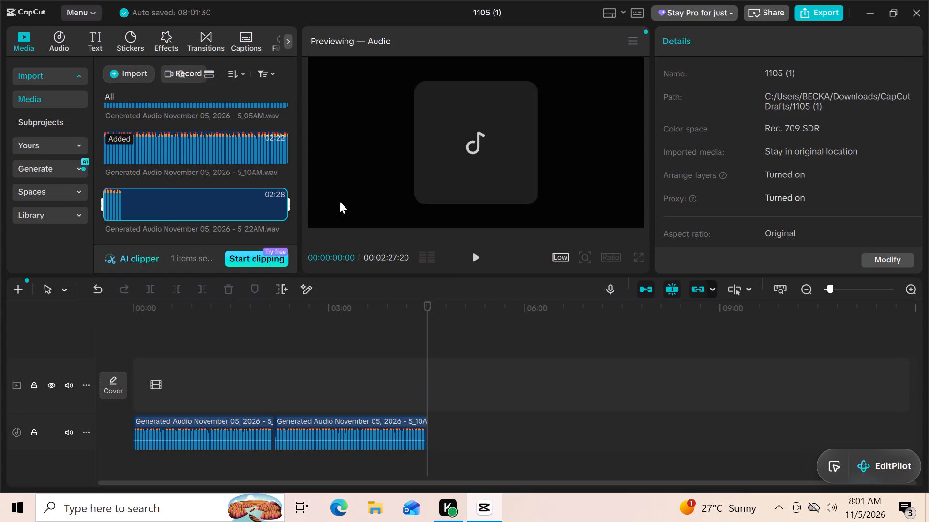
{"action": "left_click", "coordinate": [281, 211]}
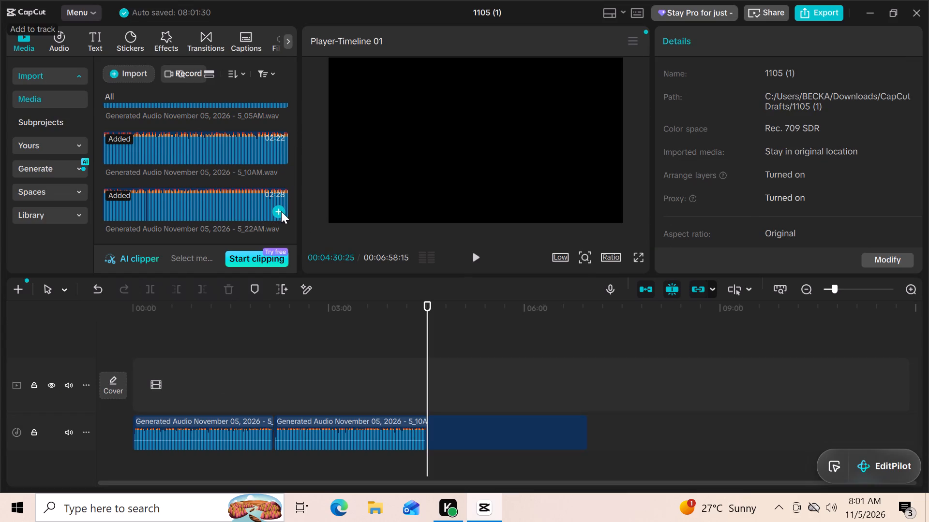
Play the timeline from the beginning to hear the narration.
{"action": "left_click", "coordinate": [478, 257]}
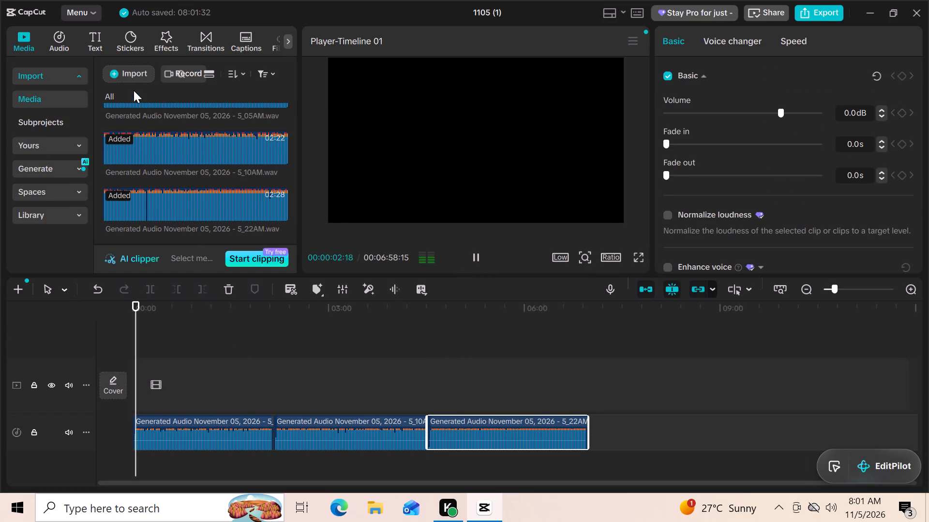
Import the video 8666536-hd_1280_720_25fps from Downloads and add it at the start of the main video track.
{"action": "left_click", "coordinate": [134, 76]}
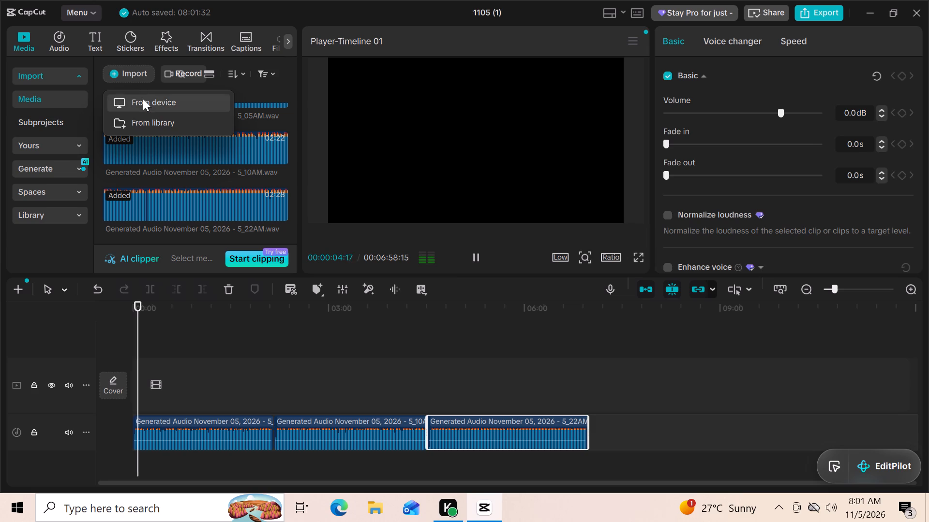
{"action": "left_click", "coordinate": [143, 99]}
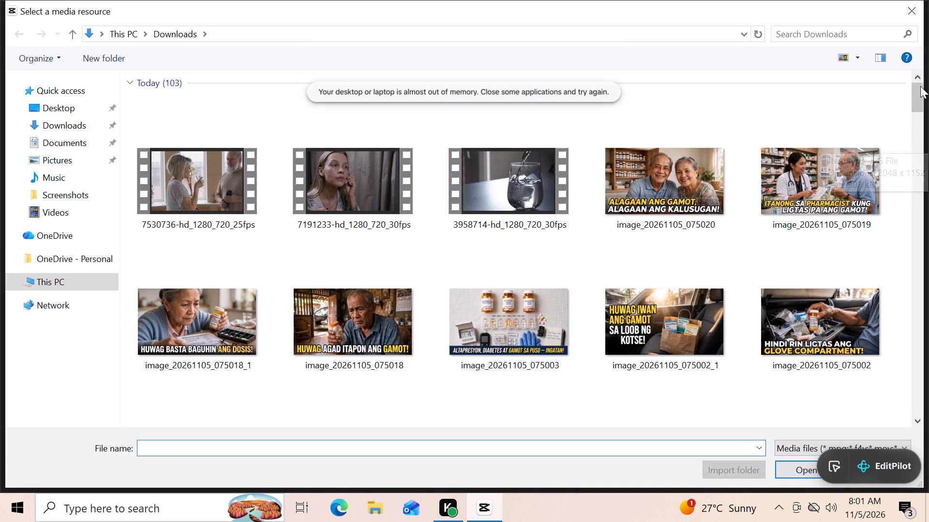
{"action": "left_click_drag", "start_coordinate": [919, 95], "coordinate": [910, 190]}
{"action": "left_click_drag", "start_coordinate": [910, 190], "coordinate": [910, 194]}
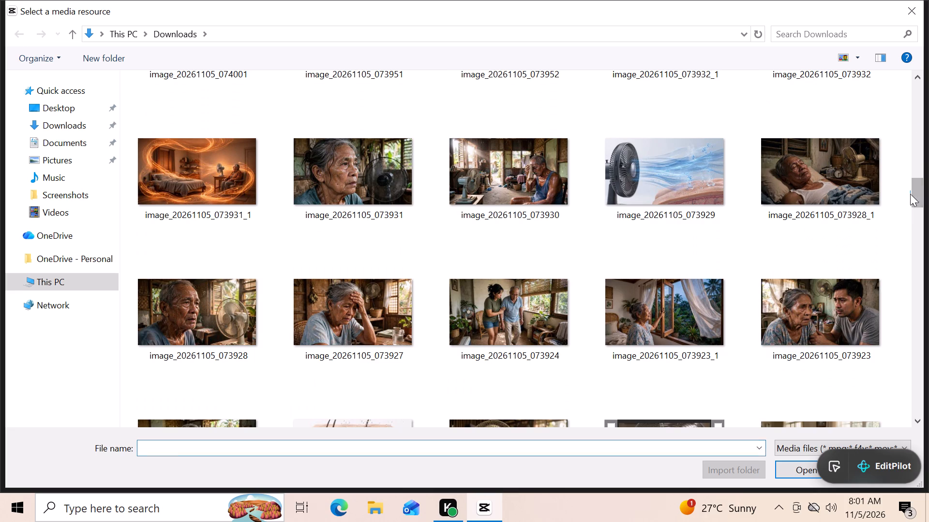
{"action": "left_click_drag", "start_coordinate": [910, 194], "coordinate": [910, 217]}
{"action": "left_click_drag", "start_coordinate": [922, 186], "coordinate": [918, 238]}
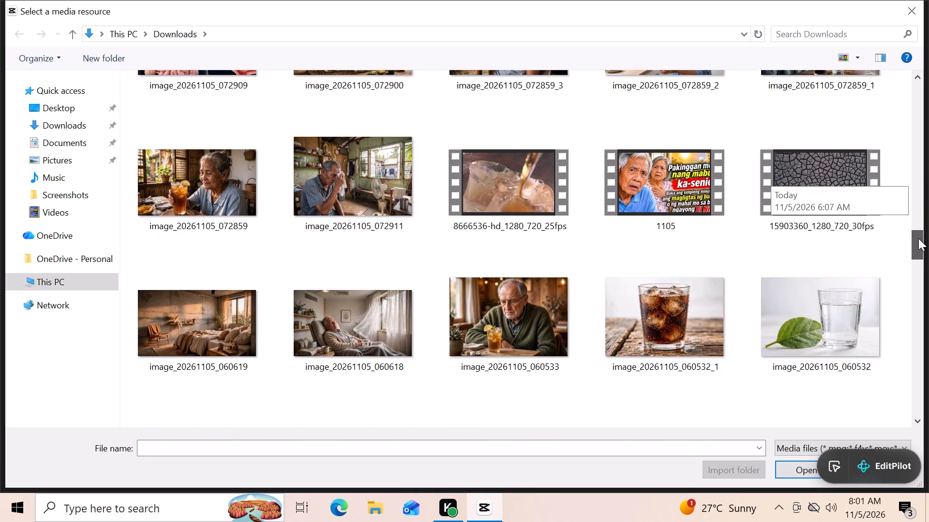
{"action": "left_click_drag", "start_coordinate": [918, 238], "coordinate": [917, 238]}
{"action": "left_click_drag", "start_coordinate": [917, 238], "coordinate": [916, 257]}
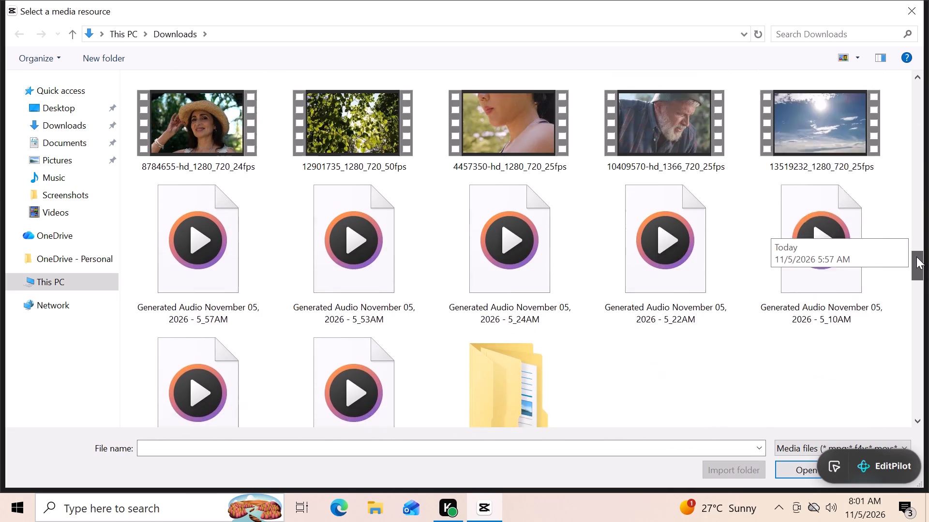
{"action": "left_click_drag", "start_coordinate": [916, 257], "coordinate": [916, 244]}
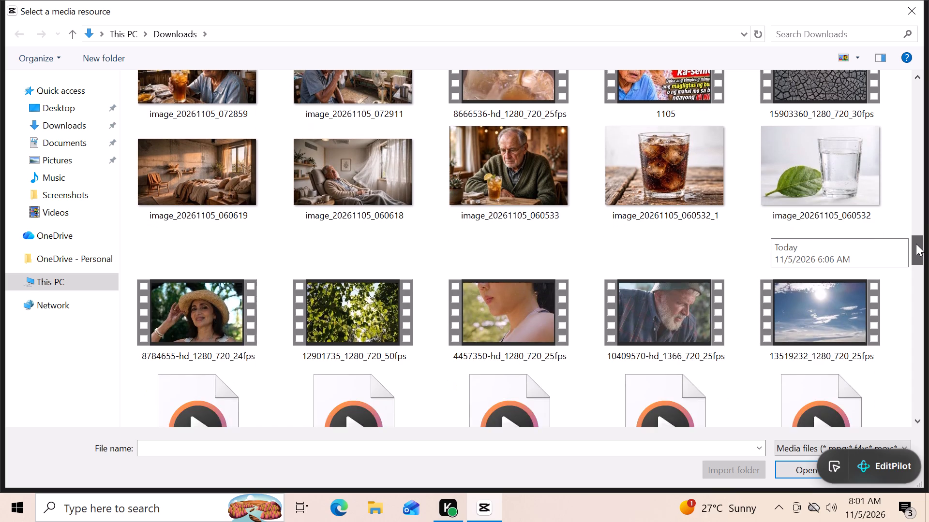
{"action": "left_click_drag", "start_coordinate": [916, 244], "coordinate": [915, 226]}
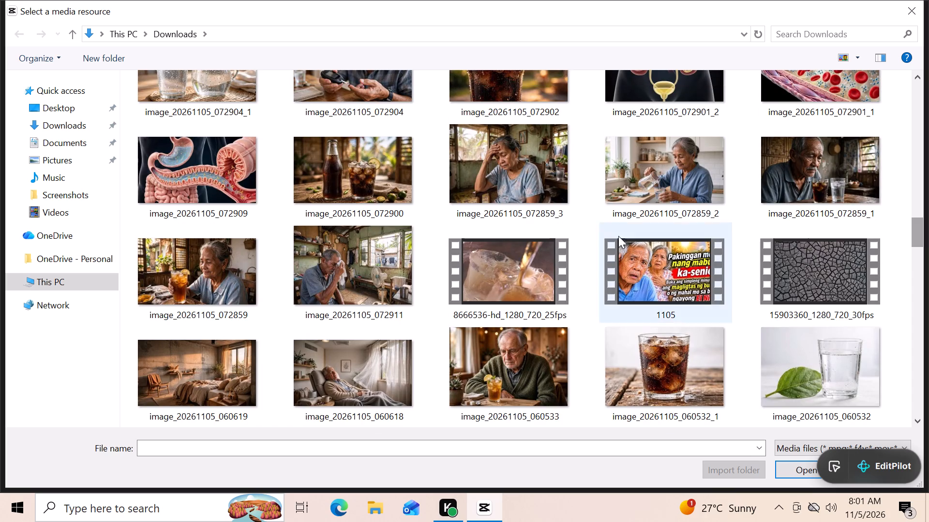
{"action": "double_click", "coordinate": [518, 256]}
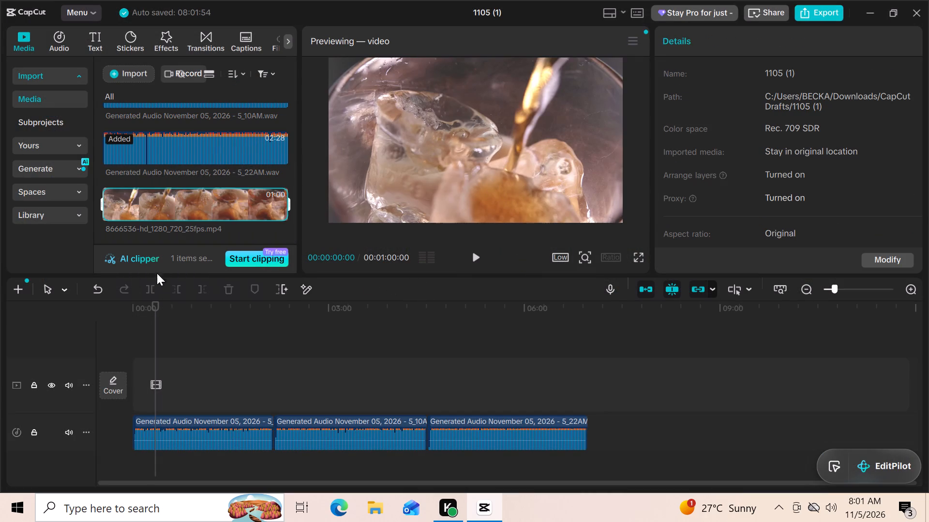
{"action": "left_click", "coordinate": [183, 317]}
{"action": "left_click", "coordinate": [280, 210]}
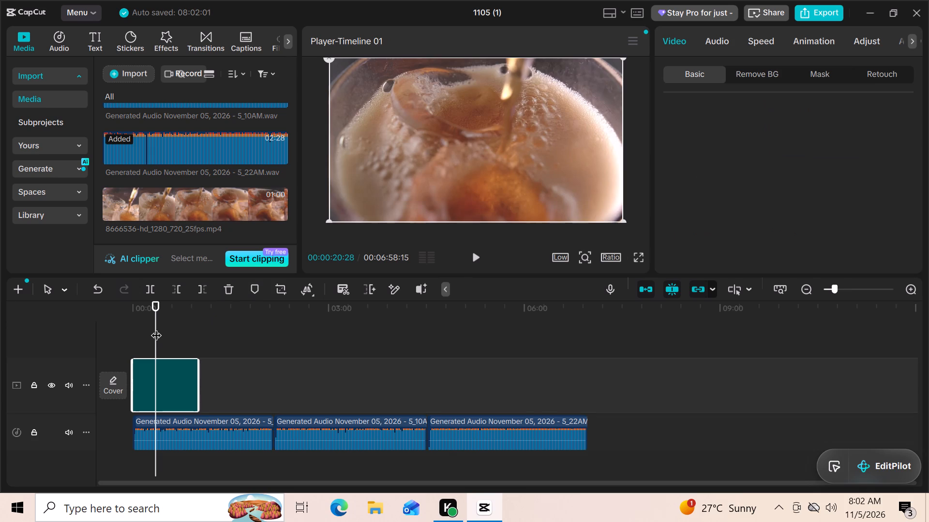
Return the playhead to the timeline start and trim the end of the drink video clip to a short segment.
{"action": "left_click_drag", "start_coordinate": [156, 328], "coordinate": [128, 330]}
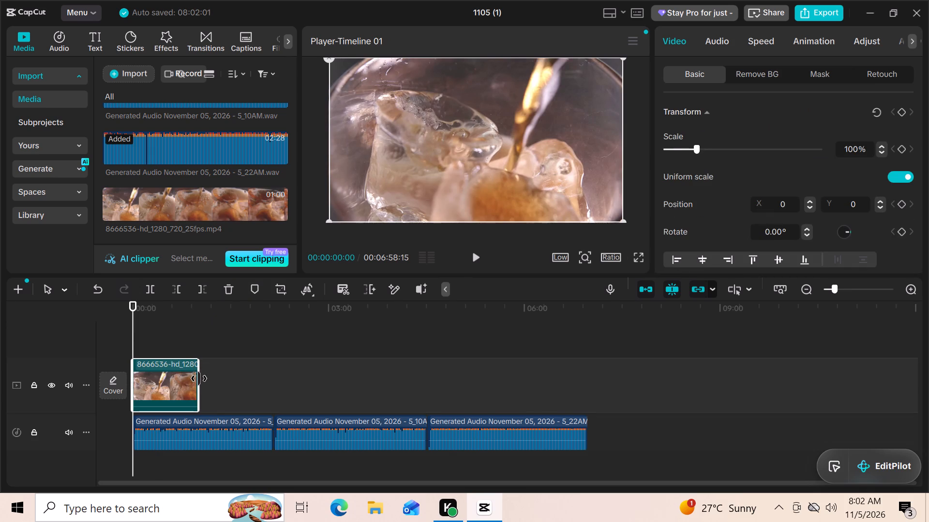
{"action": "left_click", "coordinate": [199, 378]}
{"action": "left_click_drag", "start_coordinate": [199, 378], "coordinate": [150, 377]}
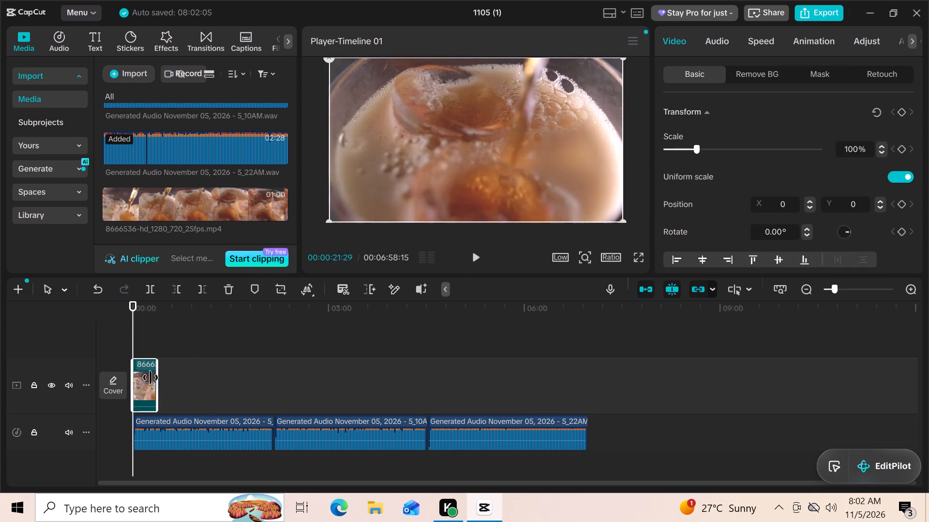
{"action": "left_click_drag", "start_coordinate": [150, 377], "coordinate": [145, 377]}
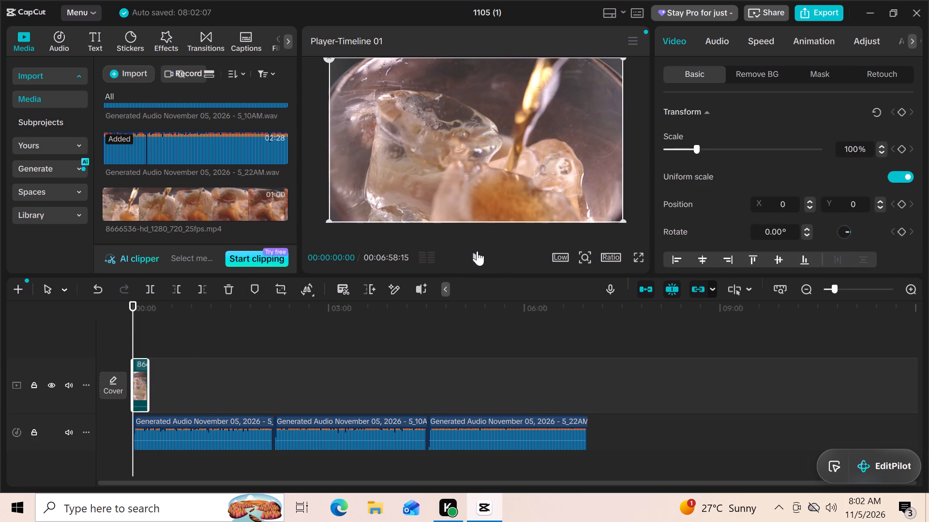
Play the timeline from the start and mute the main video track.
{"action": "left_click", "coordinate": [477, 251]}
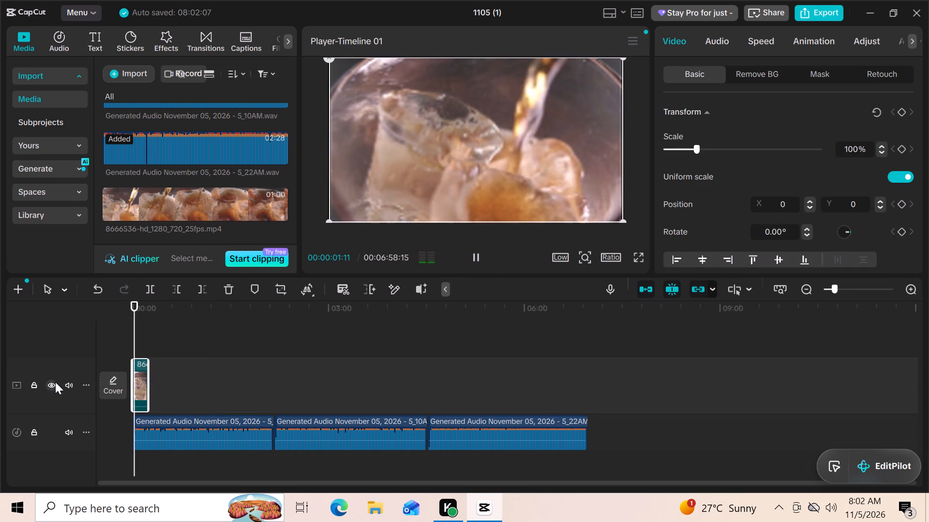
{"action": "left_click", "coordinate": [66, 385]}
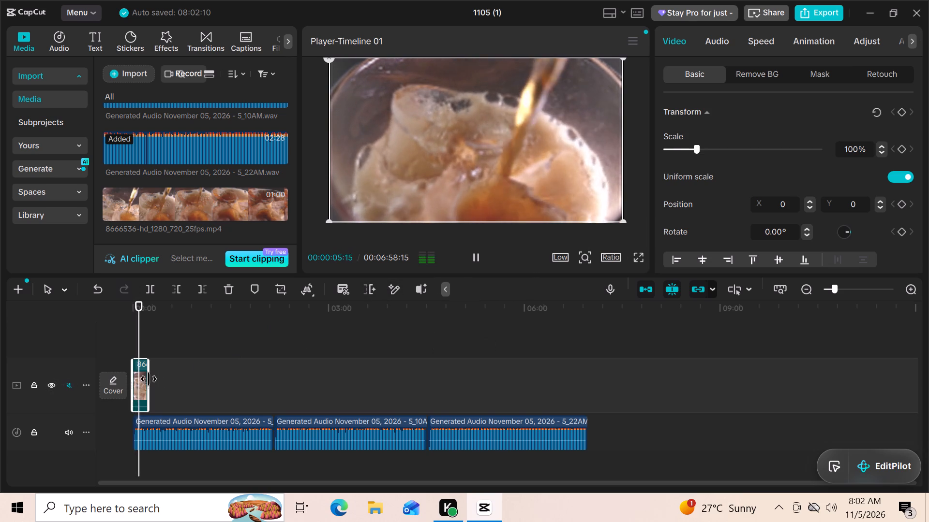
Trim the end of the drink video clip to the playhead, leaving a length of about 7 seconds.
{"action": "left_click_drag", "start_coordinate": [149, 379], "coordinate": [138, 379]}
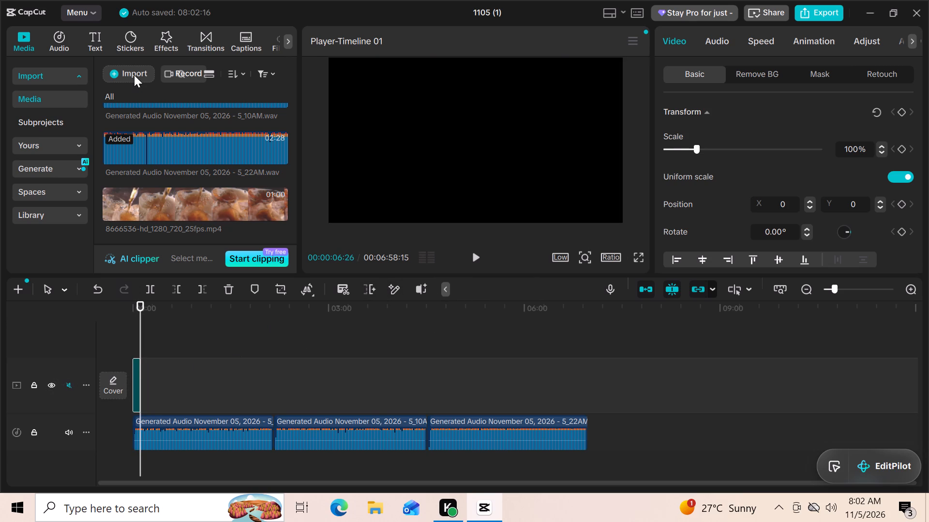
Import the cola glass picture image_20261105_060532_1 from the Downloads folder.
{"action": "left_click", "coordinate": [134, 75]}
{"action": "left_click", "coordinate": [148, 103]}
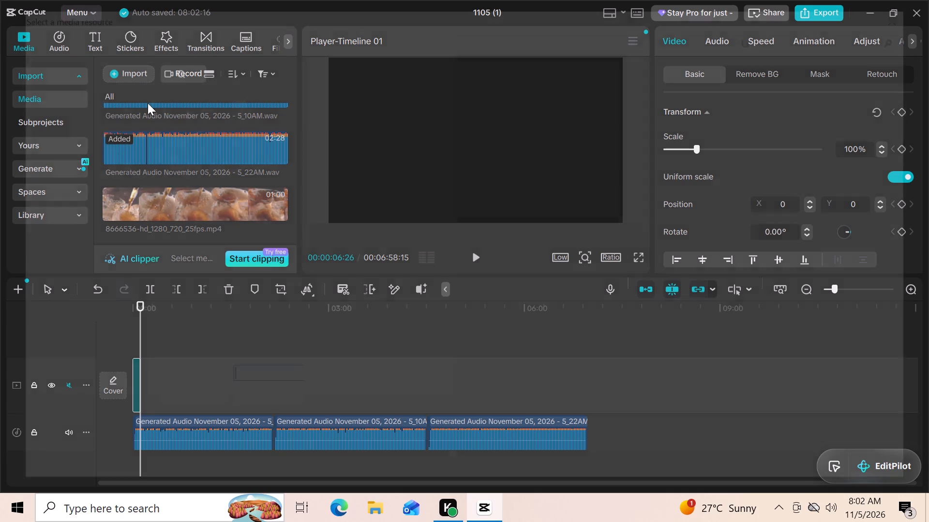
{"action": "left_click_drag", "start_coordinate": [919, 105], "coordinate": [910, 283]}
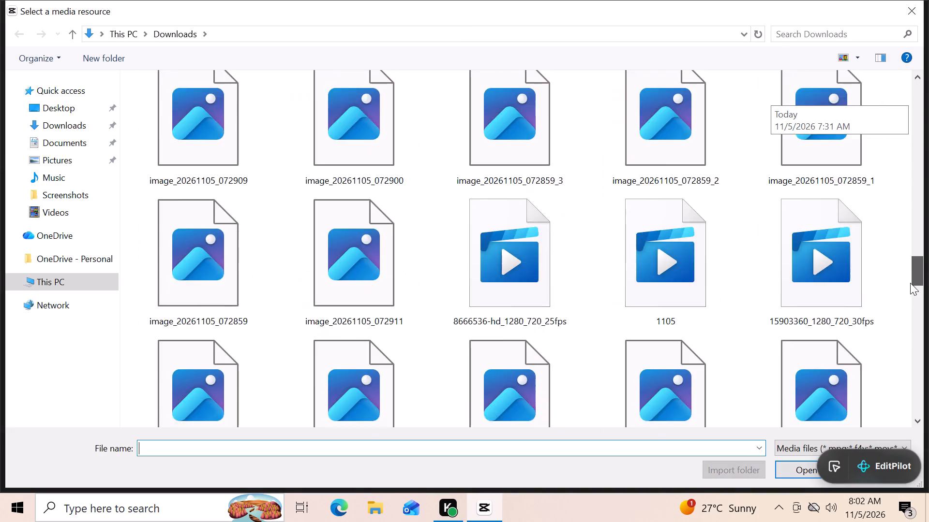
{"action": "left_click_drag", "start_coordinate": [910, 283], "coordinate": [910, 292]}
{"action": "left_click_drag", "start_coordinate": [910, 292], "coordinate": [909, 280]}
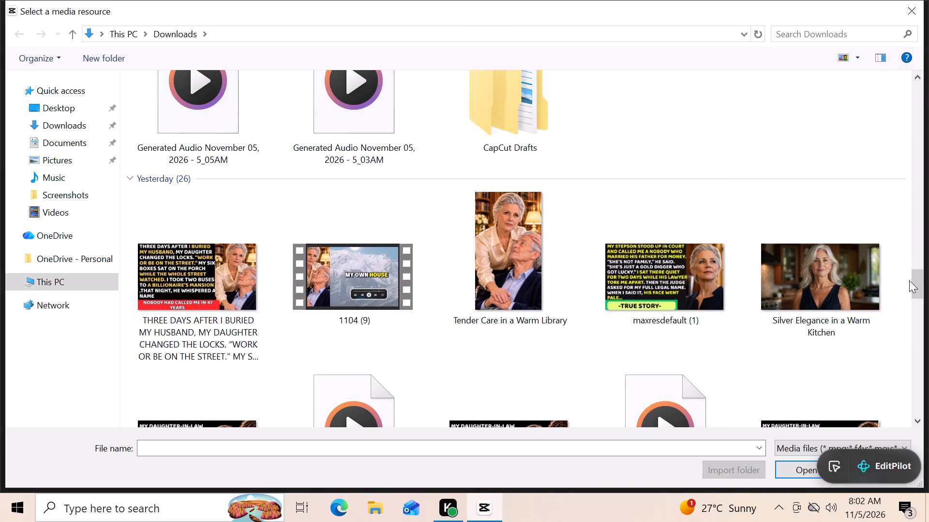
{"action": "left_click_drag", "start_coordinate": [917, 286], "coordinate": [917, 256]}
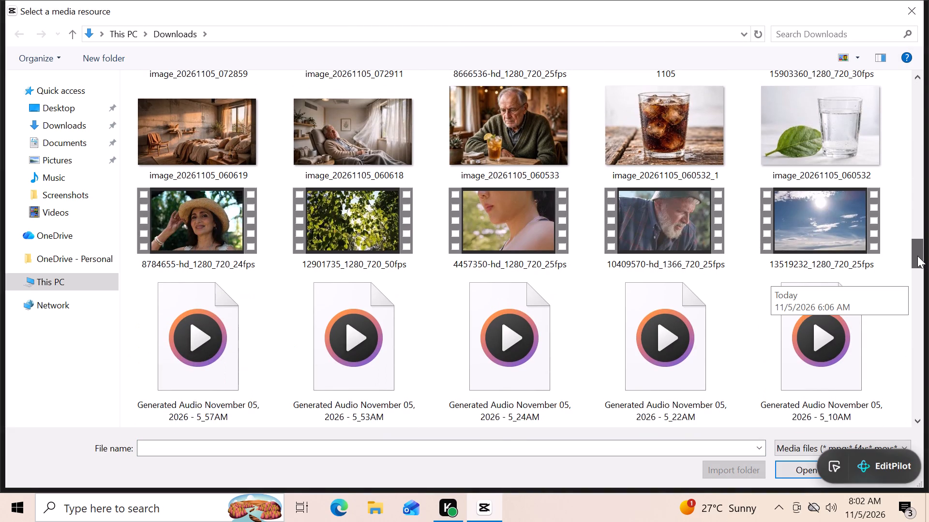
{"action": "left_click_drag", "start_coordinate": [917, 256], "coordinate": [917, 255]}
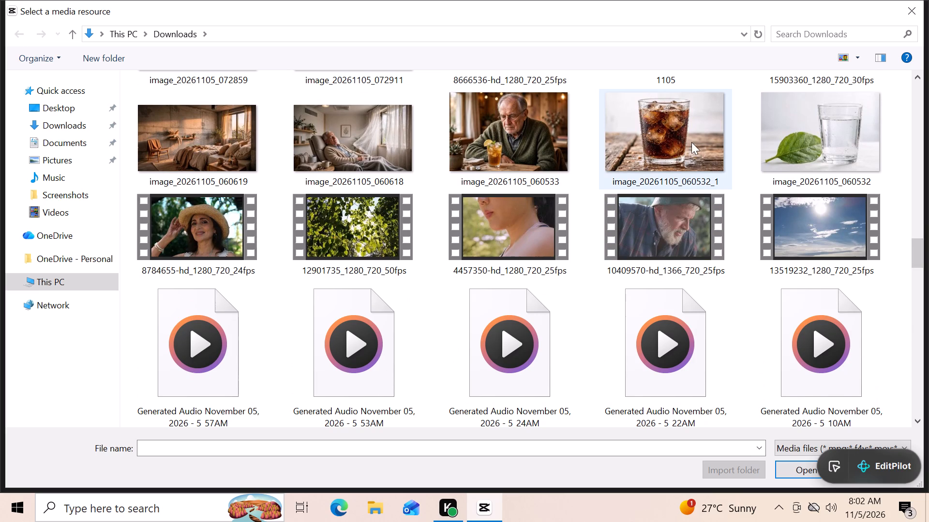
{"action": "double_click", "coordinate": [669, 140]}
{"action": "left_click", "coordinate": [659, 139]}
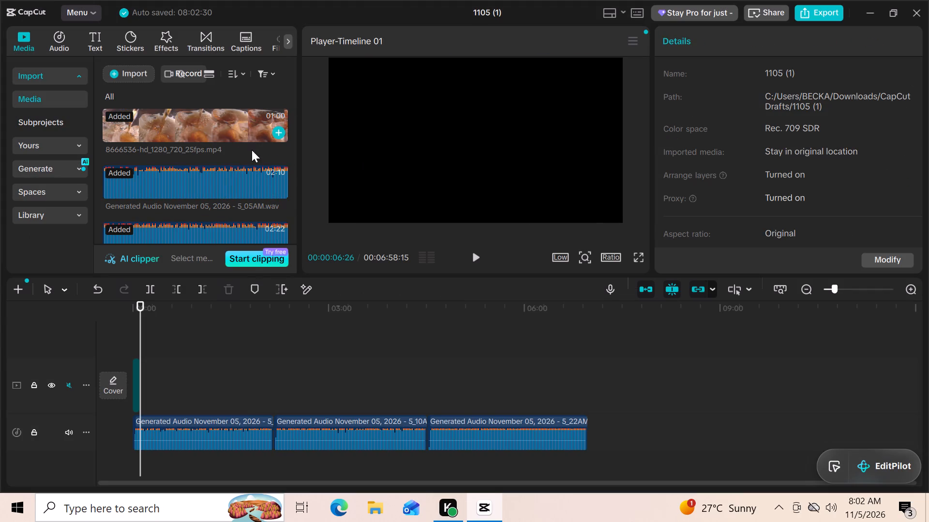
Add the cola glass picture image_20261105_060532_1 to the main video track directly after the drink video clip.
{"action": "double_click", "coordinate": [288, 158]}
{"action": "left_click_drag", "start_coordinate": [300, 125], "coordinate": [298, 233]}
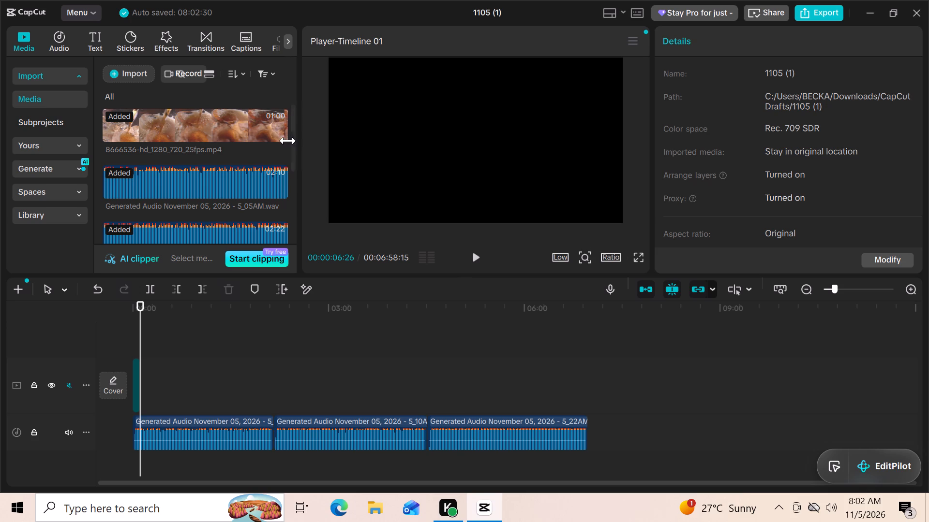
{"action": "left_click", "coordinate": [288, 141]}
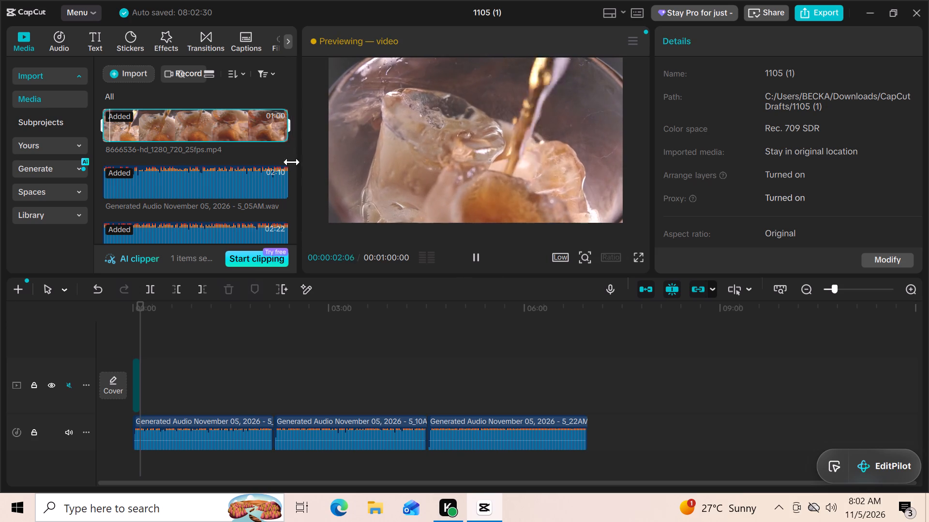
{"action": "left_click_drag", "start_coordinate": [297, 152], "coordinate": [298, 225]}
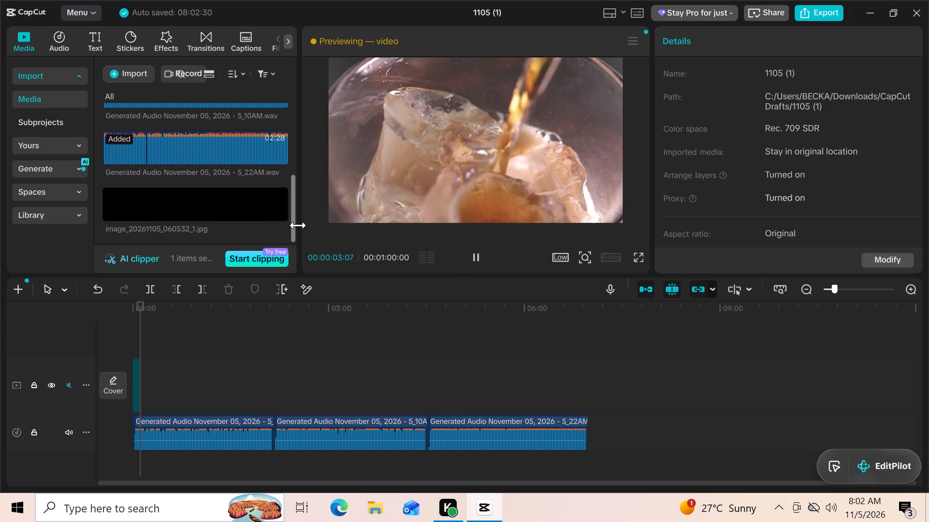
{"action": "left_click", "coordinate": [276, 210]}
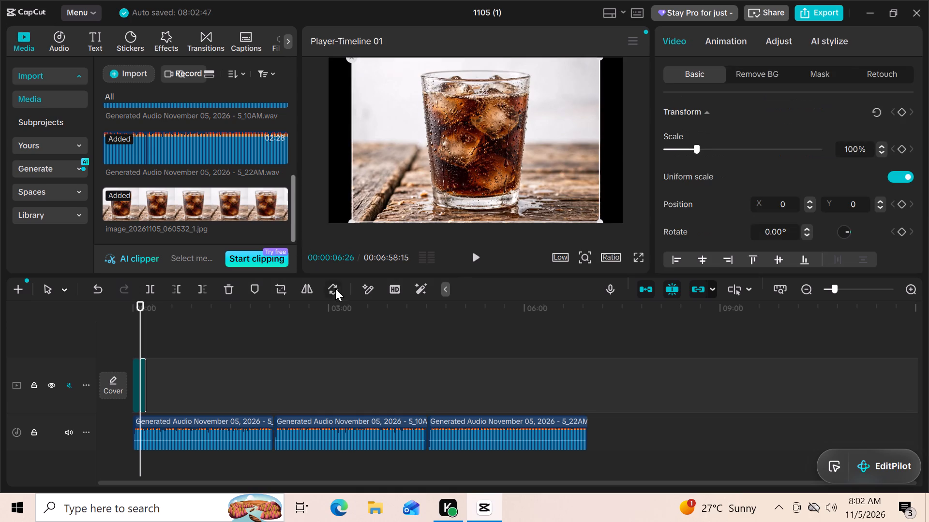
Scale the cola glass picture up to 129% to fill the frame and play the timeline over it to about 10 seconds.
{"action": "left_click", "coordinate": [705, 146]}
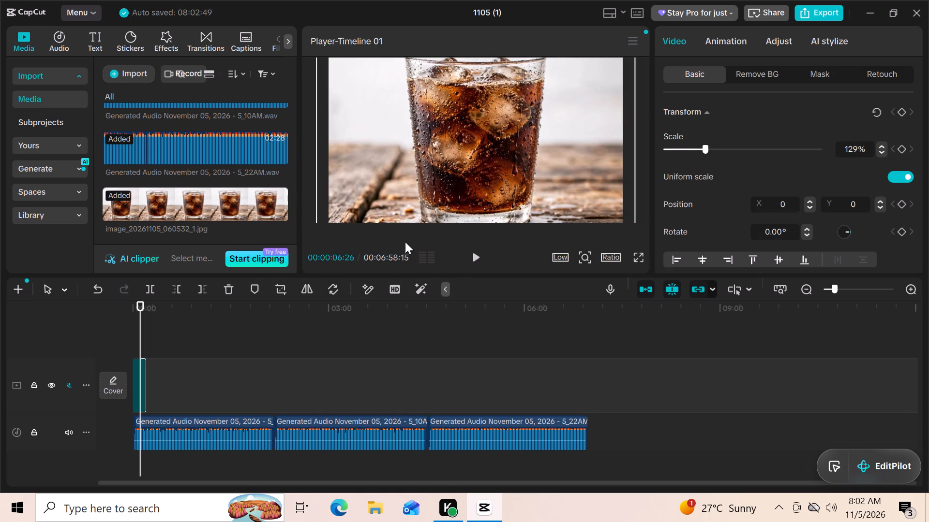
{"action": "left_click", "coordinate": [475, 260]}
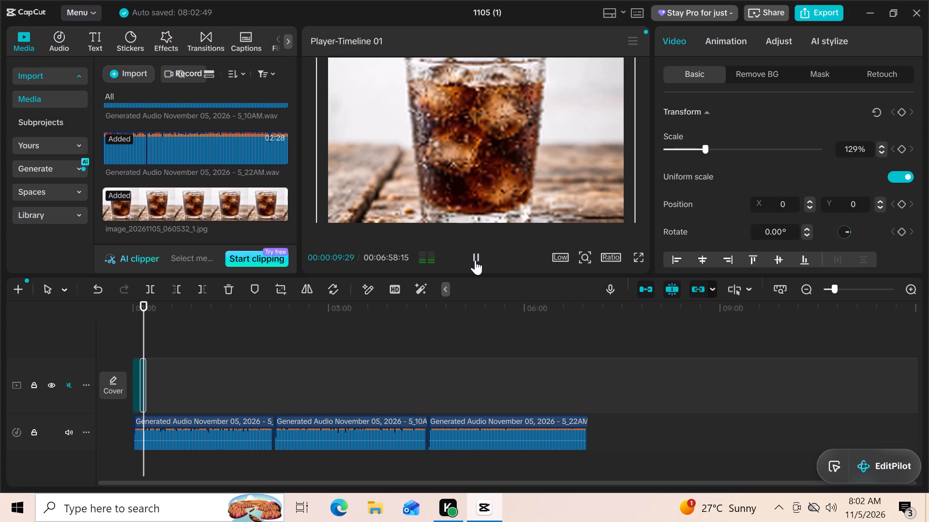
{"action": "left_click", "coordinate": [475, 260]}
Import image_20261105_072859, the picture of the elderly woman holding an iced drink, from the Downloads folder.
{"action": "left_click", "coordinate": [132, 72]}
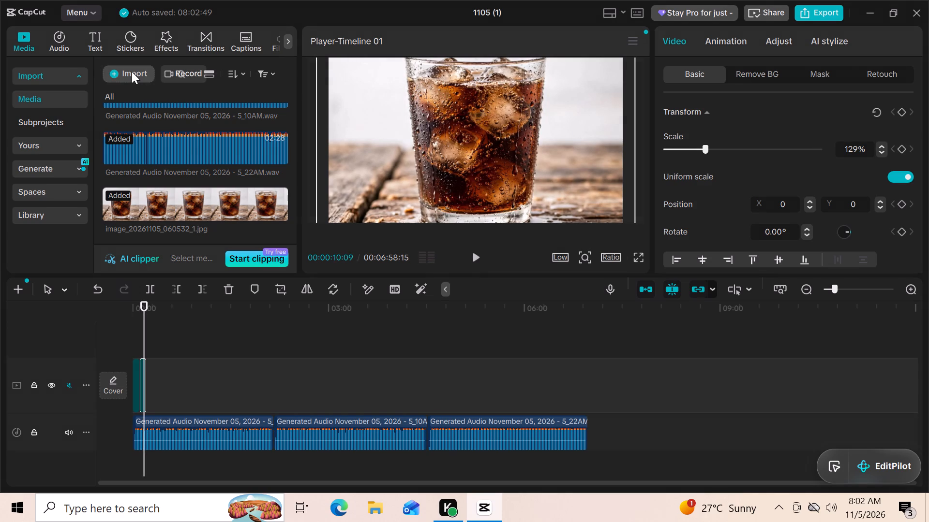
{"action": "left_click", "coordinate": [138, 98]}
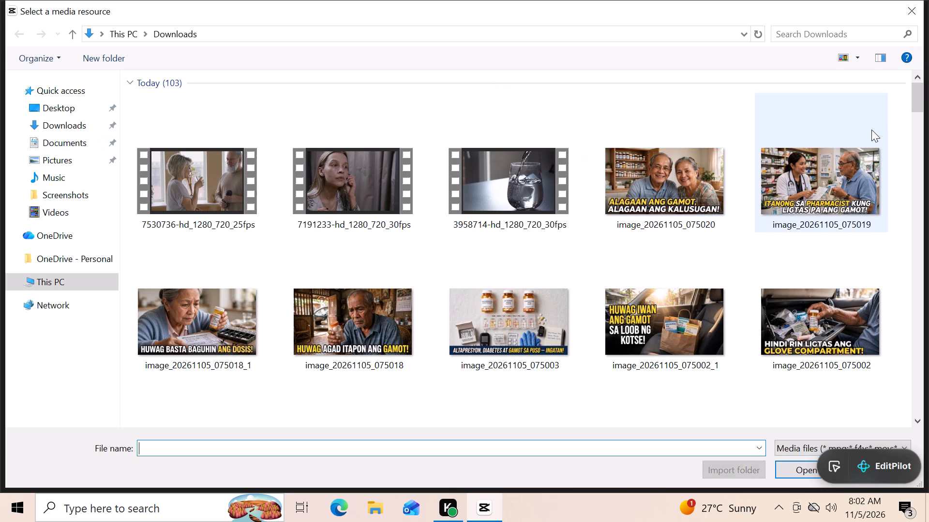
{"action": "left_click_drag", "start_coordinate": [920, 100], "coordinate": [914, 163]}
{"action": "left_click_drag", "start_coordinate": [914, 163], "coordinate": [908, 237]}
{"action": "left_click_drag", "start_coordinate": [908, 237], "coordinate": [908, 241]}
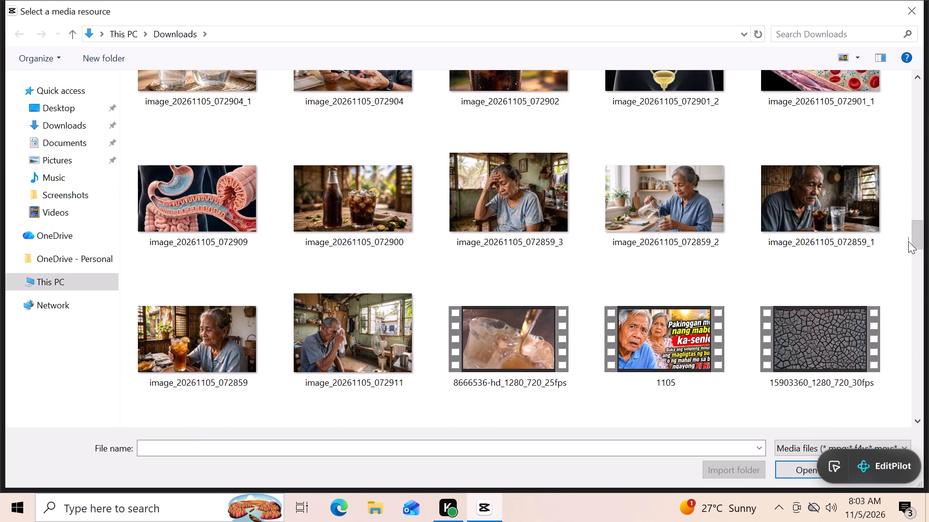
{"action": "left_click_drag", "start_coordinate": [908, 241], "coordinate": [908, 243]}
{"action": "left_click_drag", "start_coordinate": [917, 228], "coordinate": [917, 233]}
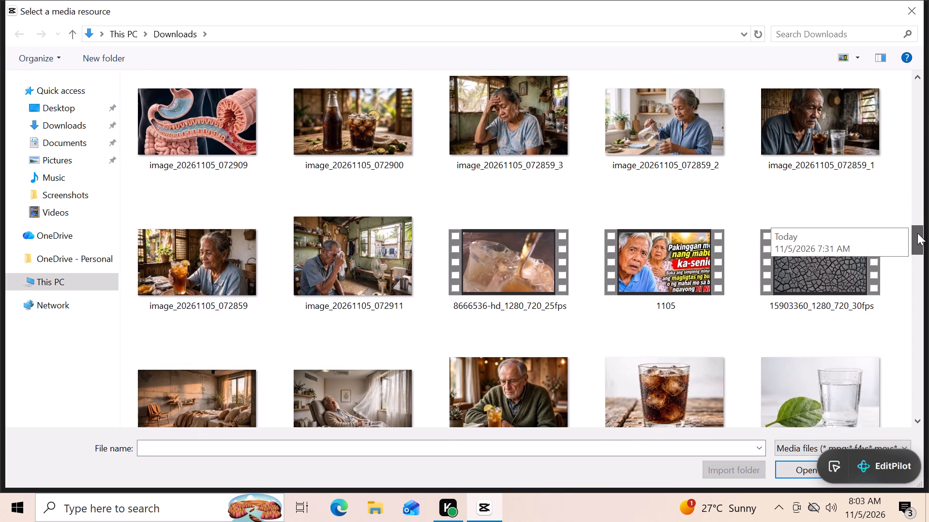
{"action": "left_click_drag", "start_coordinate": [917, 233], "coordinate": [917, 233]}
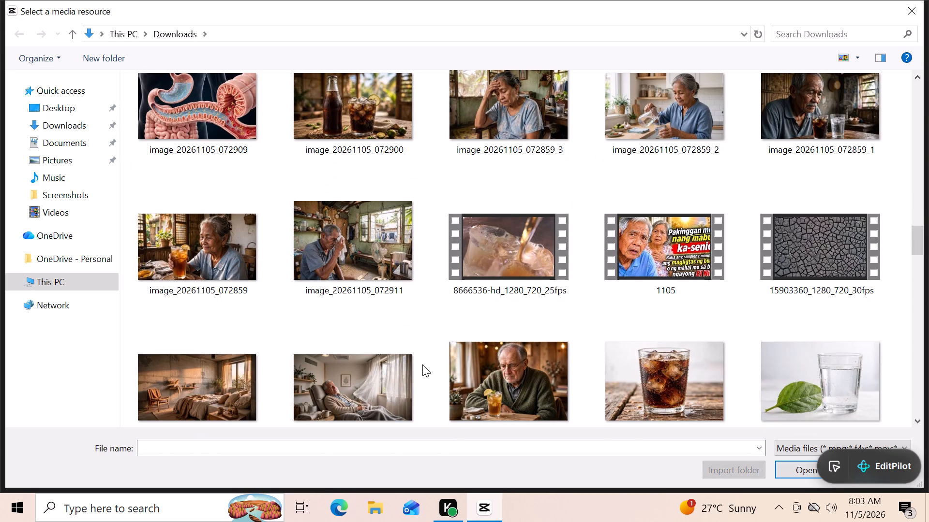
{"action": "double_click", "coordinate": [195, 260]}
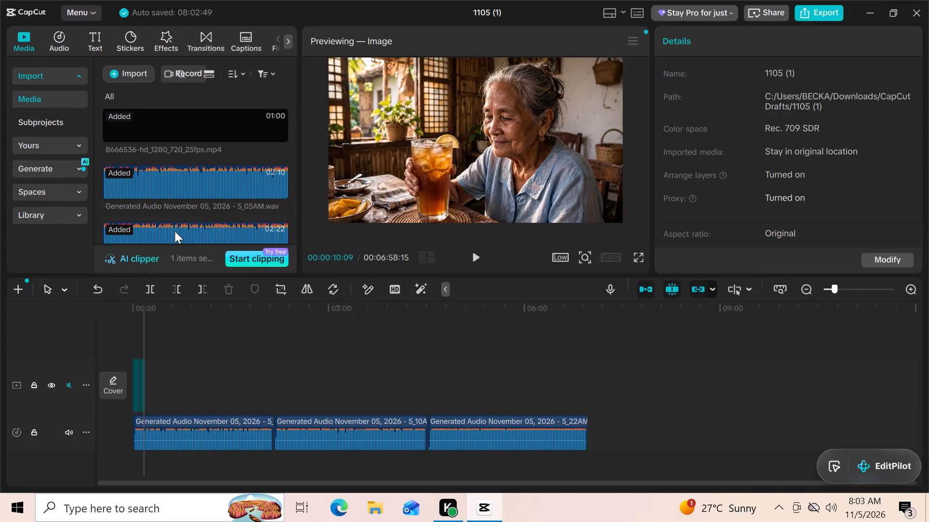
Add the picture of the woman with the iced drink after the cola glass picture and play the timeline through it.
{"action": "left_click", "coordinate": [276, 210]}
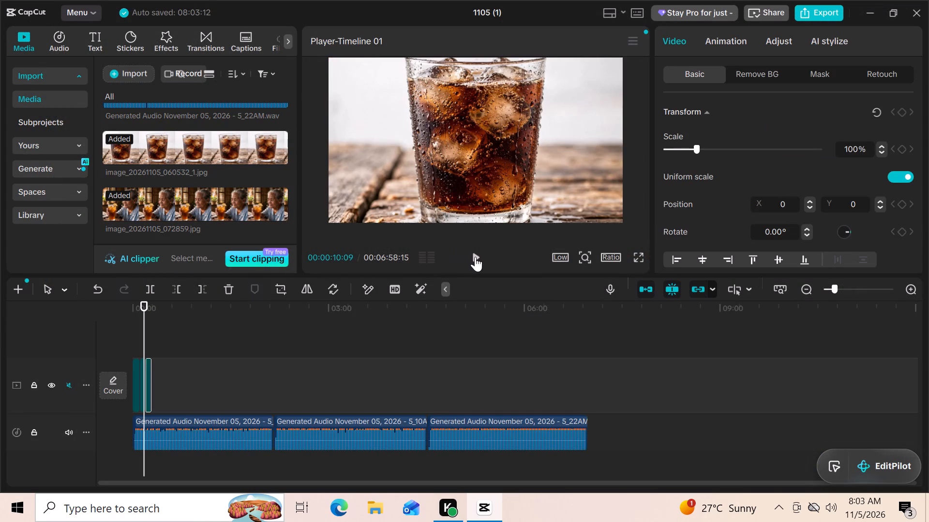
{"action": "left_click", "coordinate": [475, 257]}
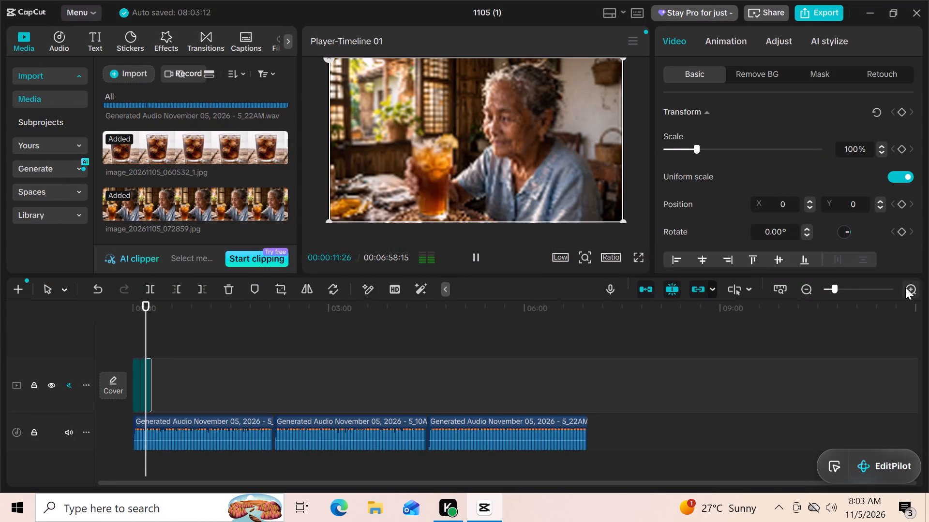
{"action": "left_click", "coordinate": [905, 287]}
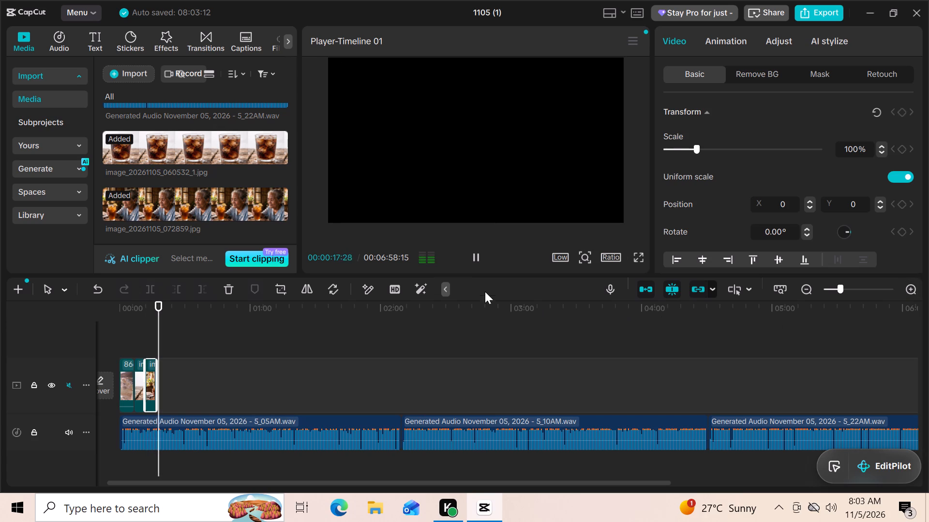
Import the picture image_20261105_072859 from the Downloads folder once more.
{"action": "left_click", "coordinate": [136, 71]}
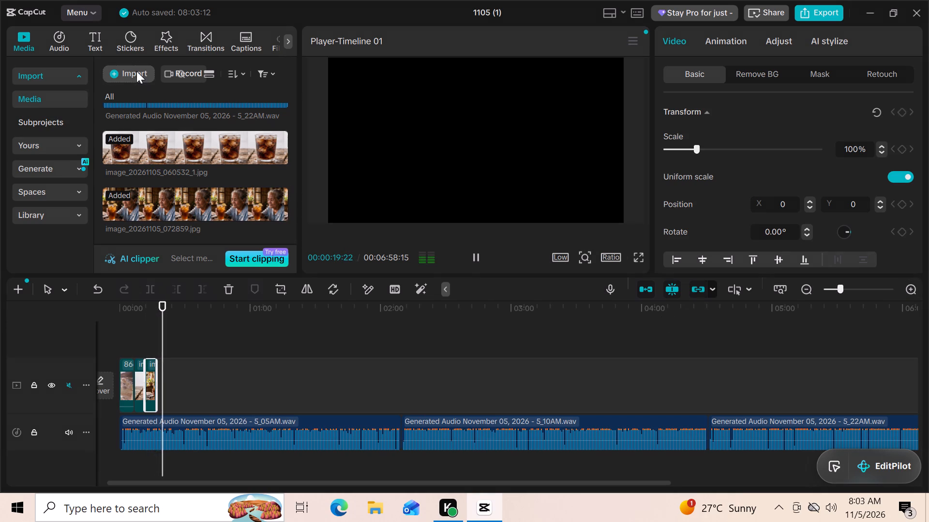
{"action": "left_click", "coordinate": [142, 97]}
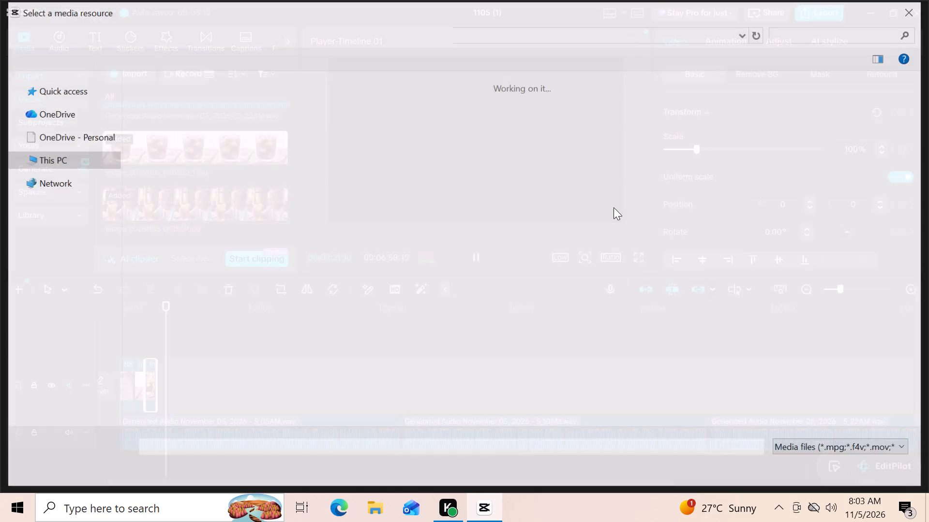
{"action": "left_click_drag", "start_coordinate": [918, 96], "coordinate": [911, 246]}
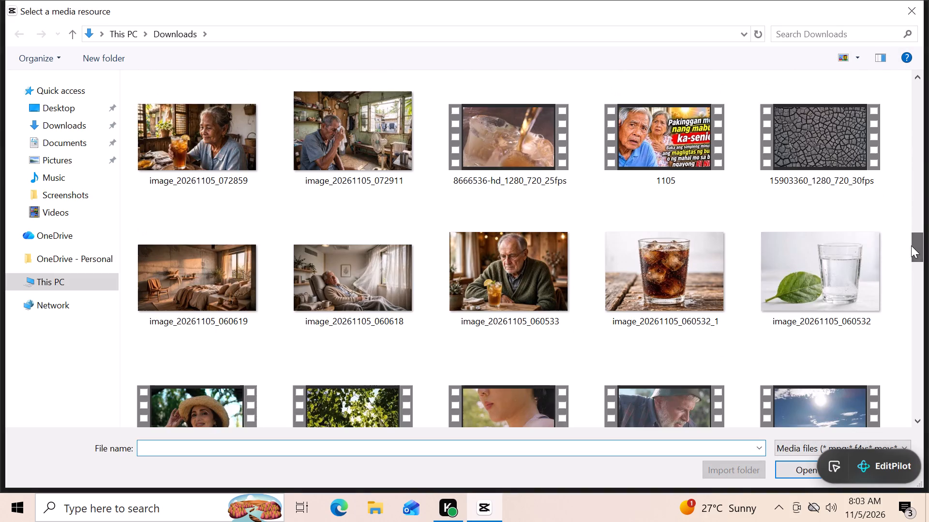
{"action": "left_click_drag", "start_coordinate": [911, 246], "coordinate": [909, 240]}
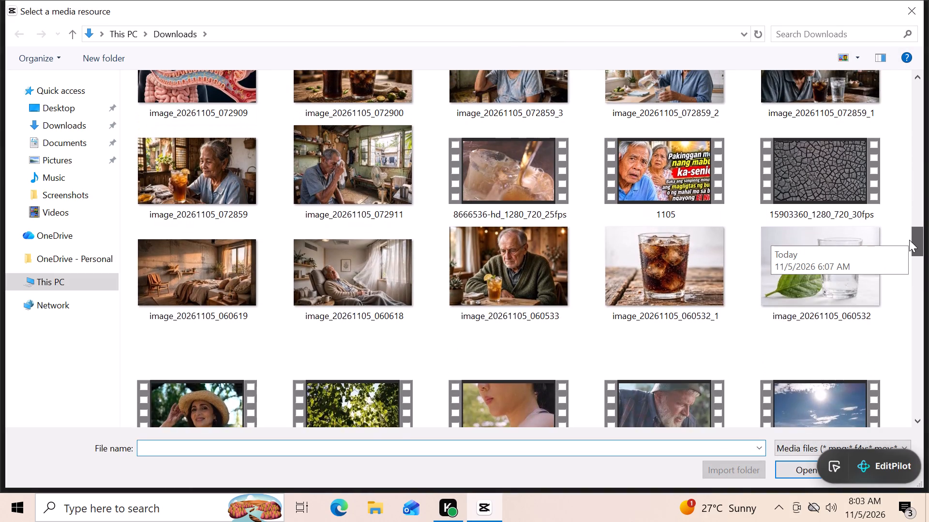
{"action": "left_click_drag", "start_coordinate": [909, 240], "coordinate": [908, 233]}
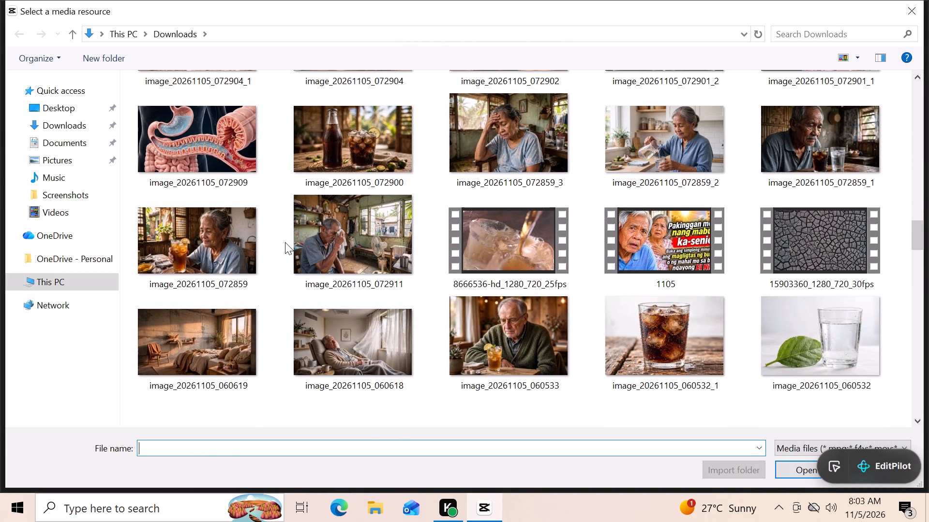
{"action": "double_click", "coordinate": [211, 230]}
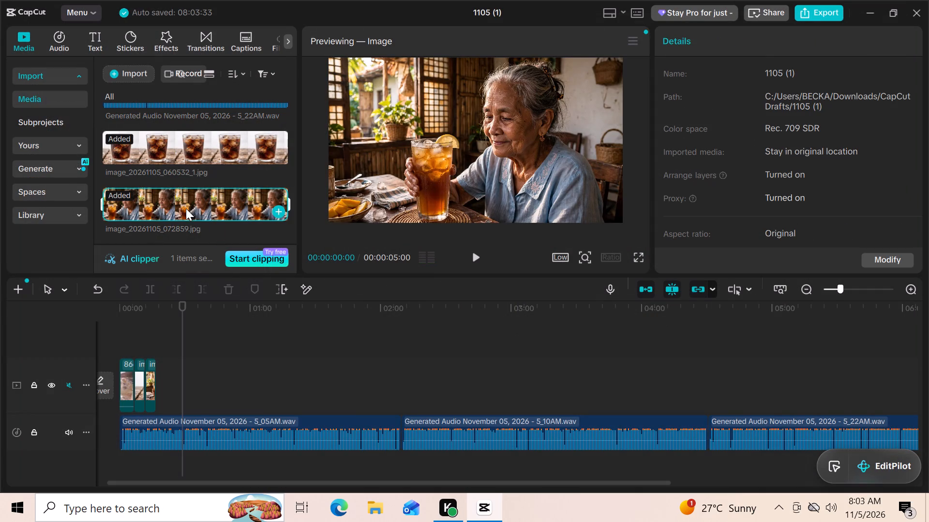
Import image_20261105_072900, the picture of the cola bottle and glass, from the Downloads folder.
{"action": "left_click", "coordinate": [138, 72]}
{"action": "left_click", "coordinate": [150, 96]}
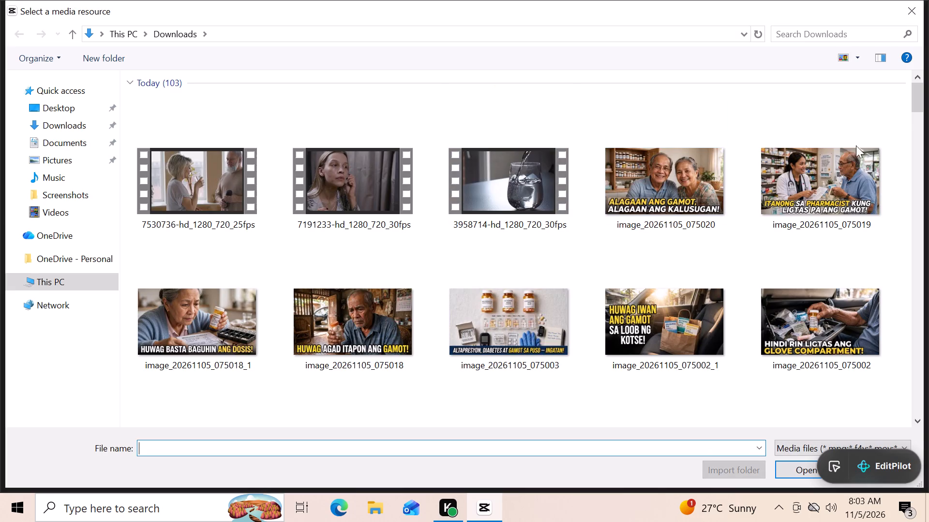
{"action": "left_click_drag", "start_coordinate": [920, 99], "coordinate": [910, 313]}
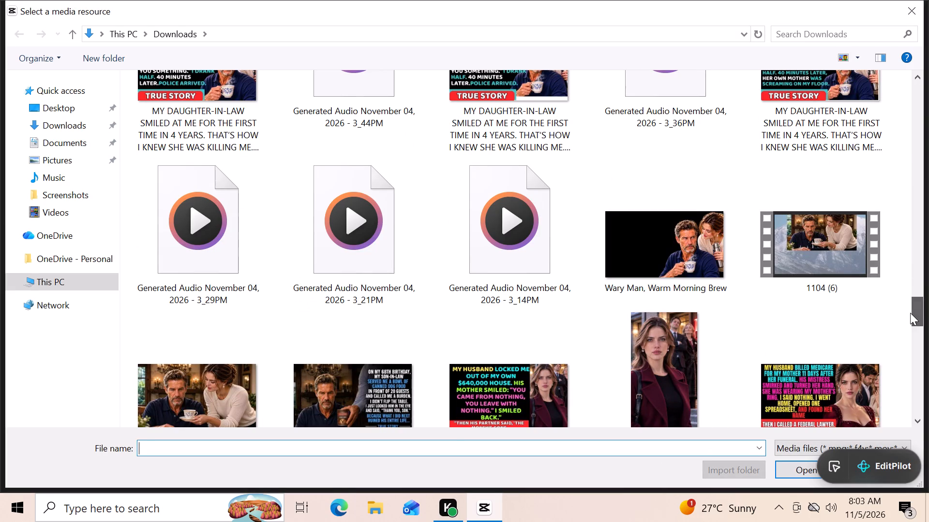
{"action": "left_click_drag", "start_coordinate": [910, 313], "coordinate": [907, 265]}
{"action": "left_click_drag", "start_coordinate": [919, 316], "coordinate": [919, 314]}
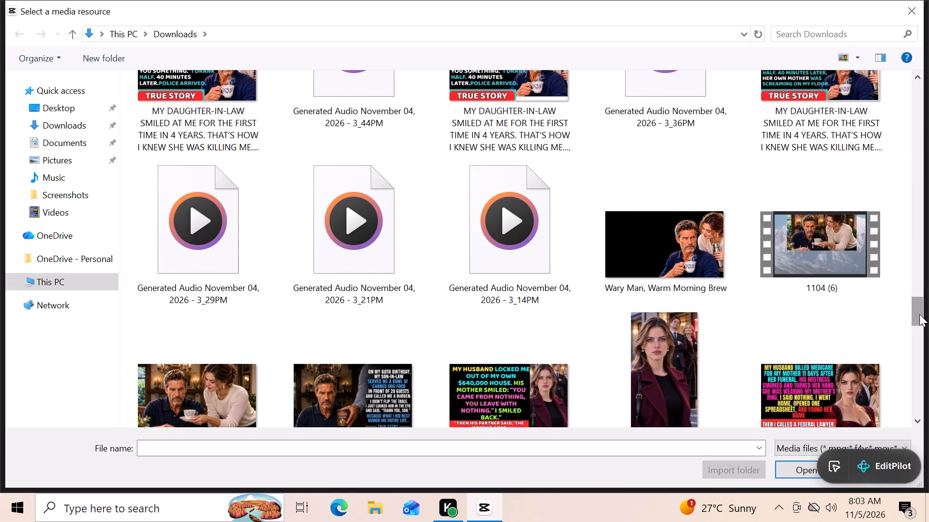
{"action": "left_click_drag", "start_coordinate": [919, 314], "coordinate": [915, 234]}
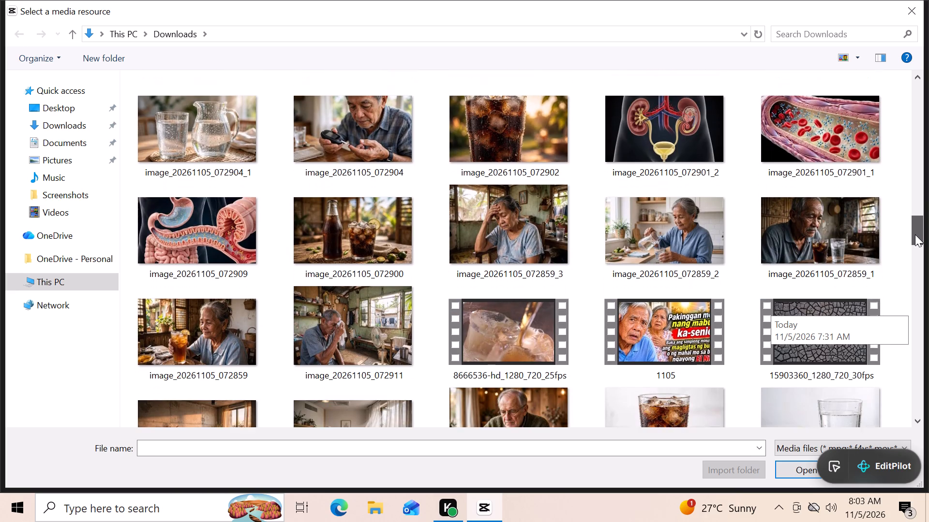
{"action": "left_click_drag", "start_coordinate": [915, 234], "coordinate": [915, 238]}
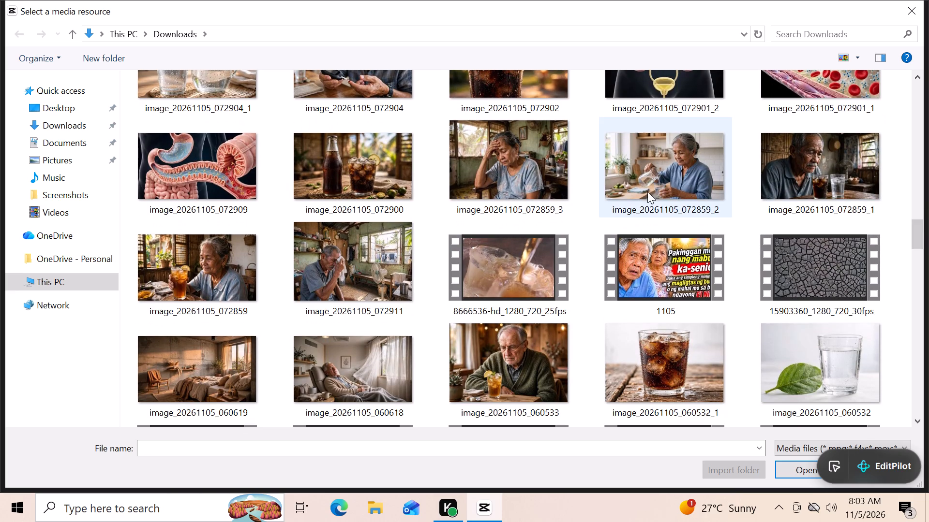
{"action": "left_click", "coordinate": [365, 177]}
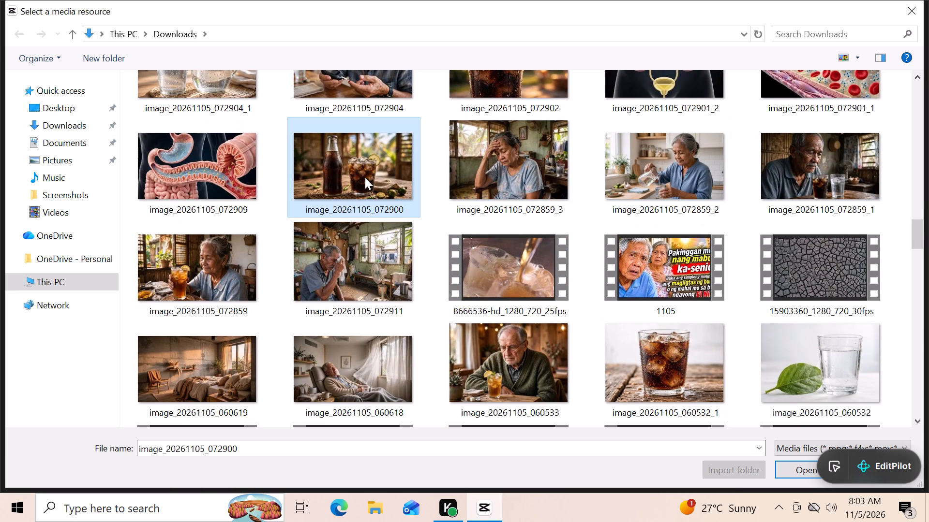
{"action": "double_click", "coordinate": [365, 177]}
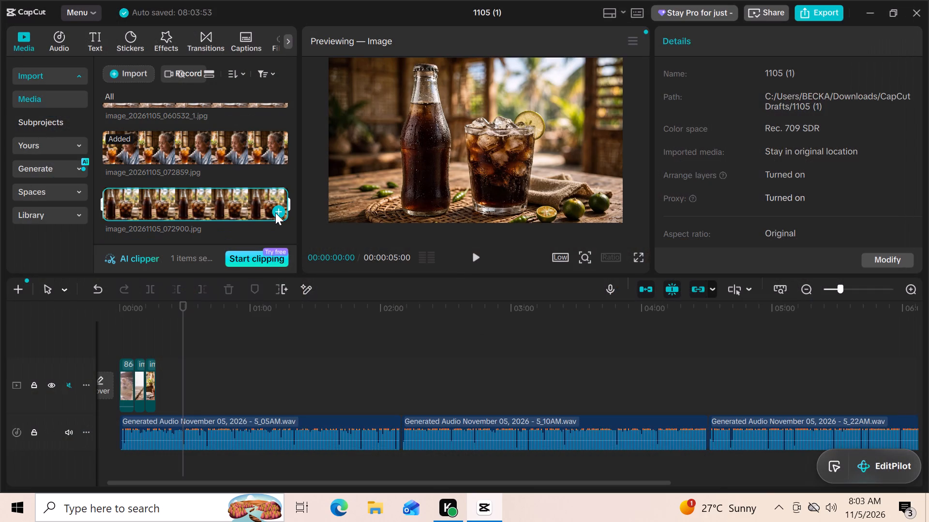
Add the cola bottle picture to the end of the main video track and move the playhead back to about 22 seconds.
{"action": "left_click", "coordinate": [276, 213]}
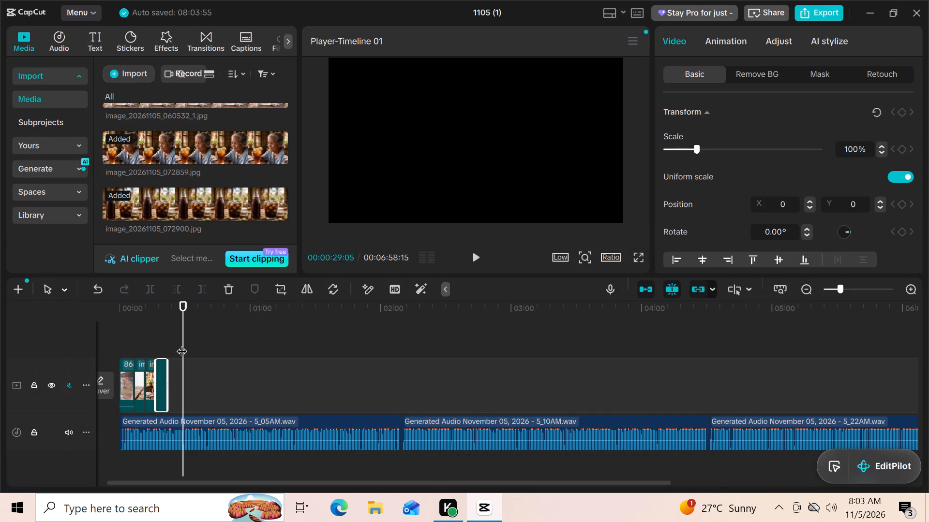
{"action": "left_click_drag", "start_coordinate": [182, 344], "coordinate": [169, 344]}
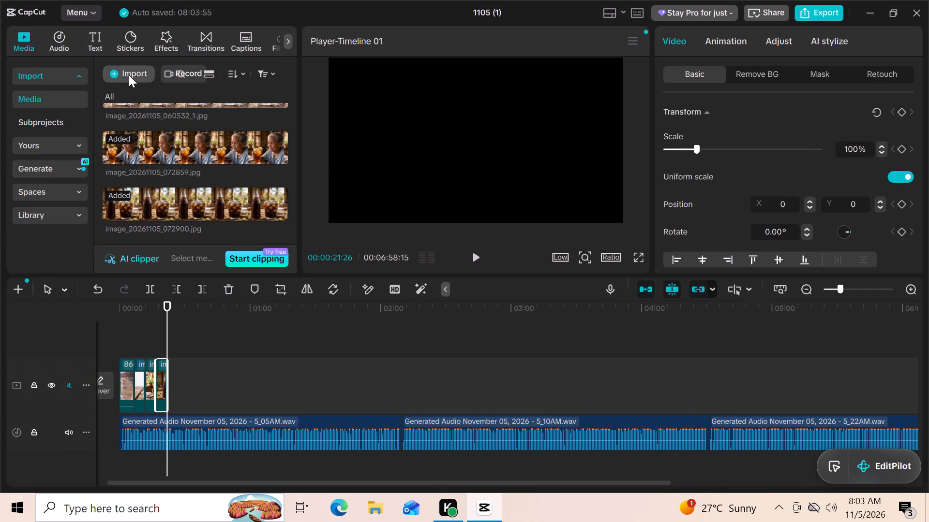
Import the iced drink pouring video 8666536-hd_1280_720_25fps from the Downloads folder once more.
{"action": "left_click", "coordinate": [129, 75]}
{"action": "left_click", "coordinate": [145, 100]}
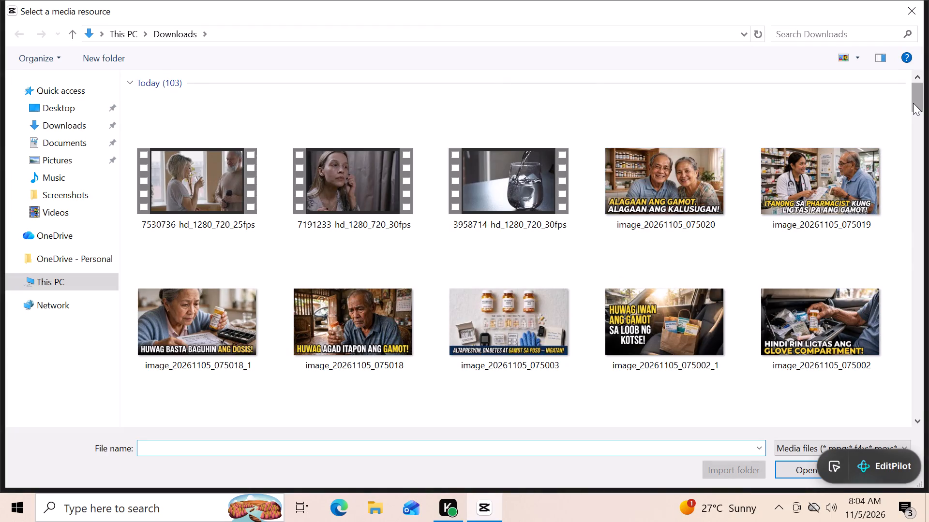
{"action": "left_click_drag", "start_coordinate": [915, 100], "coordinate": [915, 171]}
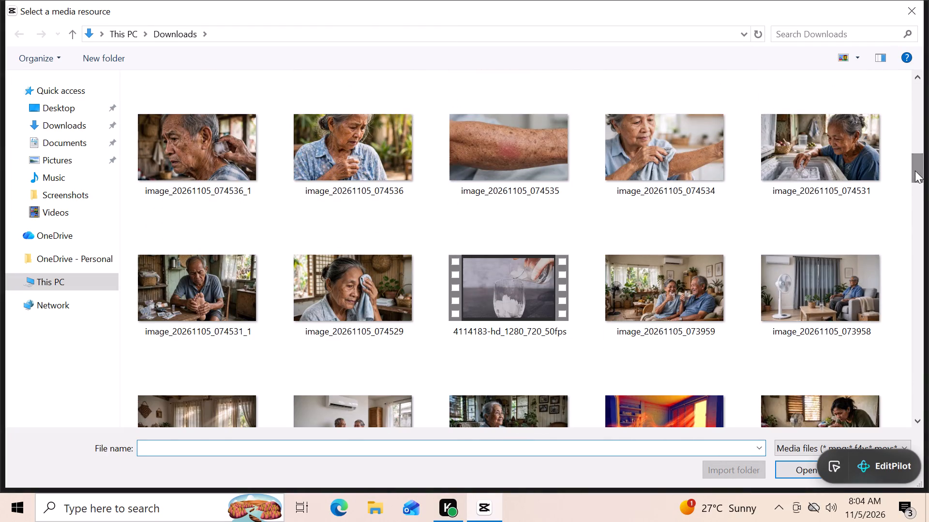
{"action": "left_click_drag", "start_coordinate": [915, 171], "coordinate": [915, 204]}
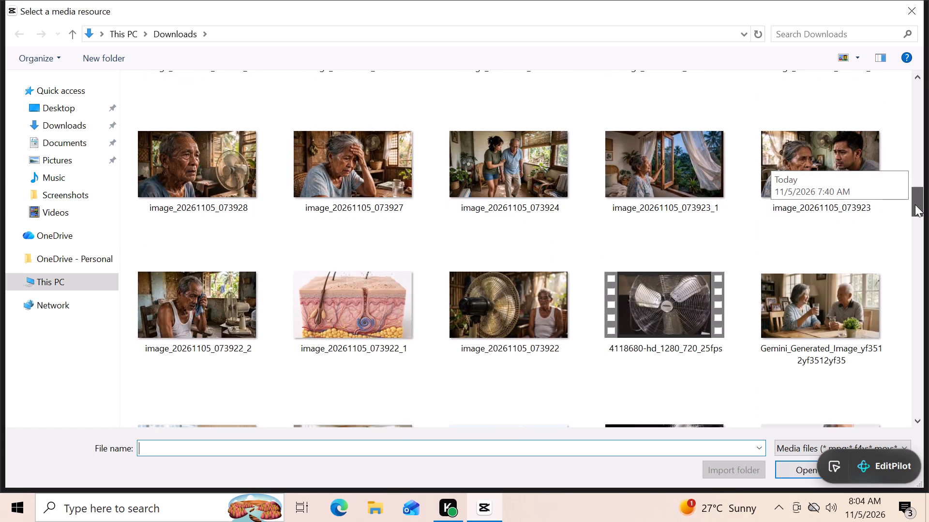
{"action": "left_click_drag", "start_coordinate": [915, 204], "coordinate": [915, 204]}
{"action": "left_click_drag", "start_coordinate": [915, 204], "coordinate": [915, 230]}
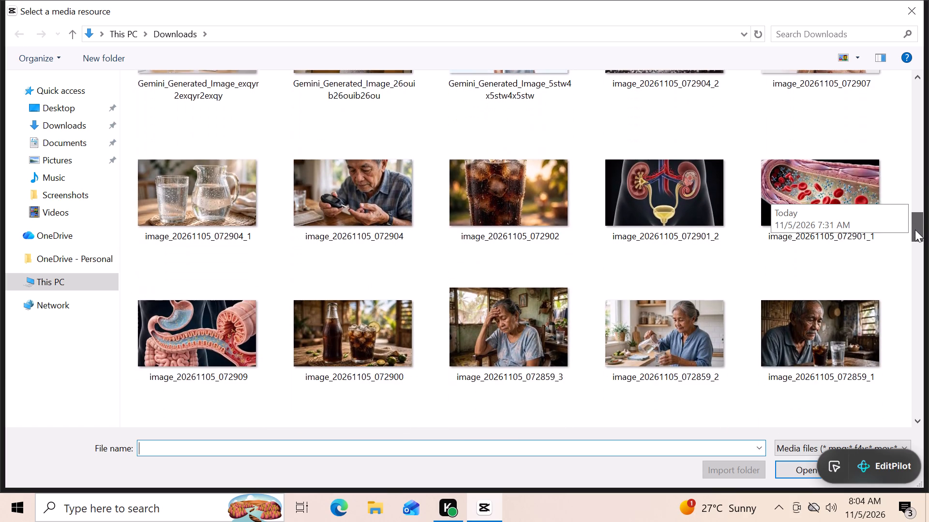
{"action": "left_click_drag", "start_coordinate": [915, 230], "coordinate": [915, 242]}
{"action": "double_click", "coordinate": [501, 261]}
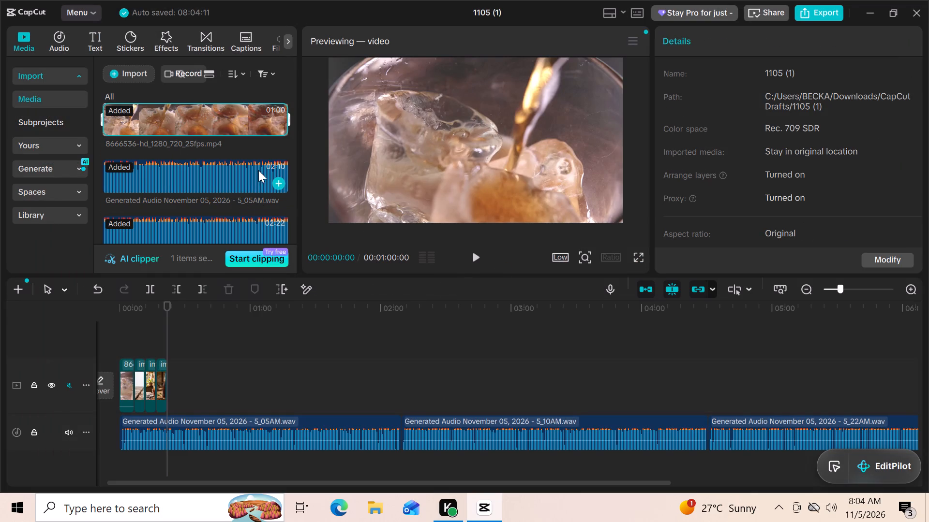
Add the iced drink video after the cola bottle picture, trim its end to leave about 6 seconds, and play the timeline through it.
{"action": "left_click", "coordinate": [279, 120]}
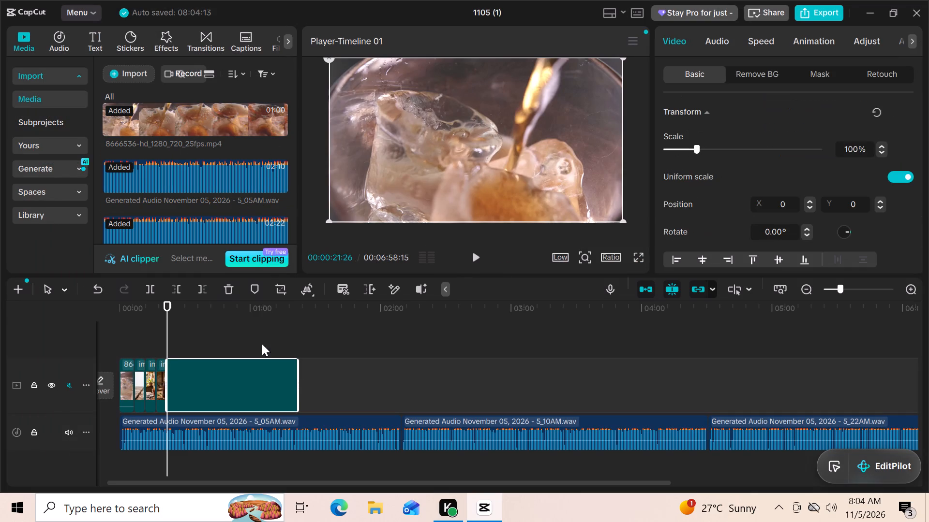
{"action": "left_click_drag", "start_coordinate": [298, 377], "coordinate": [176, 374]}
{"action": "left_click", "coordinate": [477, 253]}
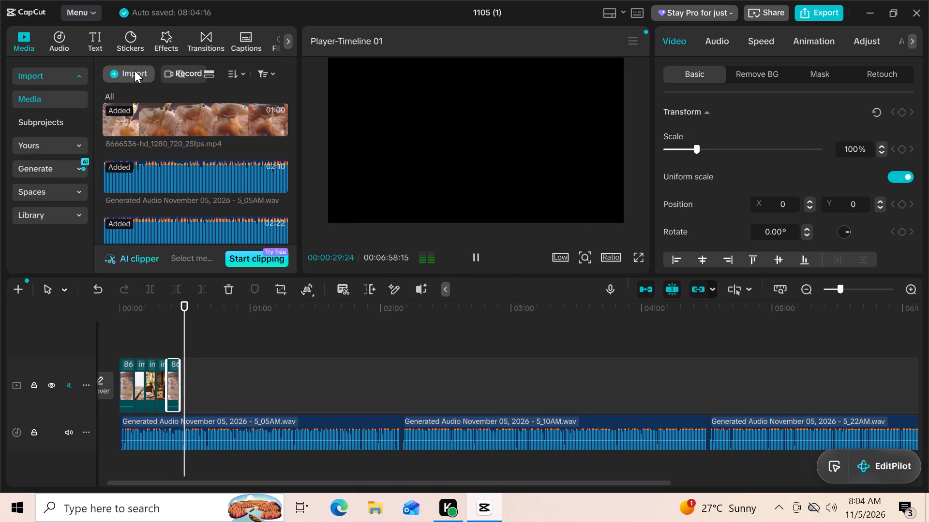
Import image_20261105_060532_1, the cola glass picture, from Downloads again and add it to the end of the main video track.
{"action": "left_click", "coordinate": [135, 71]}
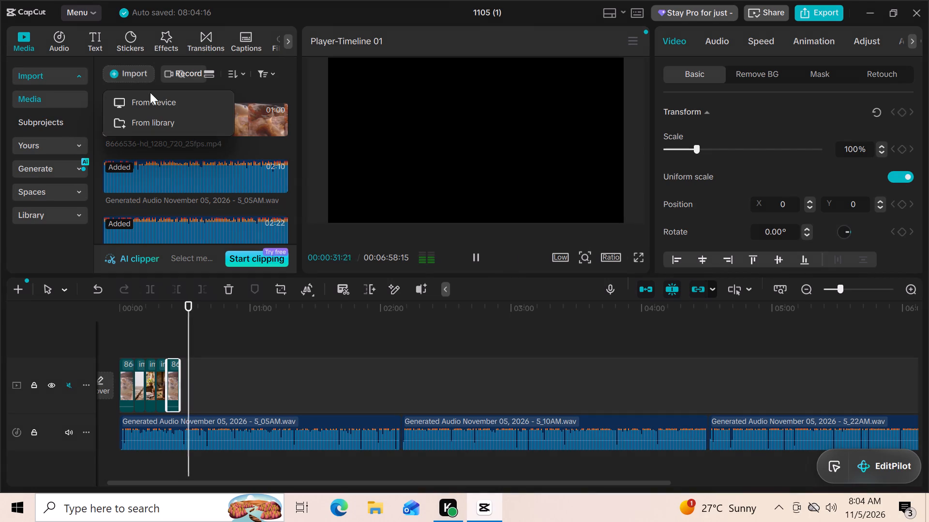
{"action": "left_click", "coordinate": [151, 96]}
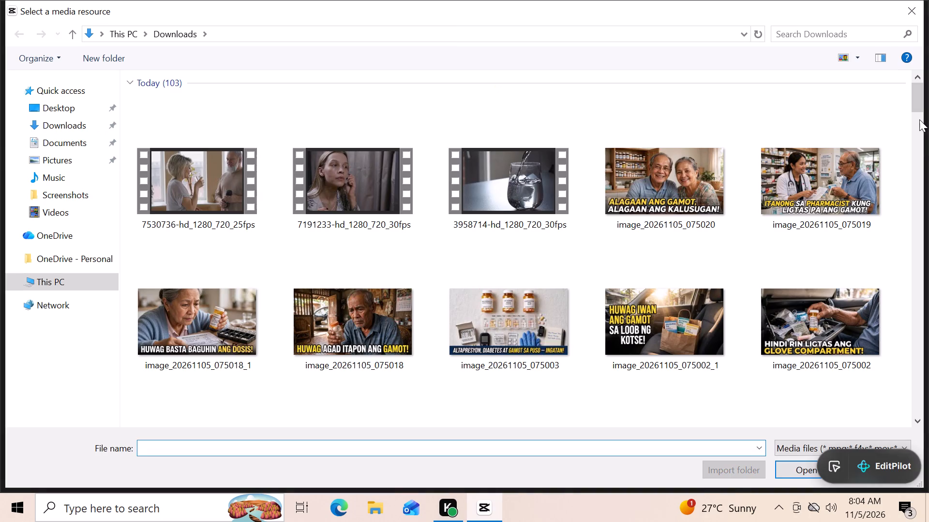
{"action": "left_click_drag", "start_coordinate": [915, 95], "coordinate": [917, 293]}
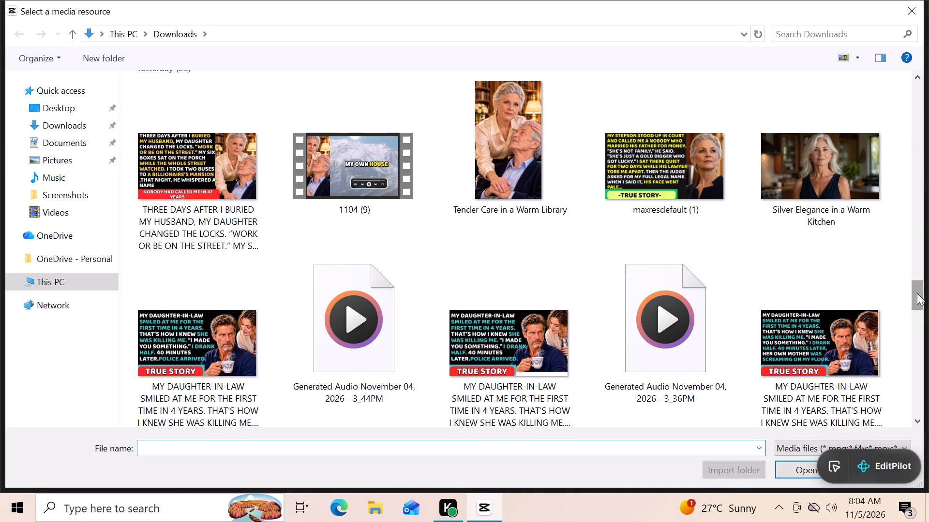
{"action": "left_click_drag", "start_coordinate": [917, 293], "coordinate": [914, 248]}
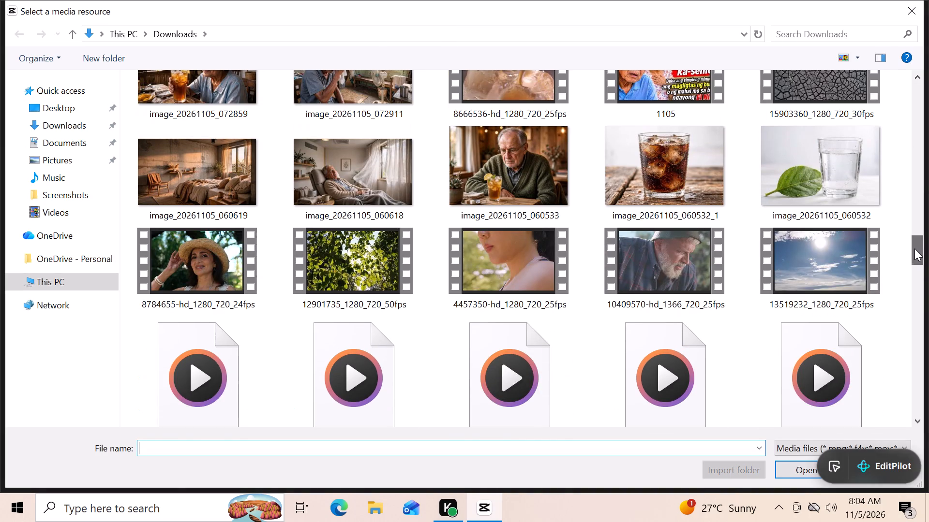
{"action": "left_click_drag", "start_coordinate": [914, 248], "coordinate": [914, 234]}
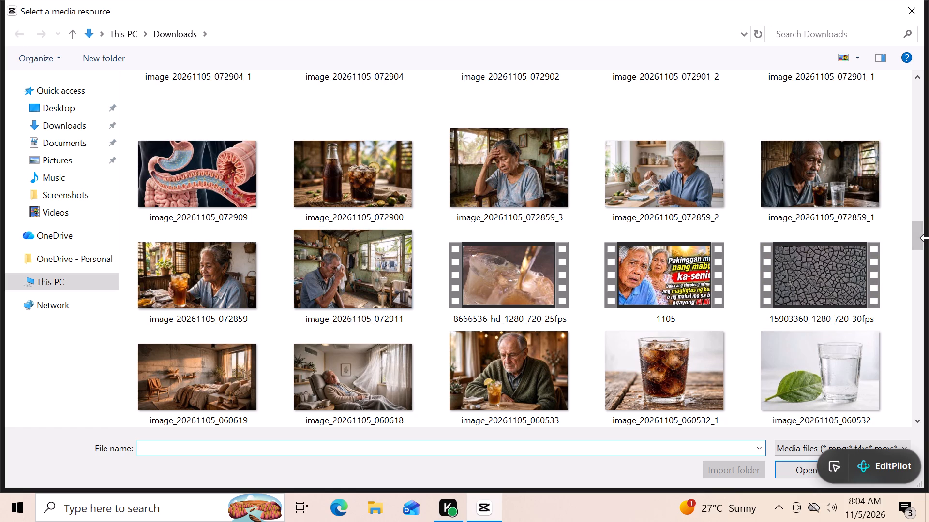
{"action": "double_click", "coordinate": [700, 363]}
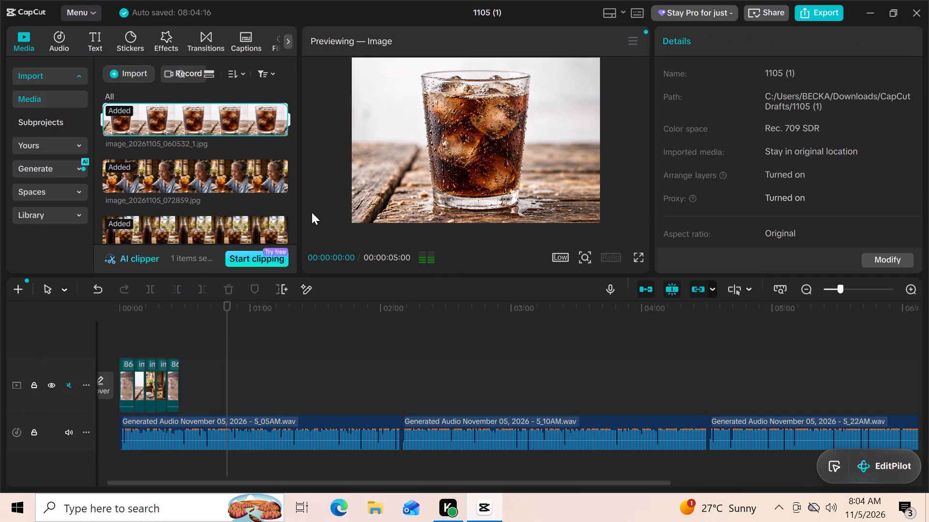
{"action": "left_click", "coordinate": [278, 127]}
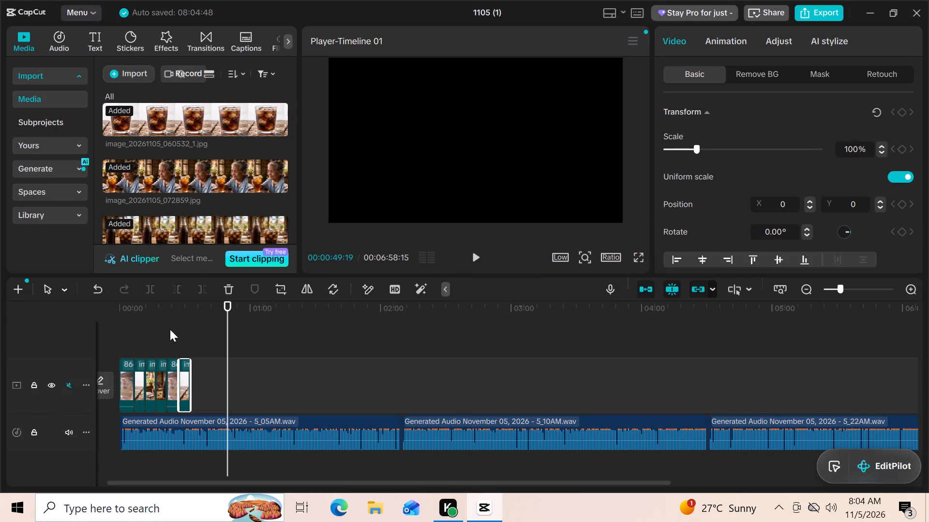
Import image_20261105_072902, the close-up picture of the iced cola glass, from the Downloads folder.
{"action": "double_click", "coordinate": [129, 72]}
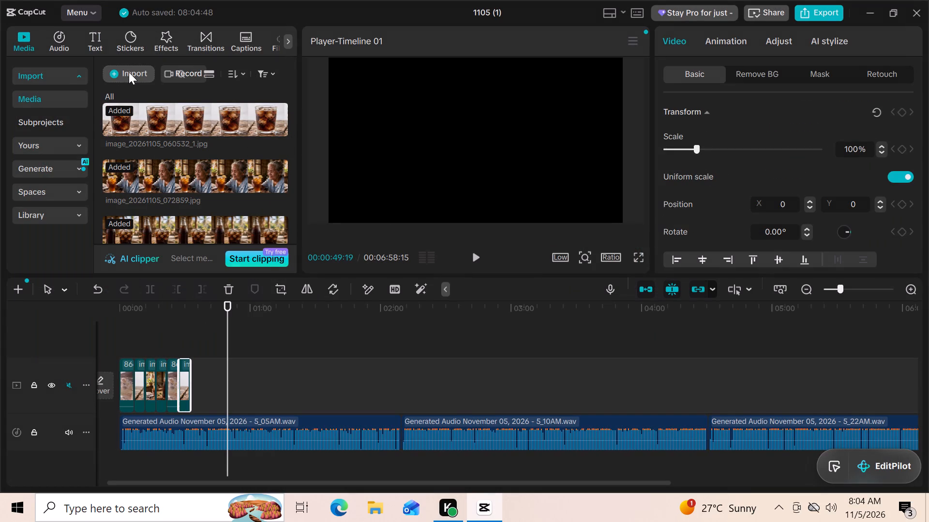
{"action": "left_click", "coordinate": [129, 72]}
{"action": "left_click", "coordinate": [145, 98]}
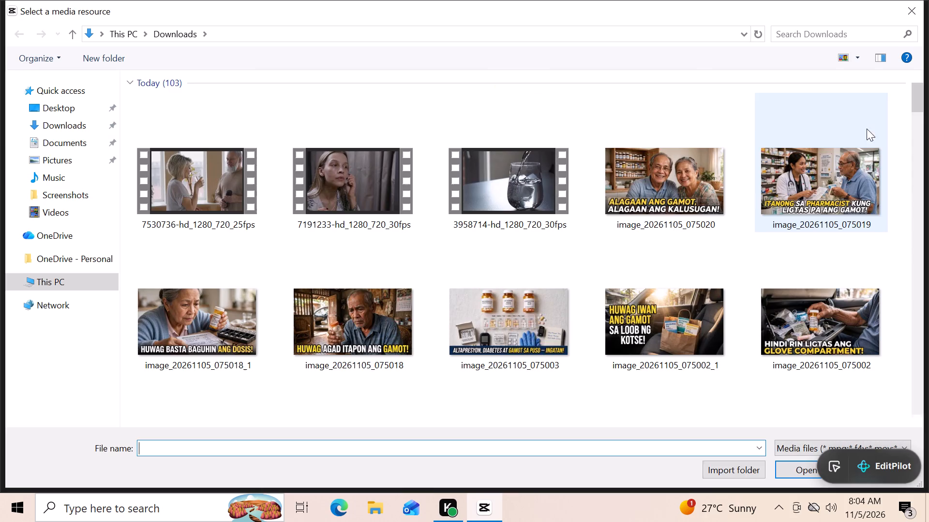
{"action": "left_click_drag", "start_coordinate": [918, 104], "coordinate": [916, 174]}
{"action": "left_click_drag", "start_coordinate": [916, 174], "coordinate": [916, 212]}
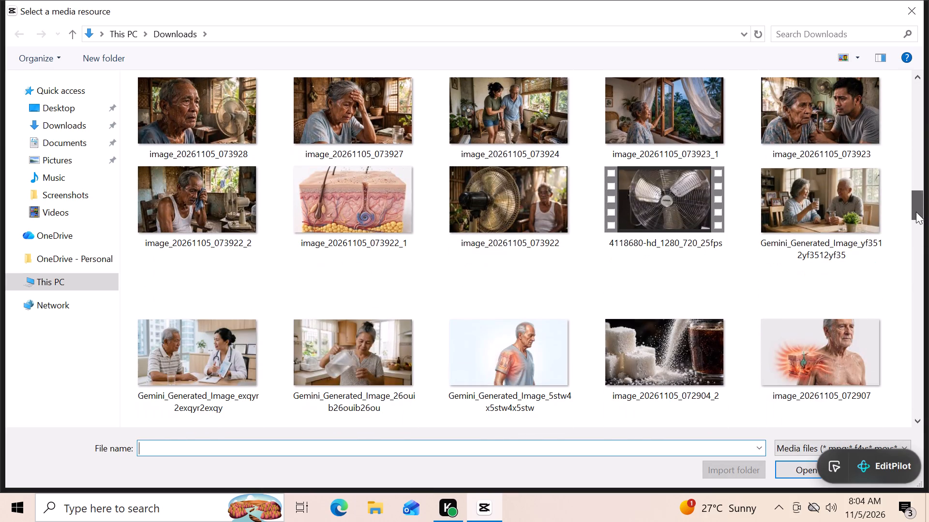
{"action": "left_click_drag", "start_coordinate": [916, 212], "coordinate": [916, 232]}
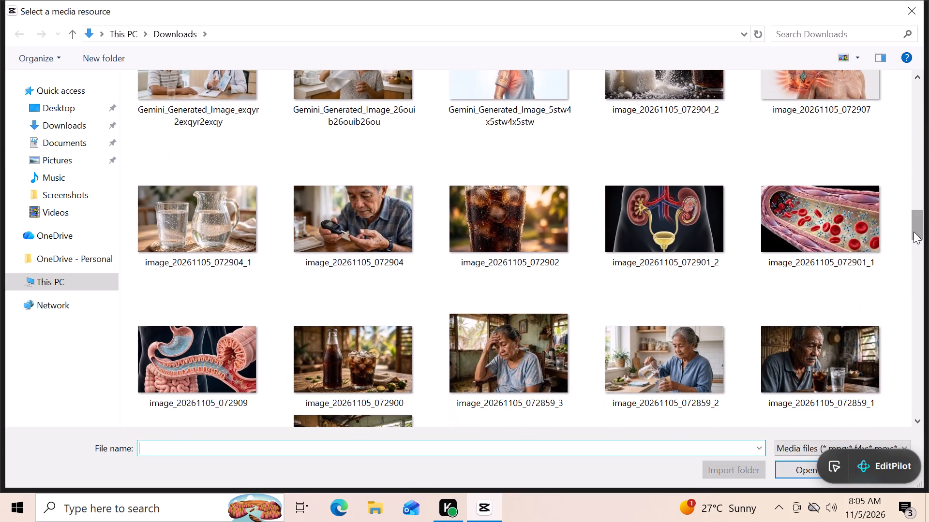
{"action": "double_click", "coordinate": [516, 227]}
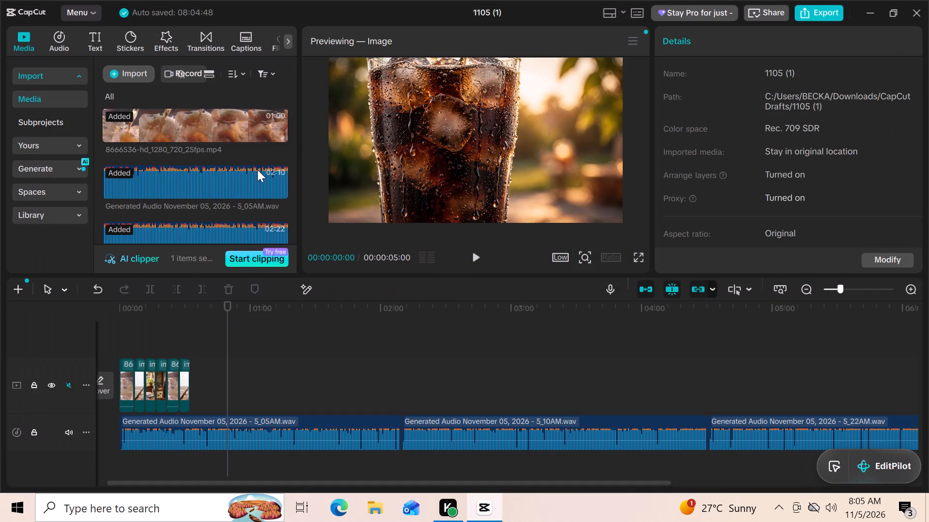
Add the cola close-up to the end of the main video track, play from about 27 seconds, and move the playhead to the clip's end.
{"action": "left_click", "coordinate": [278, 208]}
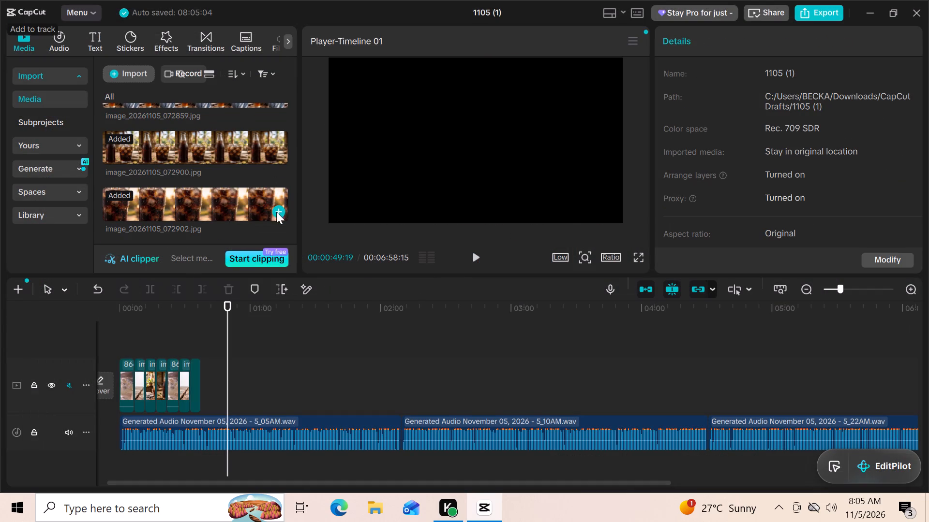
{"action": "left_click_drag", "start_coordinate": [225, 350], "coordinate": [179, 353]}
{"action": "left_click", "coordinate": [476, 250]}
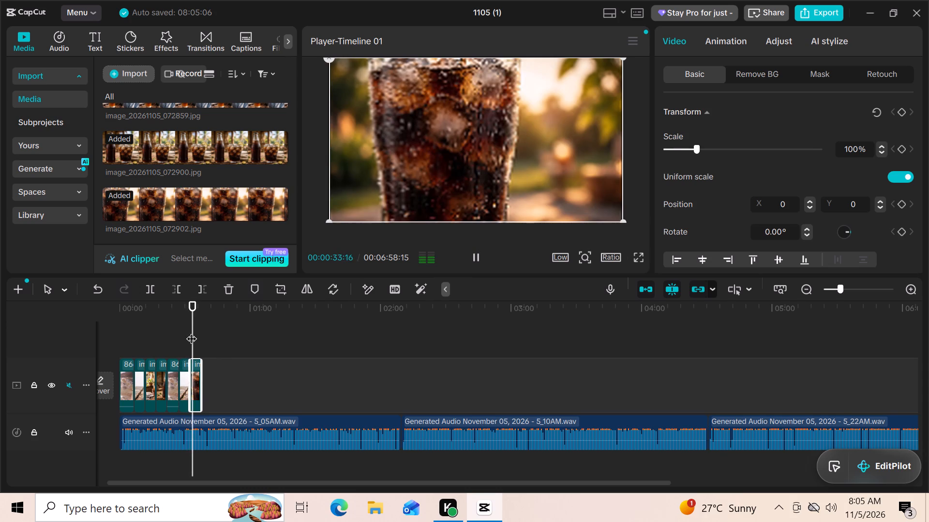
{"action": "left_click_drag", "start_coordinate": [194, 333], "coordinate": [204, 337]}
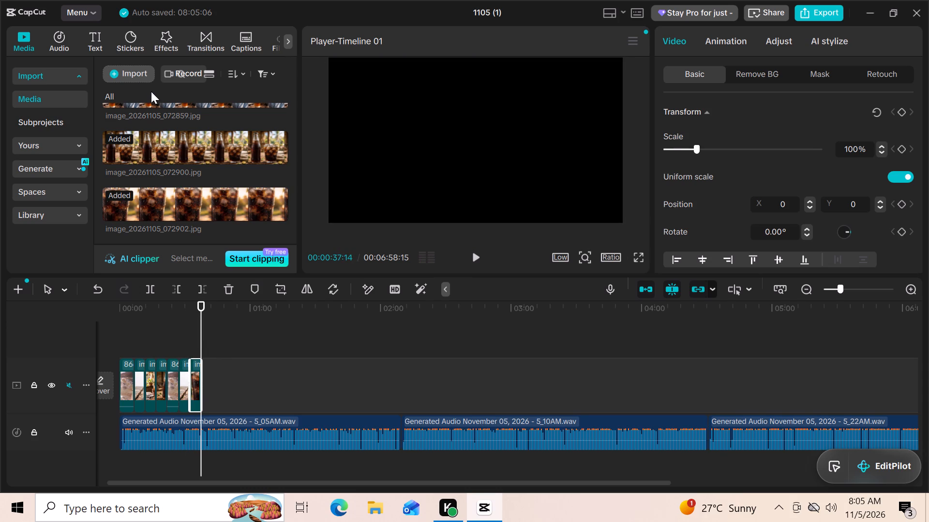
Import image_20261105_060533, the picture of the old man with the iced drink, from the Downloads folder.
{"action": "left_click", "coordinate": [142, 76]}
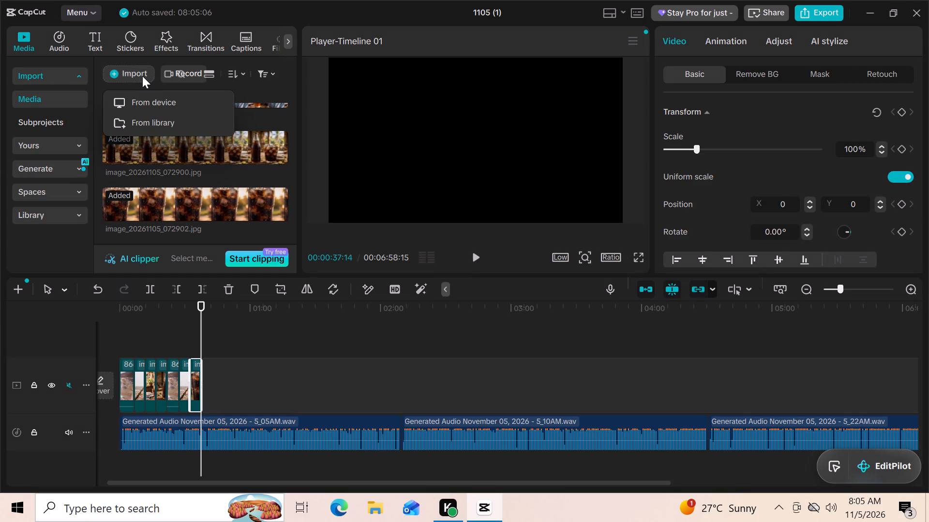
{"action": "left_click", "coordinate": [153, 103]}
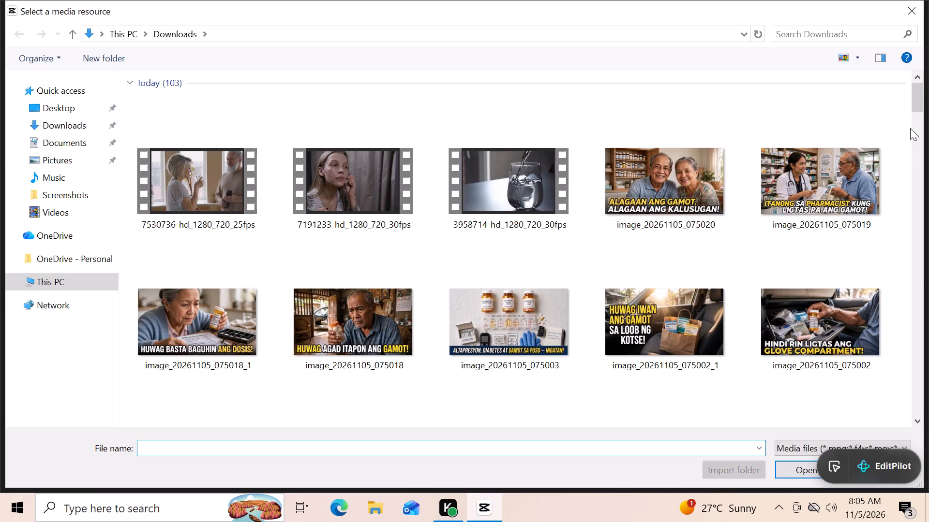
{"action": "left_click_drag", "start_coordinate": [918, 88], "coordinate": [913, 223]}
{"action": "left_click_drag", "start_coordinate": [913, 223], "coordinate": [913, 228]}
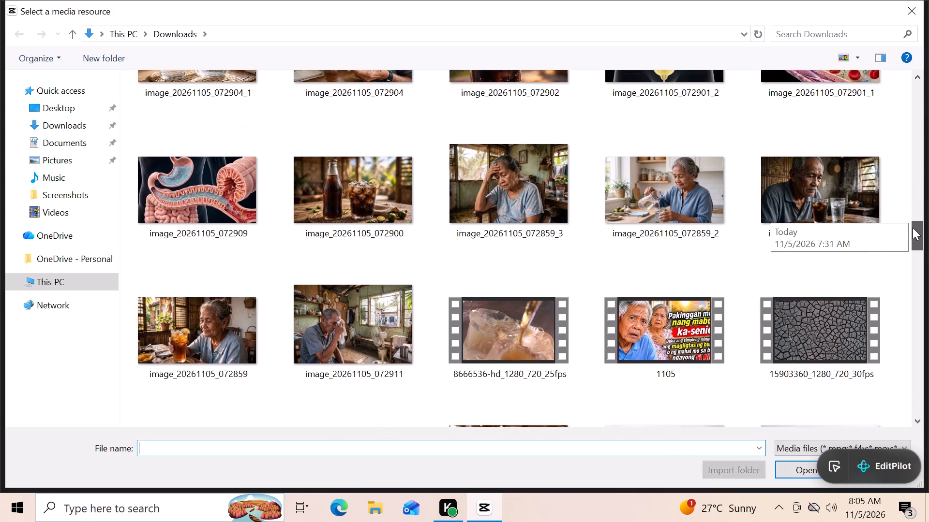
{"action": "left_click_drag", "start_coordinate": [913, 228], "coordinate": [913, 240]}
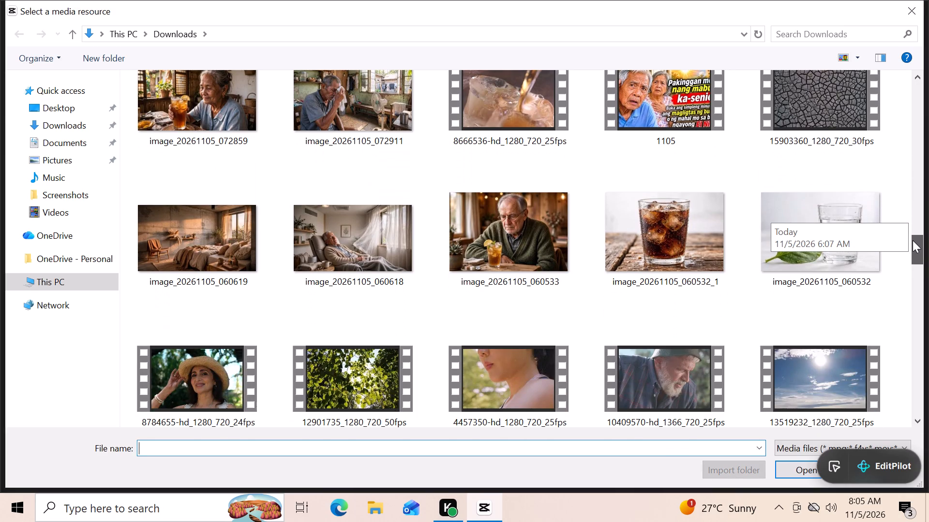
{"action": "left_click_drag", "start_coordinate": [913, 240], "coordinate": [913, 240]}
{"action": "double_click", "coordinate": [545, 246]}
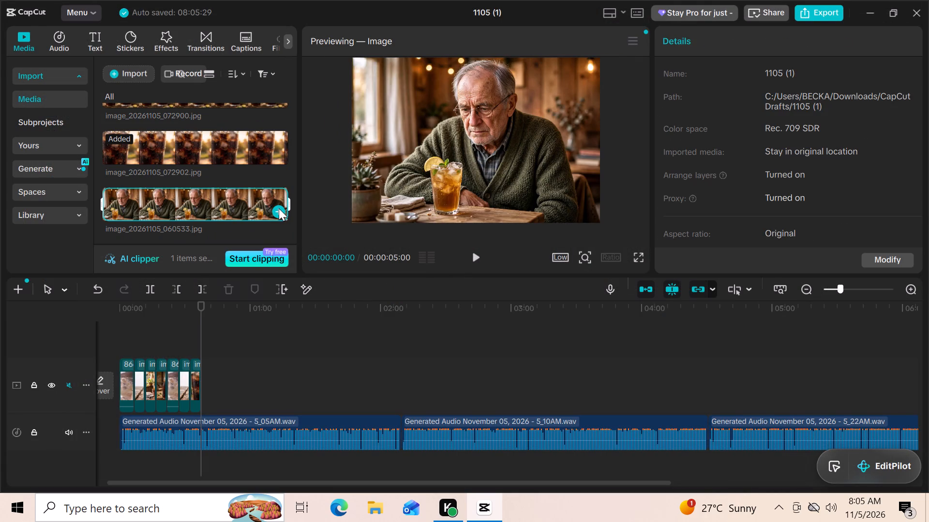
Add the old man picture after the cola close-up and scale it to 163% to fill the frame.
{"action": "left_click", "coordinate": [279, 208]}
{"action": "left_click", "coordinate": [476, 258]}
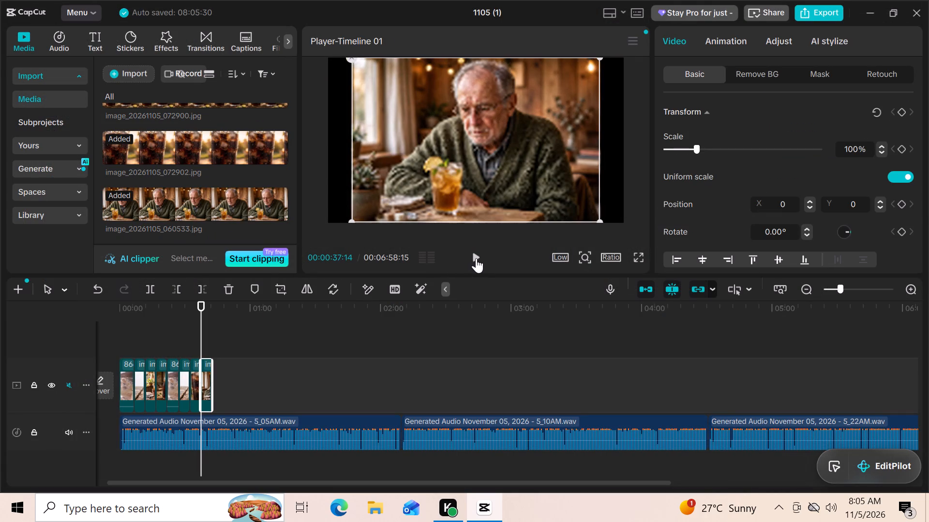
{"action": "left_click", "coordinate": [716, 142]}
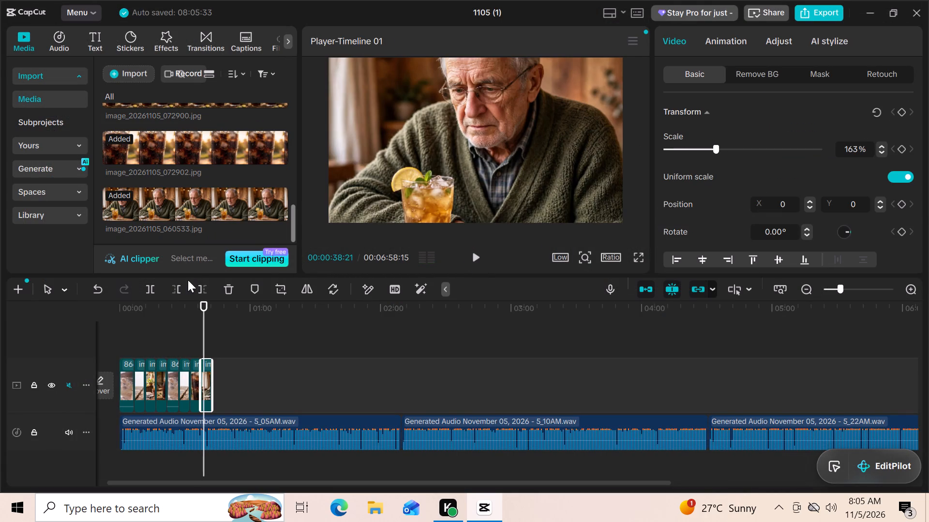
Set the project's aspect ratio to 16:9.
{"action": "left_click", "coordinate": [614, 255]}
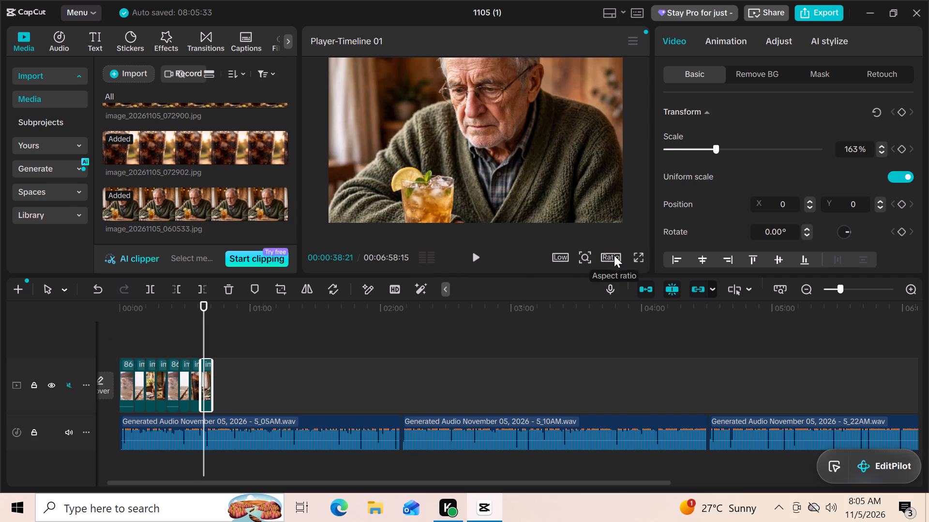
{"action": "left_click", "coordinate": [624, 304]}
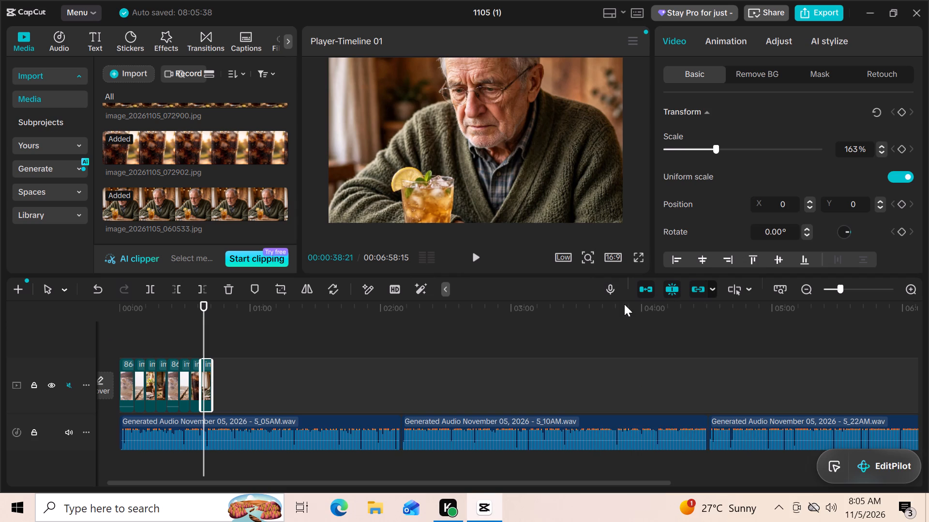
Play the timeline from the old man picture and pause at about 48 seconds.
{"action": "left_click", "coordinate": [479, 258]}
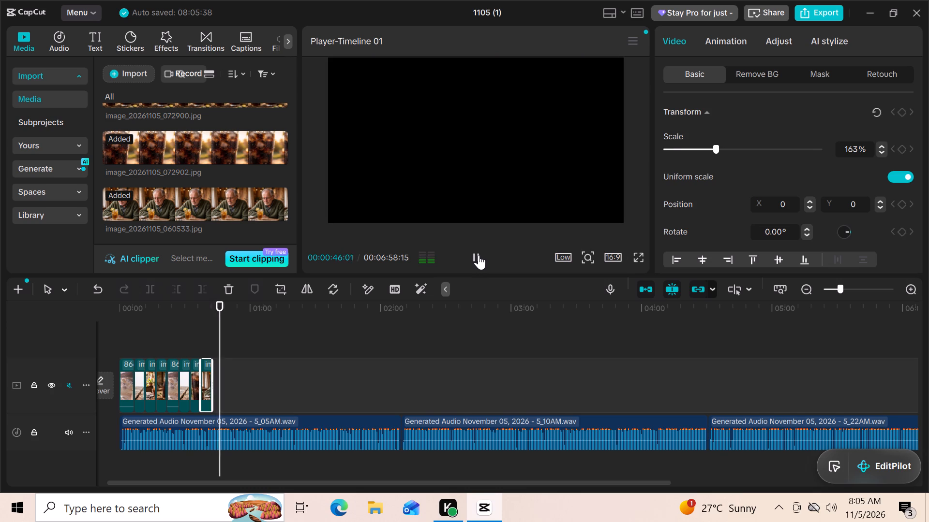
{"action": "left_click", "coordinate": [479, 255]}
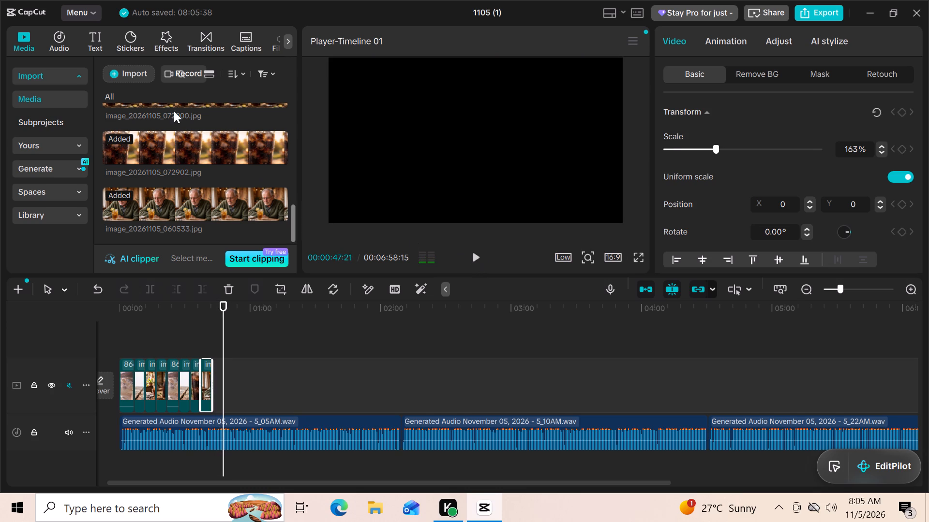
Import image_20261105_072904, the picture of the man using a glucose meter, from the Downloads folder.
{"action": "left_click", "coordinate": [140, 65]}
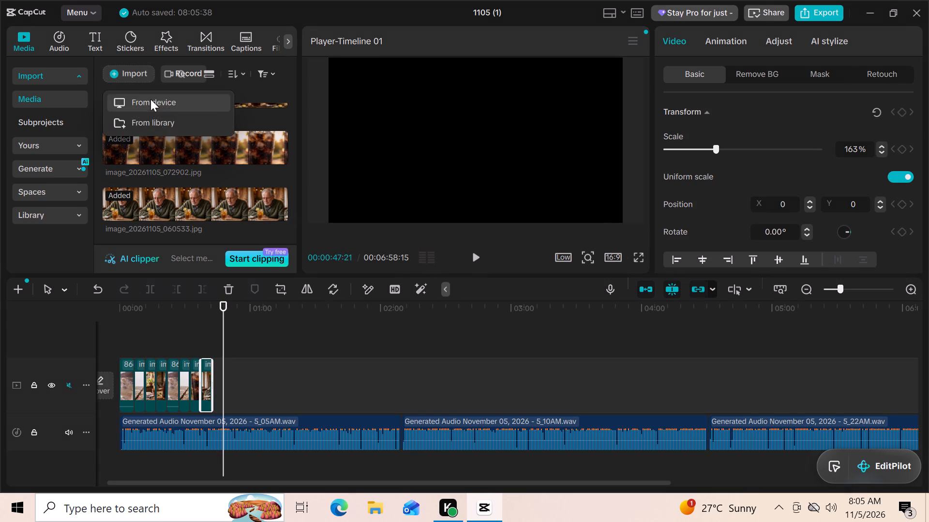
{"action": "left_click", "coordinate": [150, 99]}
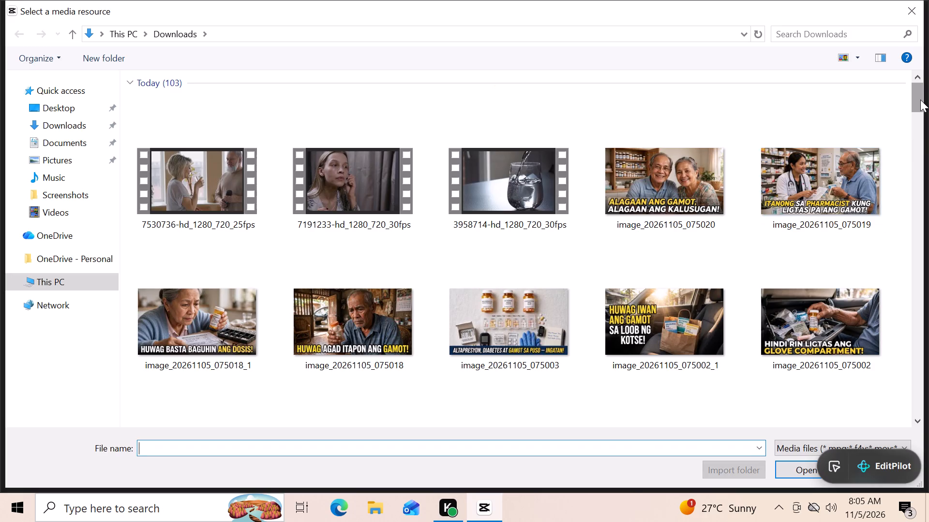
{"action": "left_click_drag", "start_coordinate": [920, 100], "coordinate": [927, 258]}
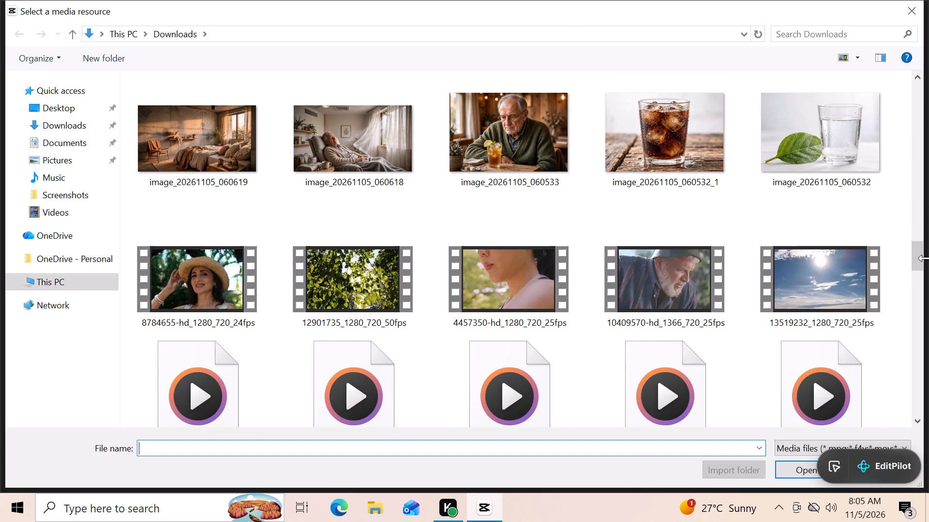
{"action": "left_click_drag", "start_coordinate": [927, 258], "coordinate": [927, 274]}
{"action": "left_click_drag", "start_coordinate": [920, 259], "coordinate": [918, 290]}
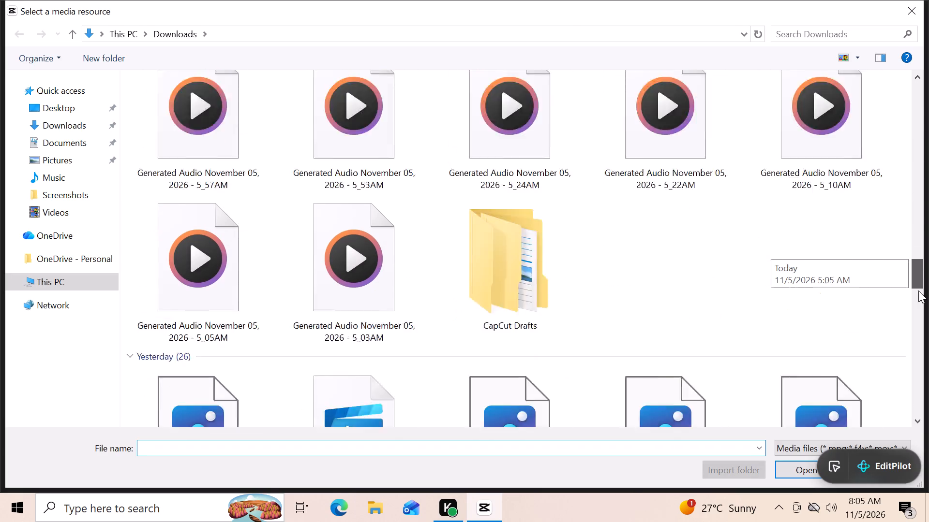
{"action": "left_click_drag", "start_coordinate": [918, 290], "coordinate": [917, 234]}
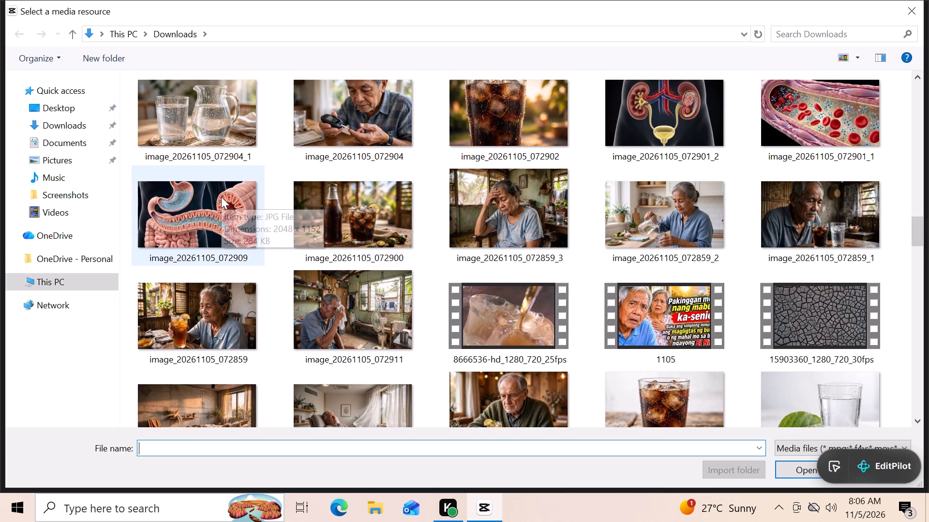
{"action": "double_click", "coordinate": [374, 102]}
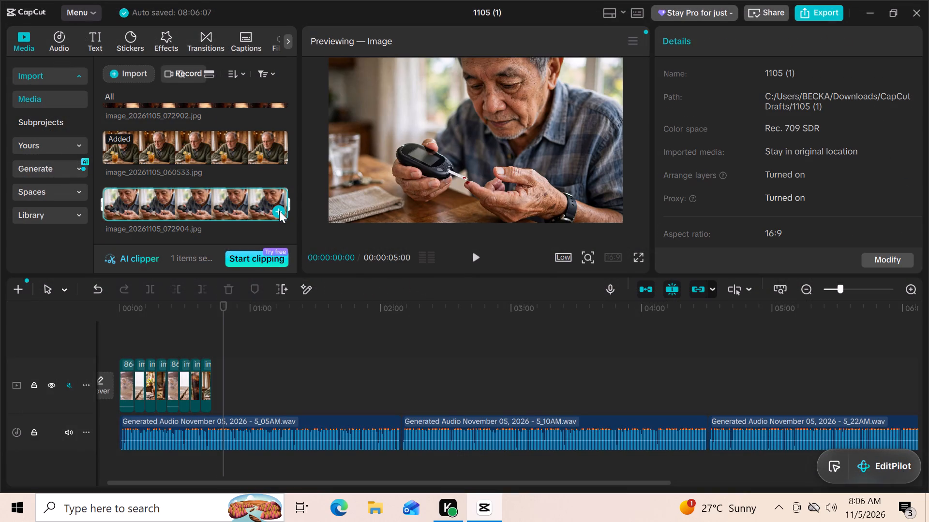
Add the glucose meter picture after the old man picture and extend its end to about 53 seconds on the timeline.
{"action": "left_click", "coordinate": [279, 210]}
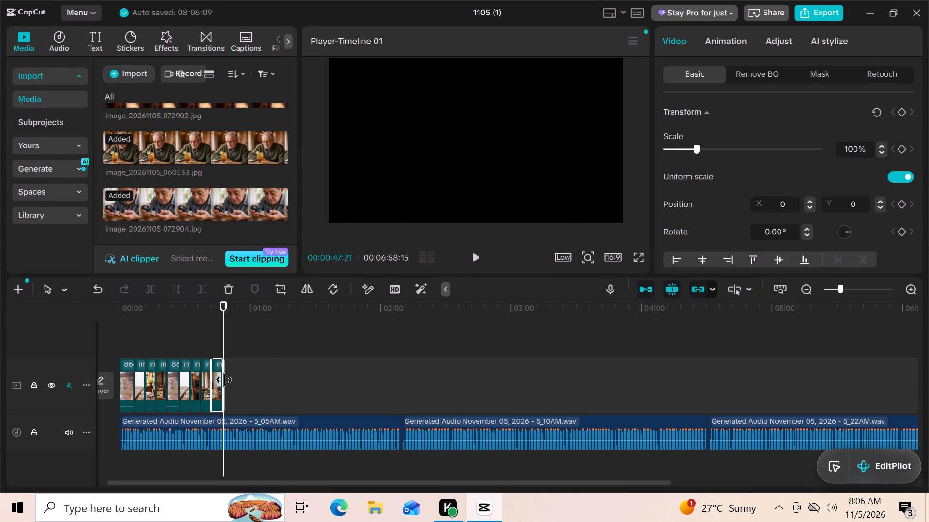
{"action": "left_click_drag", "start_coordinate": [224, 380], "coordinate": [233, 382]}
Play the timeline over the glucose meter picture and stop at its end, about 53 seconds.
{"action": "left_click", "coordinate": [474, 256]}
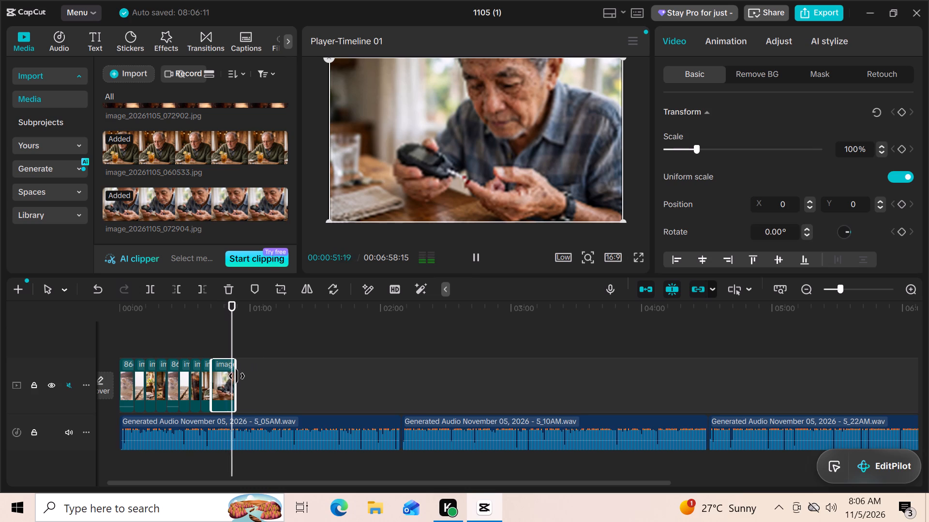
{"action": "left_click", "coordinate": [236, 335]}
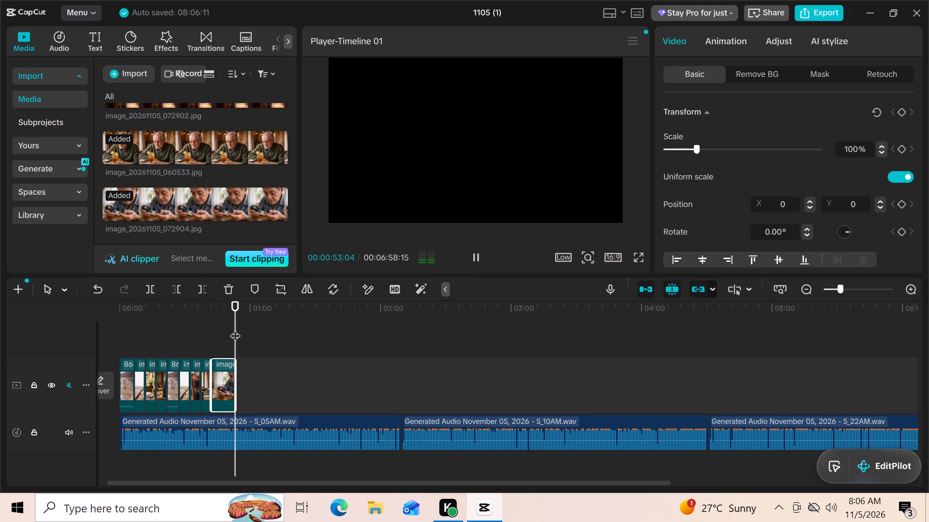
Import image_20261105_072901_1, the blood vessel illustration with red cells, from the Downloads folder.
{"action": "left_click", "coordinate": [137, 67]}
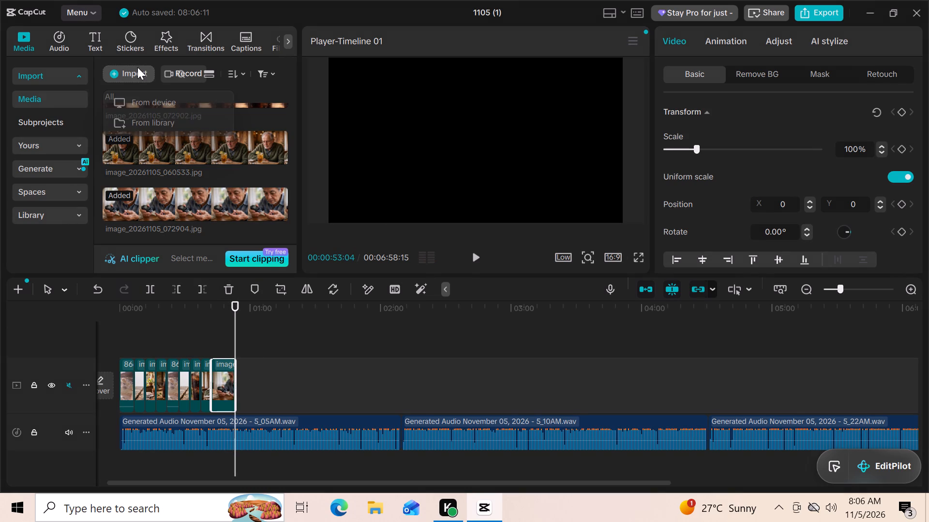
{"action": "left_click", "coordinate": [150, 99]}
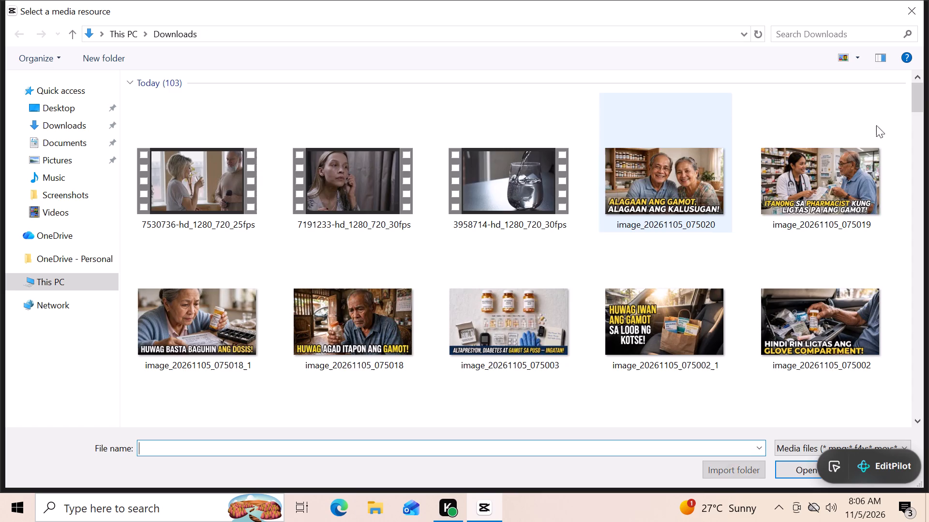
{"action": "left_click_drag", "start_coordinate": [915, 93], "coordinate": [913, 153]}
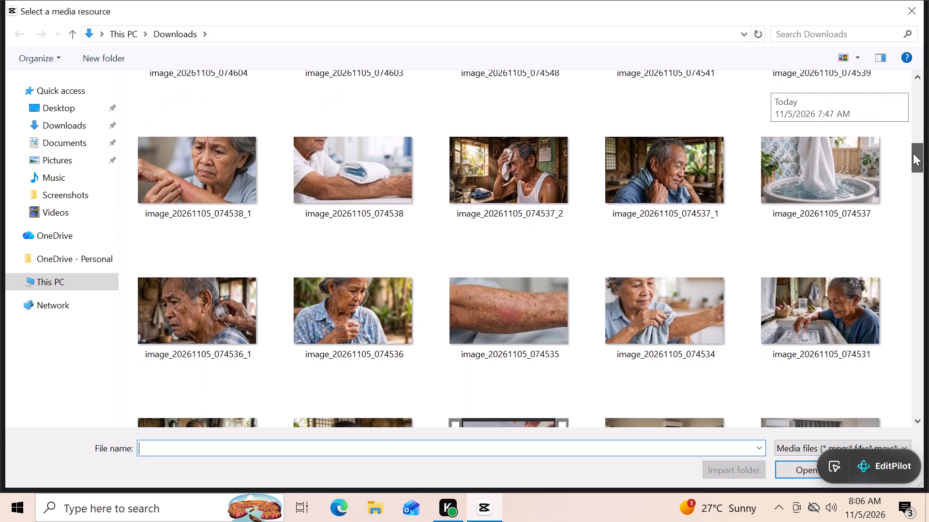
{"action": "left_click_drag", "start_coordinate": [913, 153], "coordinate": [913, 161]}
{"action": "left_click_drag", "start_coordinate": [913, 161], "coordinate": [912, 203]}
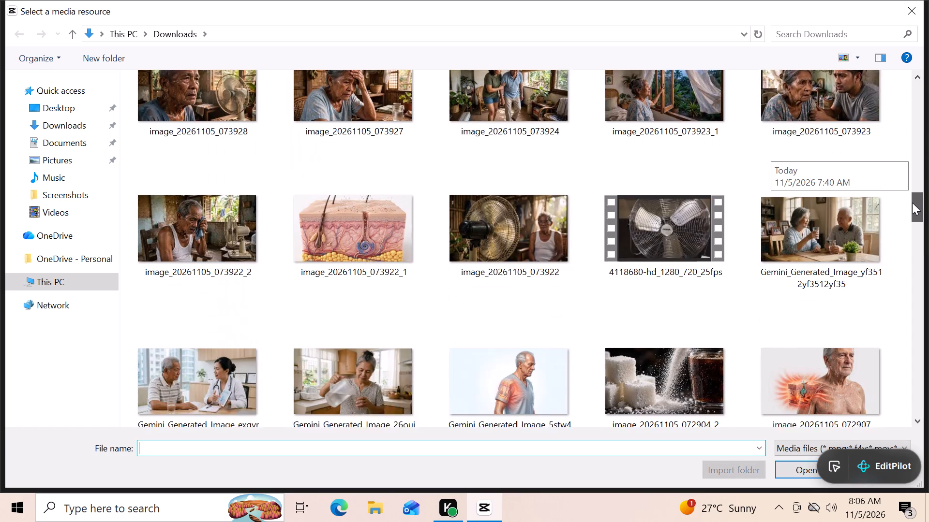
{"action": "left_click_drag", "start_coordinate": [912, 203], "coordinate": [912, 203]}
{"action": "left_click_drag", "start_coordinate": [912, 203], "coordinate": [912, 226]}
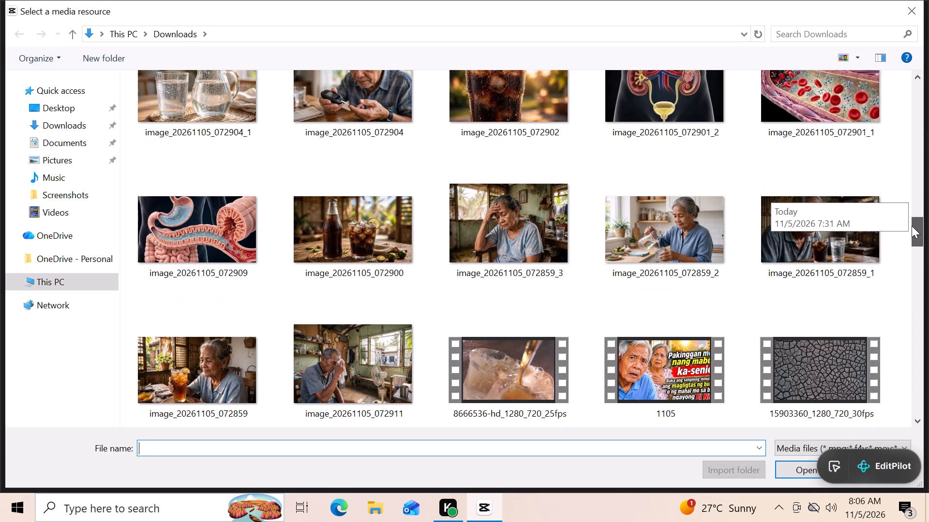
{"action": "left_click_drag", "start_coordinate": [912, 226], "coordinate": [912, 224]}
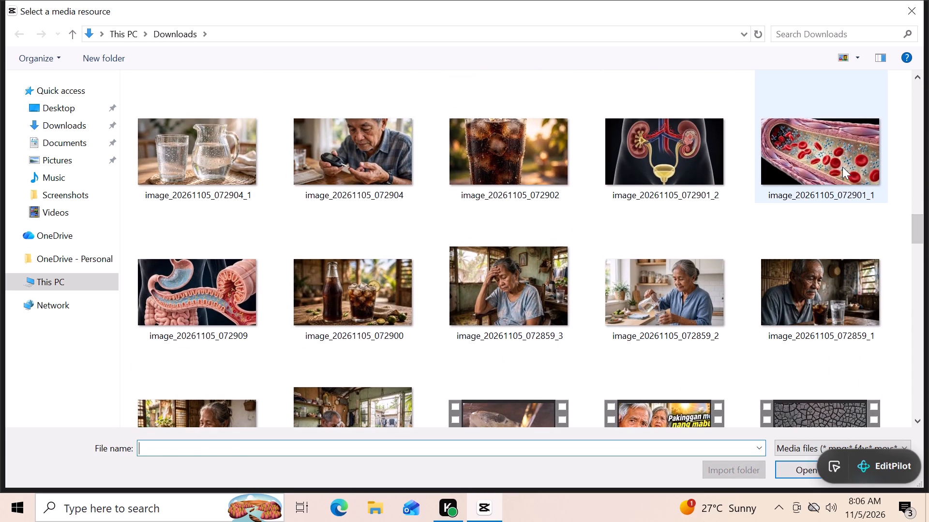
{"action": "double_click", "coordinate": [842, 167]}
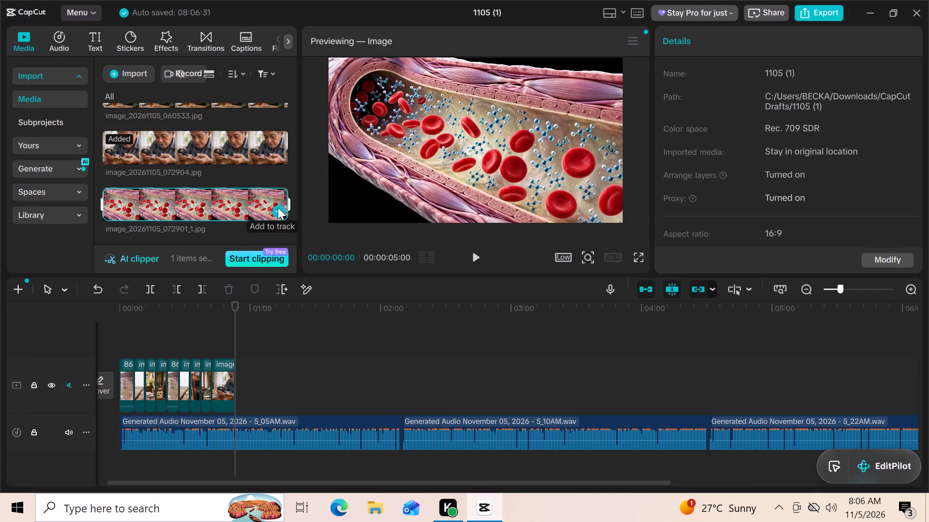
Add the blood vessel picture after the glucose meter picture and extend its end to about 1:02 on the timeline.
{"action": "left_click", "coordinate": [278, 207]}
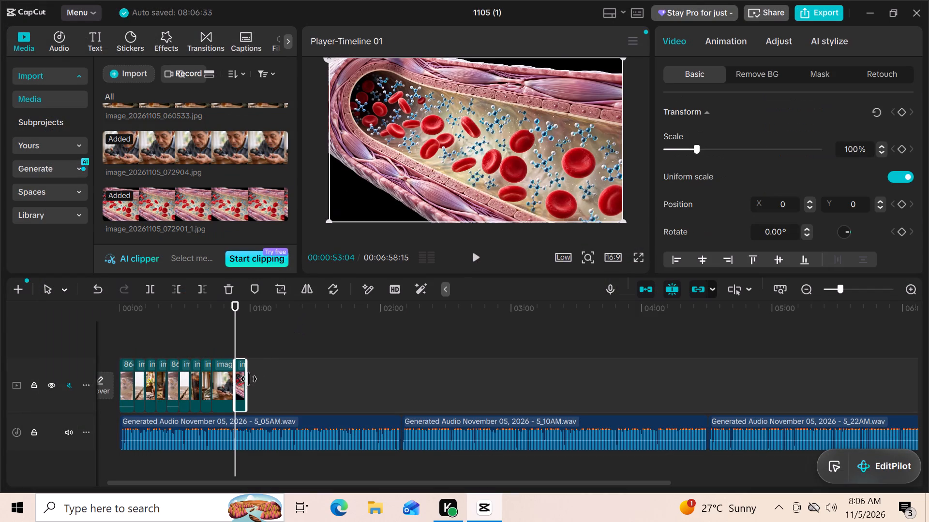
{"action": "left_click_drag", "start_coordinate": [249, 380], "coordinate": [253, 382]}
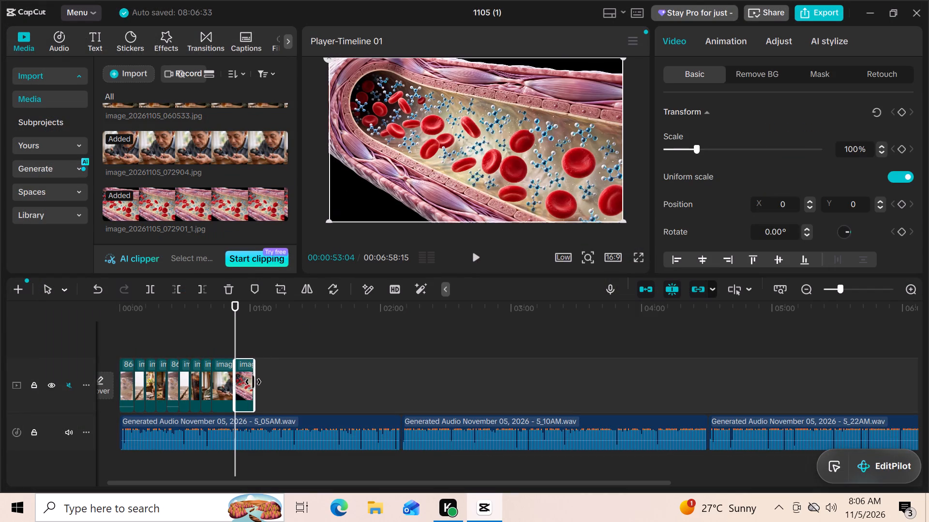
Search the effects for Zoom lens and add the Zoom Lens effect over the full length of the blood vessel picture.
{"action": "left_click", "coordinate": [167, 42]}
{"action": "left_click", "coordinate": [167, 72]}
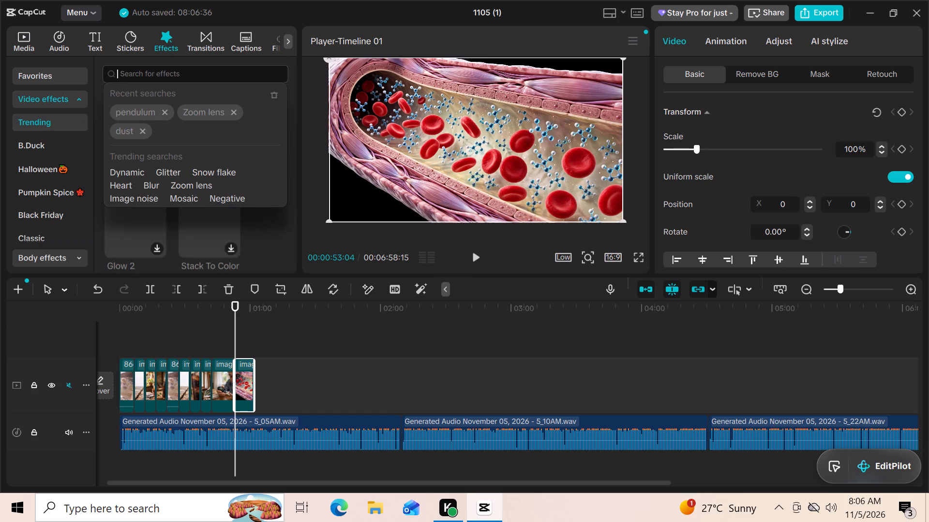
{"action": "left_click", "coordinate": [198, 107]}
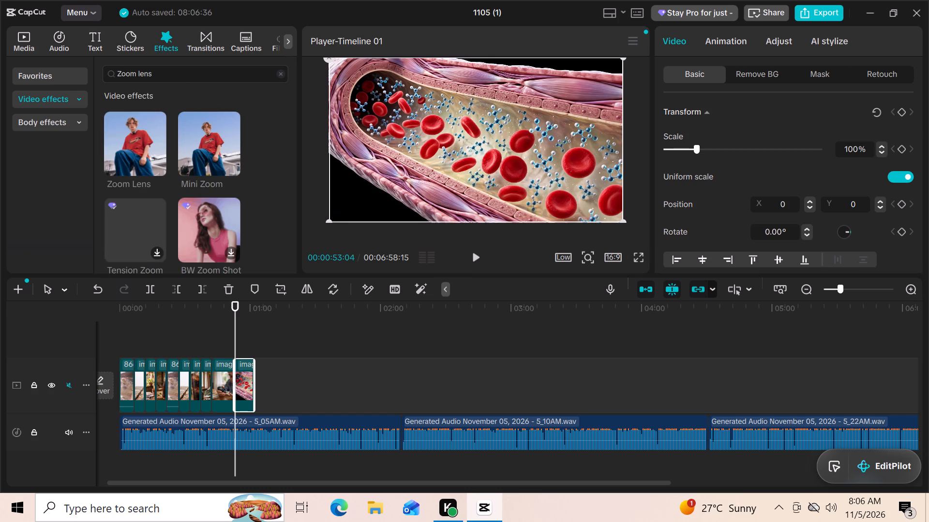
{"action": "left_click", "coordinate": [158, 166]}
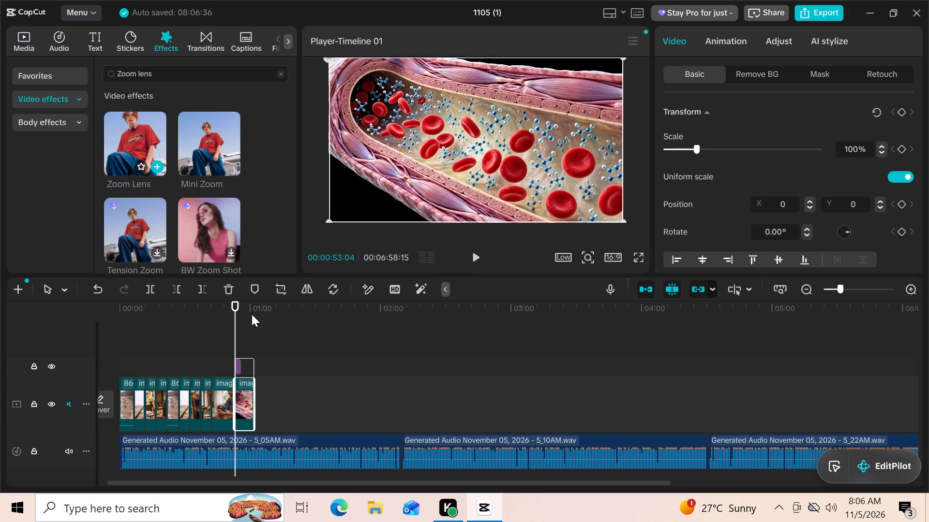
{"action": "left_click_drag", "start_coordinate": [241, 366], "coordinate": [251, 366]}
Set the Zoom Lens effect's range to 3 and its speed to 5.
{"action": "left_click", "coordinate": [671, 193]}
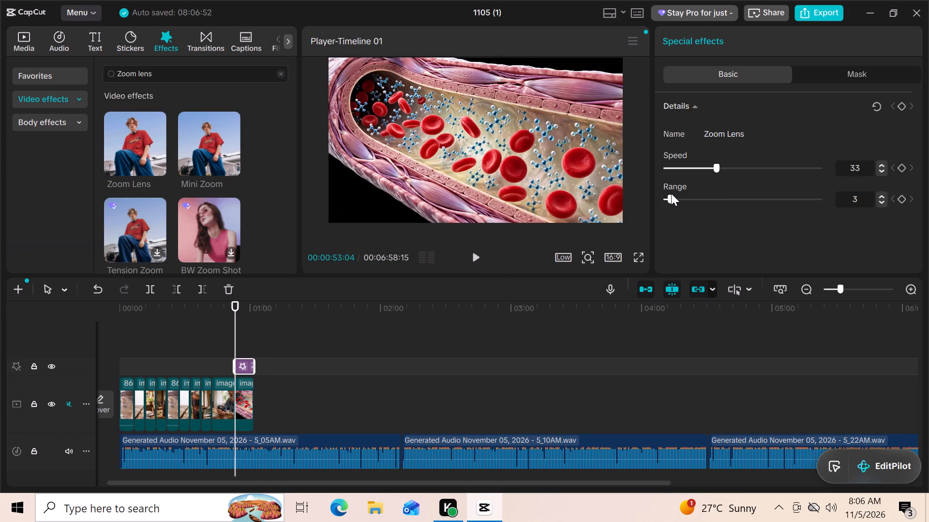
{"action": "left_click", "coordinate": [674, 167]}
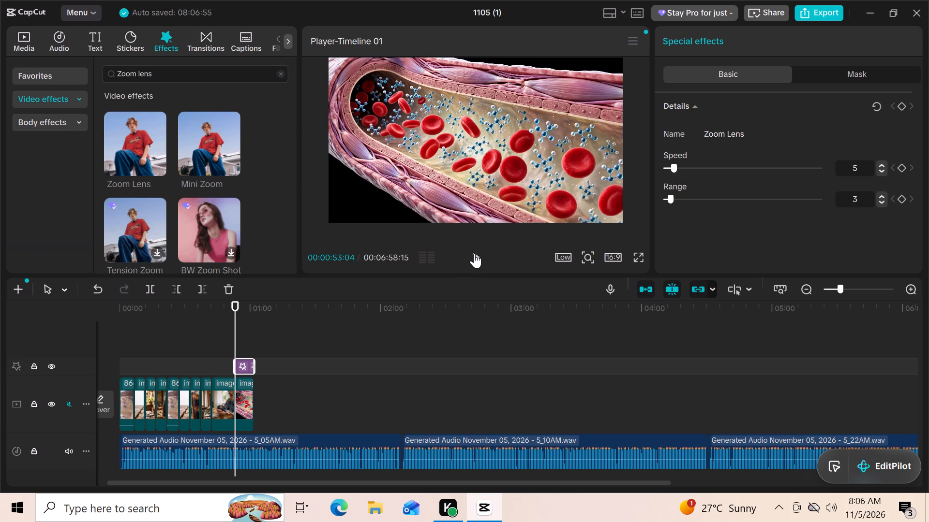
Play the blood vessel picture with its zoom effect and stop at its end, about 1:02.
{"action": "left_click", "coordinate": [474, 254]}
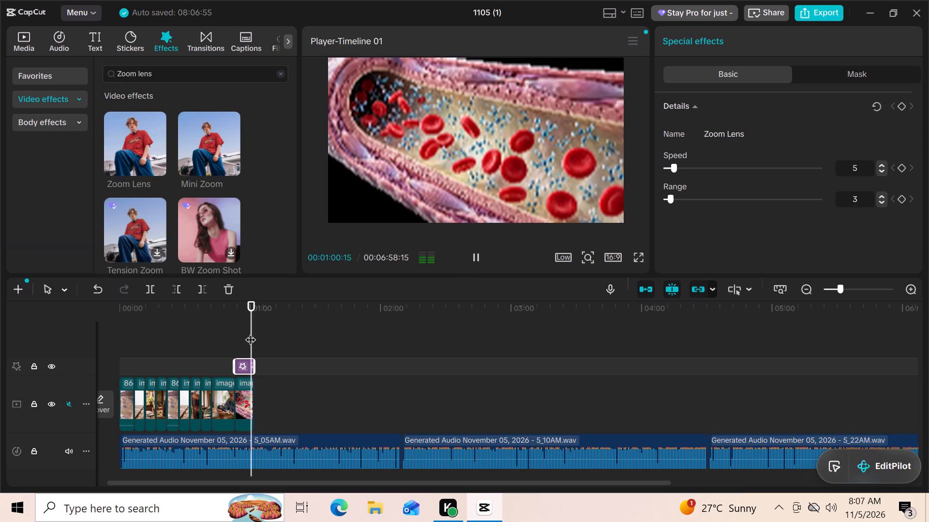
{"action": "left_click", "coordinate": [252, 333]}
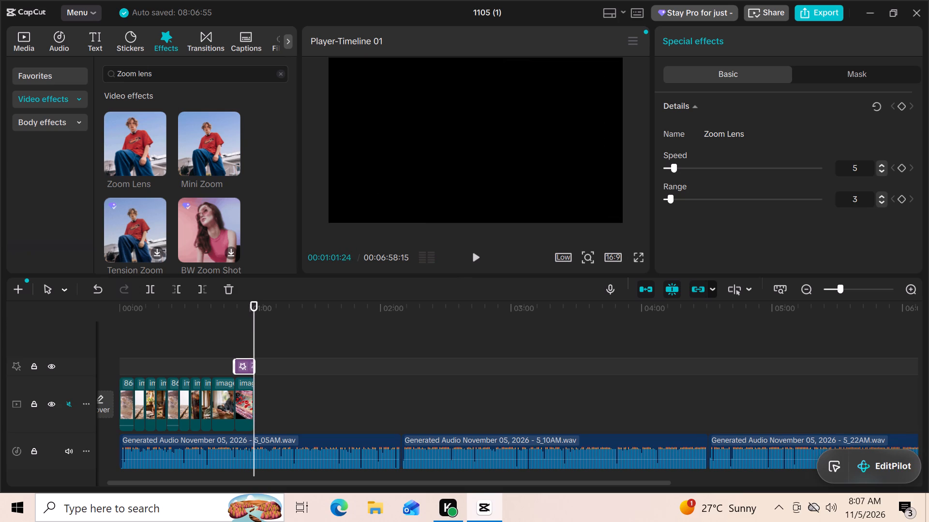
Import image_20261105_072909, the stomach and intestine illustration, from the Downloads folder.
{"action": "left_click", "coordinate": [22, 36]}
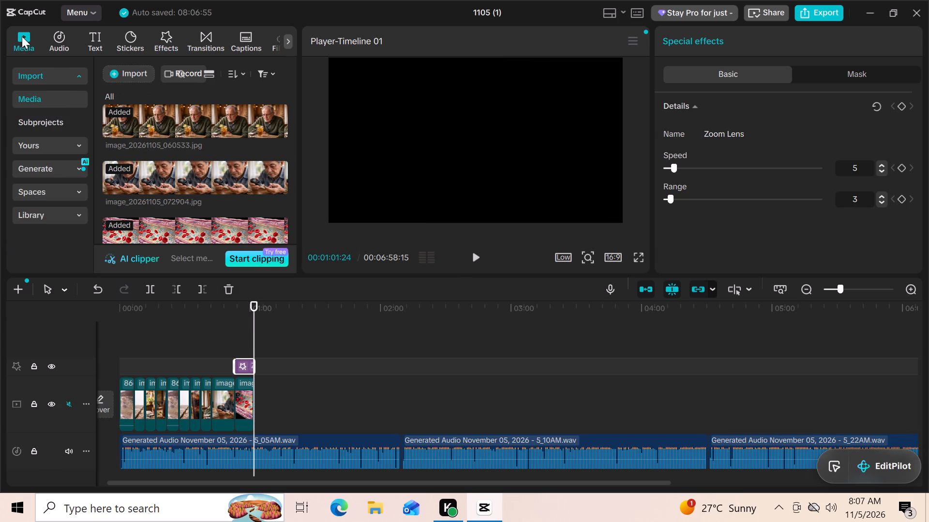
{"action": "left_click", "coordinate": [129, 72]}
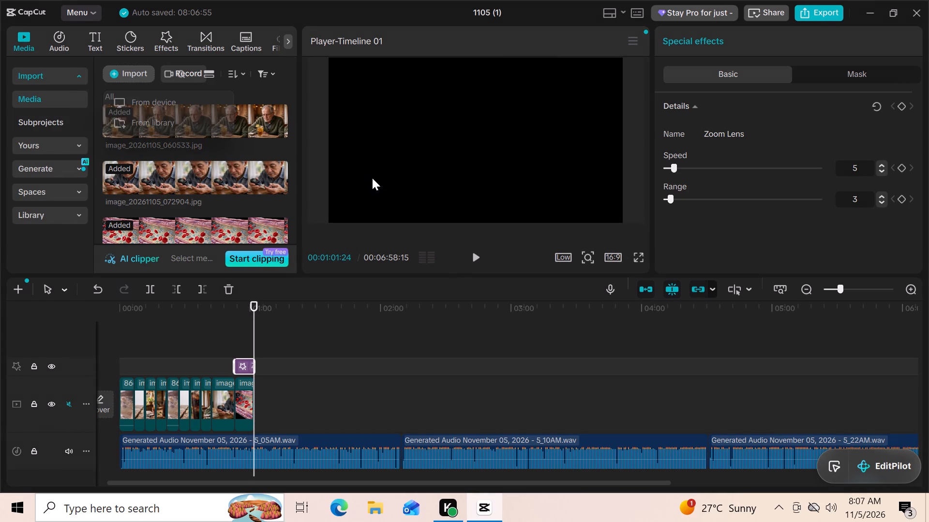
{"action": "left_click", "coordinate": [171, 99]}
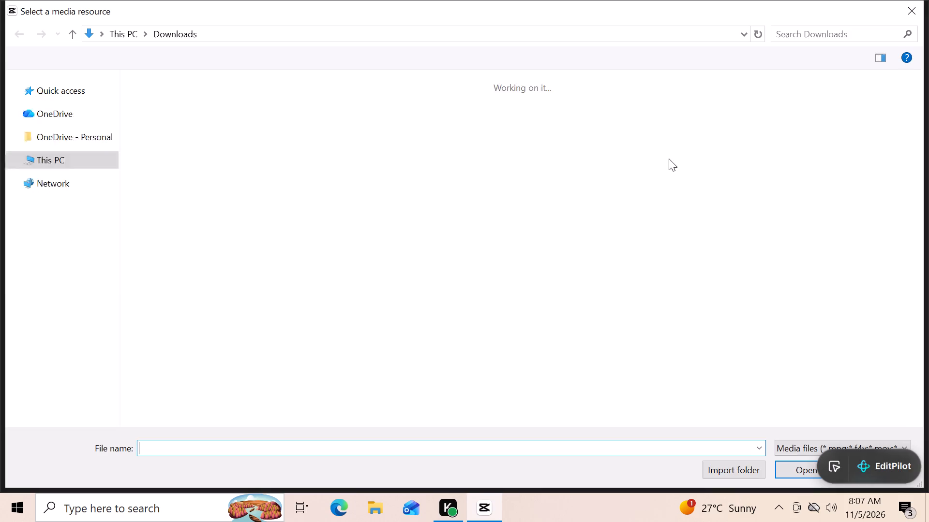
{"action": "left_click_drag", "start_coordinate": [918, 106], "coordinate": [918, 139]}
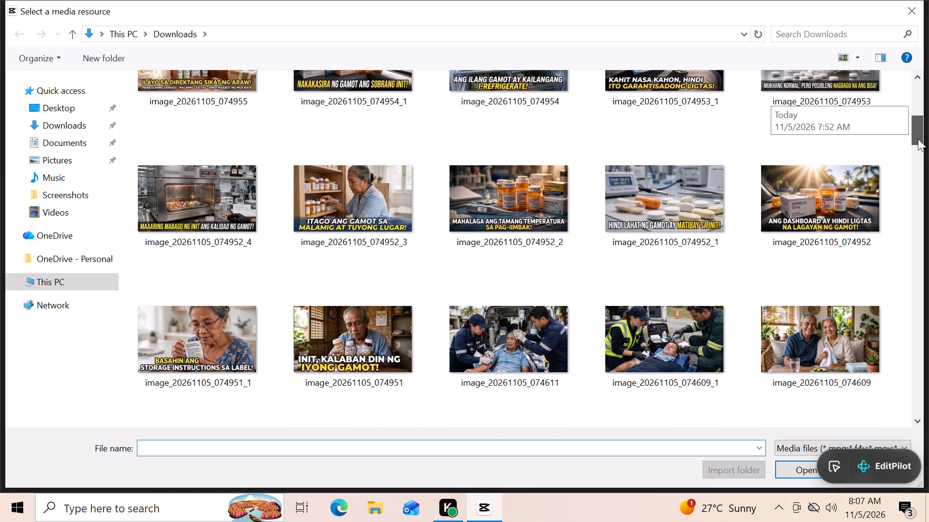
{"action": "left_click_drag", "start_coordinate": [918, 139], "coordinate": [918, 167]}
{"action": "left_click_drag", "start_coordinate": [918, 167], "coordinate": [918, 190]}
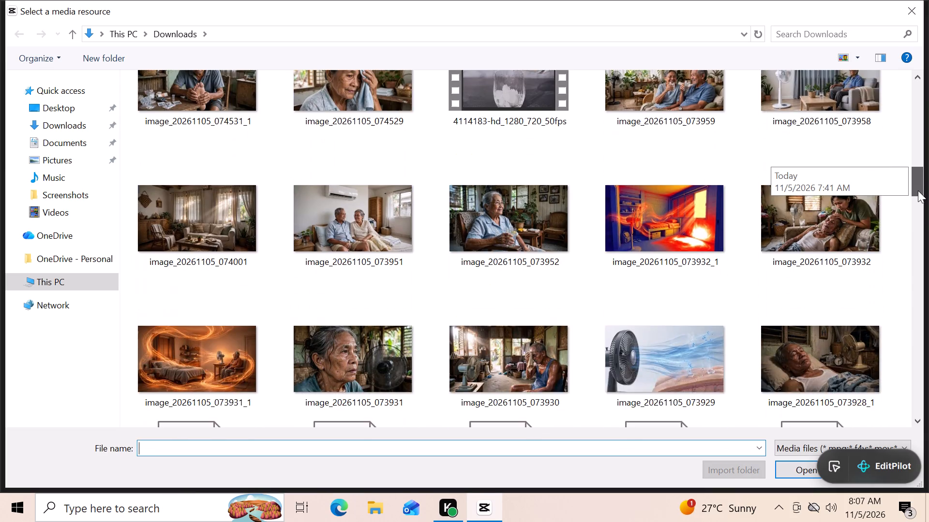
{"action": "left_click_drag", "start_coordinate": [918, 190], "coordinate": [918, 218]}
{"action": "left_click_drag", "start_coordinate": [918, 218], "coordinate": [918, 234]}
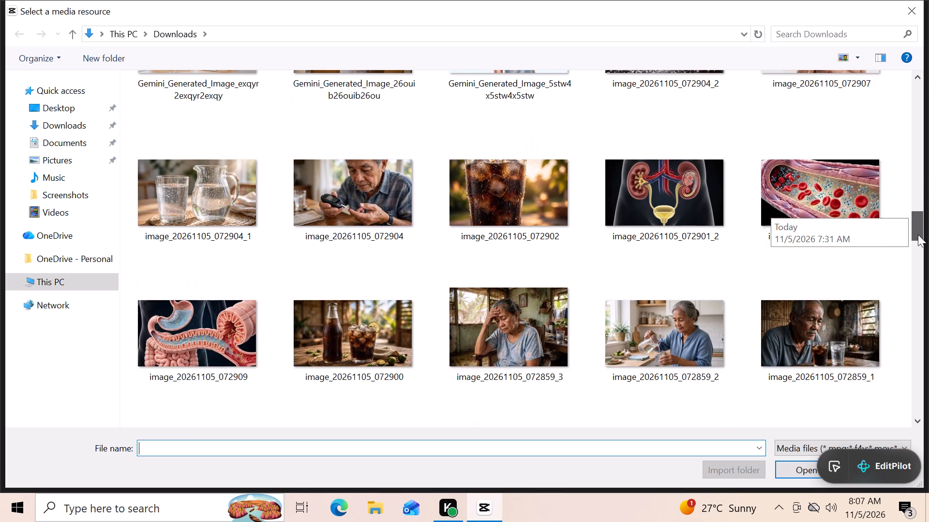
{"action": "left_click_drag", "start_coordinate": [918, 234], "coordinate": [918, 231]}
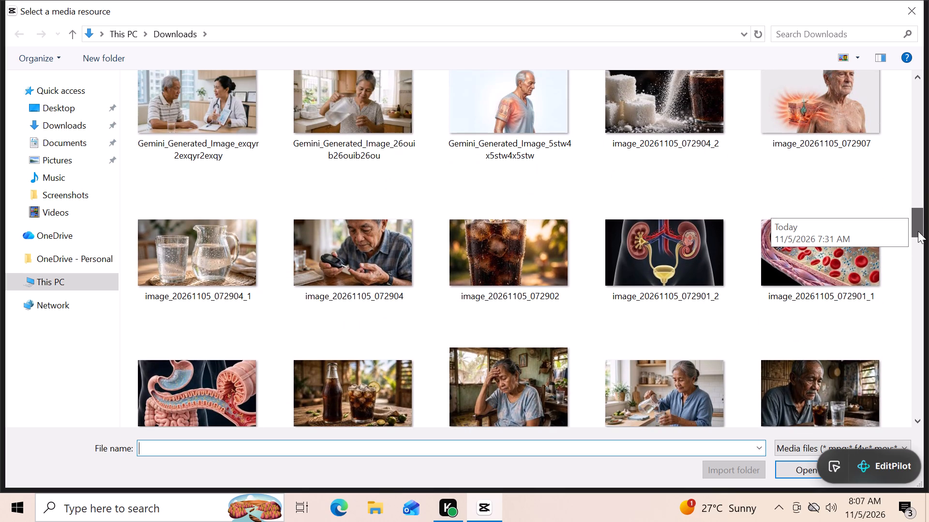
{"action": "left_click_drag", "start_coordinate": [918, 231], "coordinate": [918, 234]}
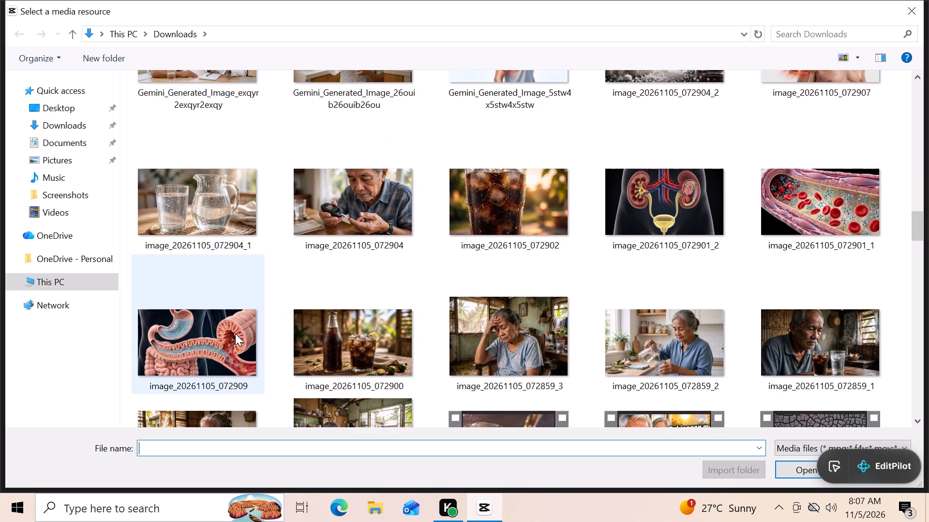
{"action": "double_click", "coordinate": [235, 333]}
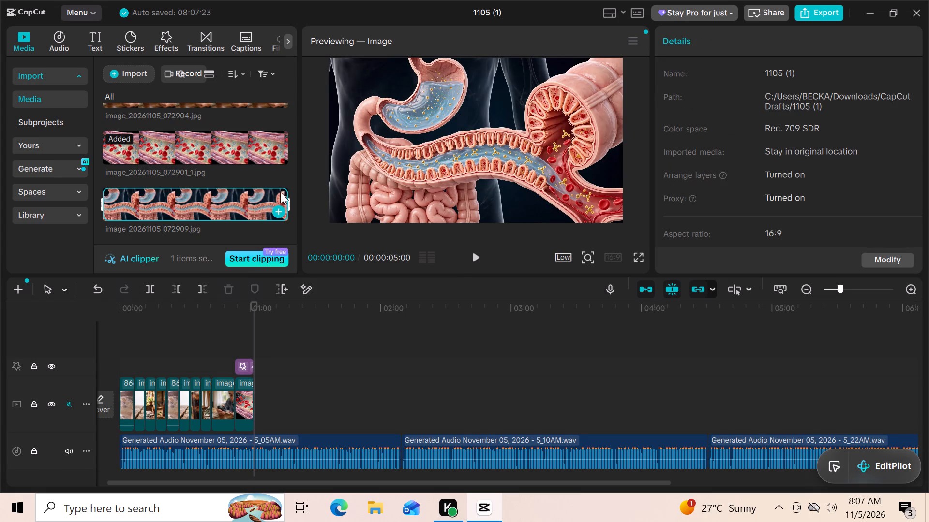
Add the stomach and intestine illustration after the blood vessel picture and extend it to about 1:11.
{"action": "left_click", "coordinate": [280, 210]}
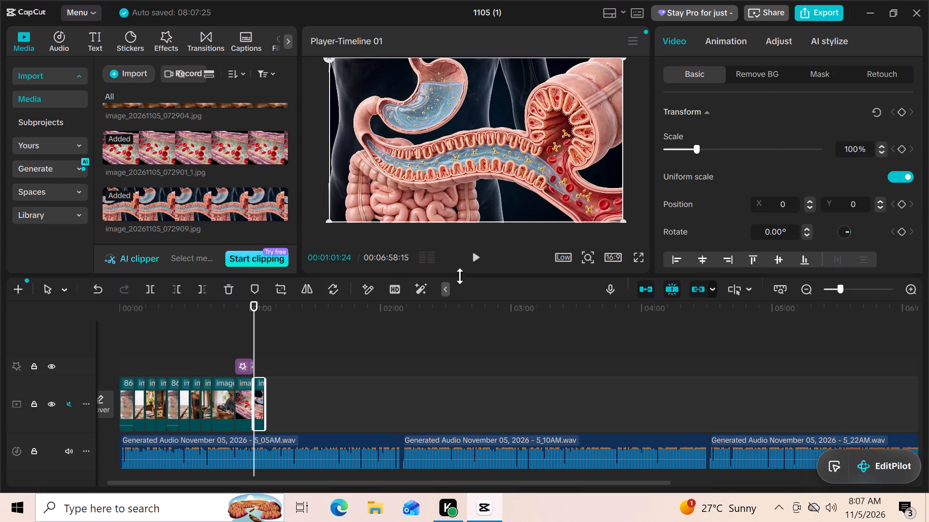
{"action": "left_click", "coordinate": [477, 254]}
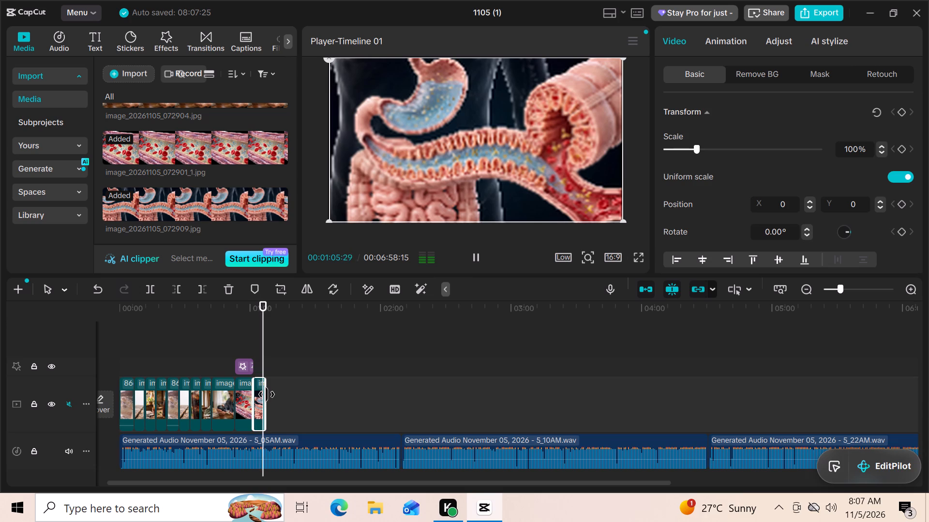
{"action": "left_click_drag", "start_coordinate": [267, 394], "coordinate": [272, 395]}
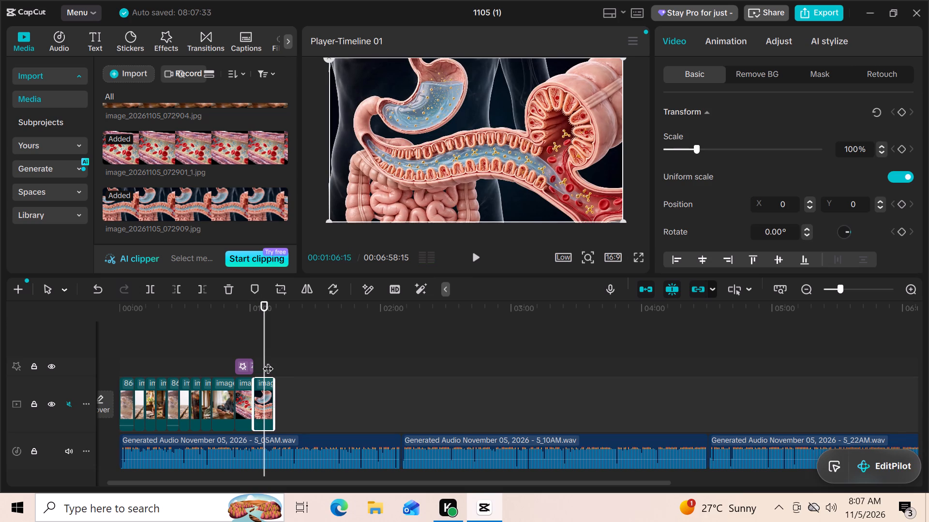
Add the Zoom Lens effect at the start of the stomach illustration and stretch it over the picture's full length.
{"action": "left_click_drag", "start_coordinate": [266, 352], "coordinate": [253, 352]}
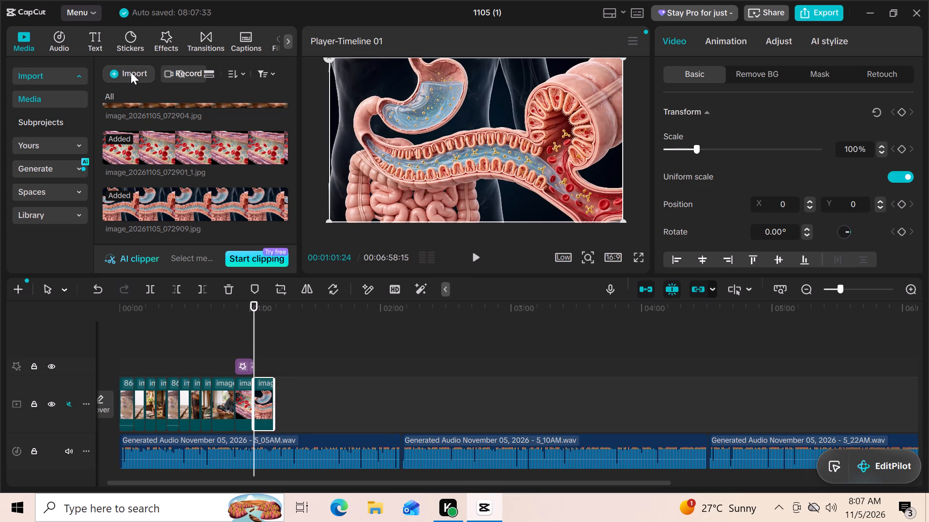
{"action": "left_click", "coordinate": [162, 33]}
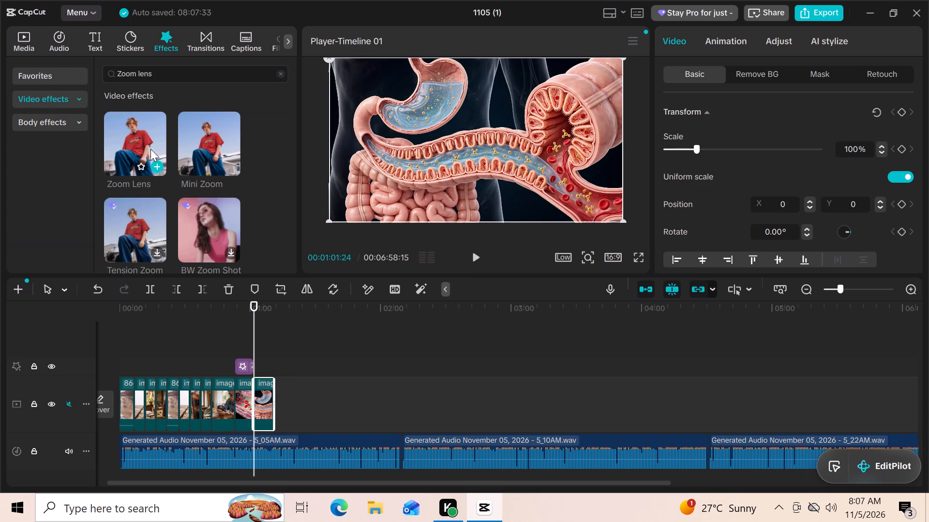
{"action": "left_click", "coordinate": [152, 162]}
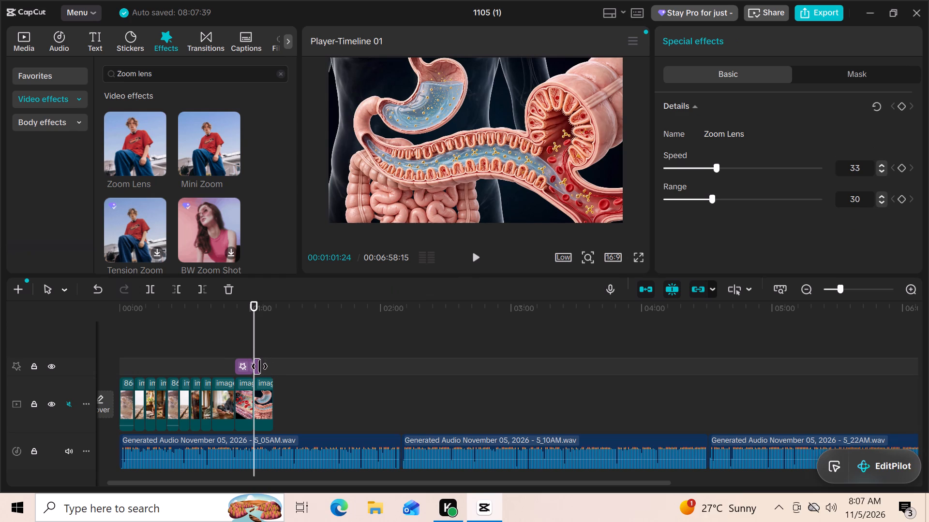
{"action": "left_click_drag", "start_coordinate": [259, 366], "coordinate": [271, 368]}
Set this Zoom Lens effect's range to 4 and its speed to 6.
{"action": "left_click", "coordinate": [673, 195]}
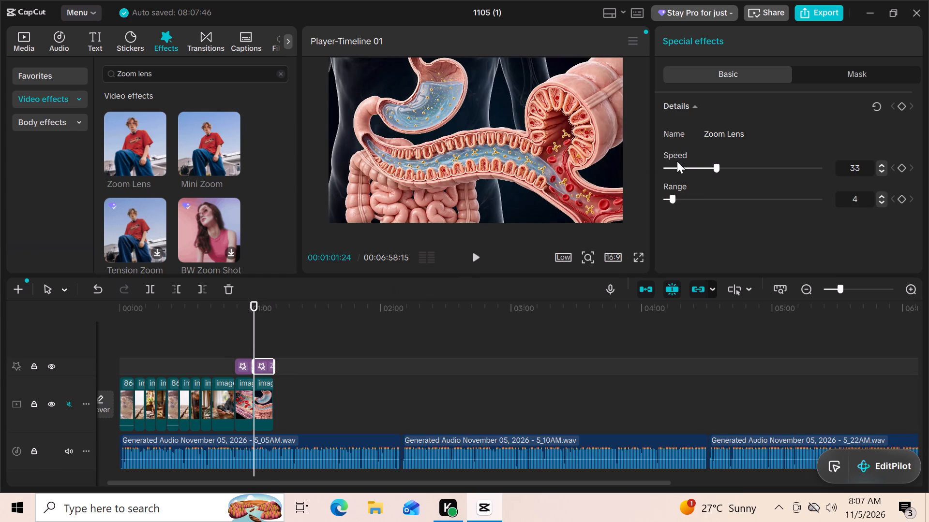
{"action": "left_click", "coordinate": [675, 164]}
{"action": "left_click", "coordinate": [274, 361]}
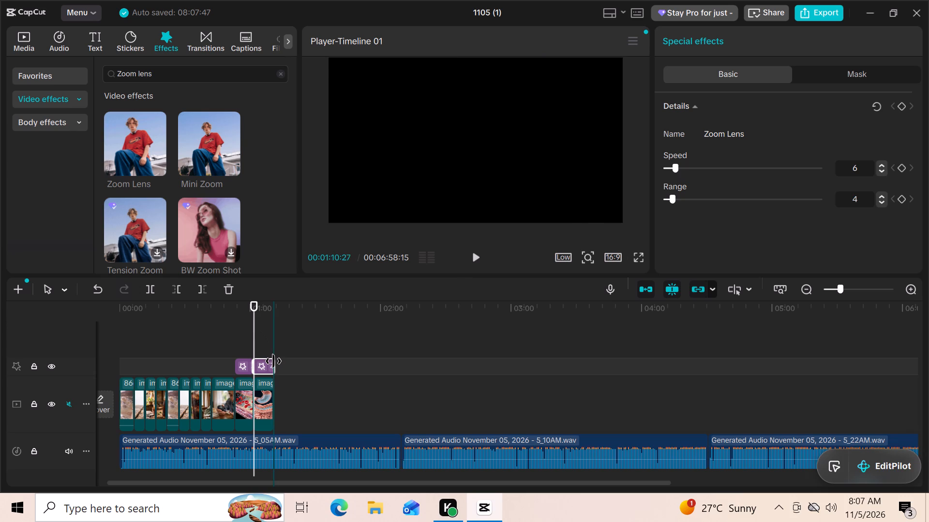
Move the playhead to the stomach illustration's end and import image_20261105_072901_2, the kidney and bladder illustration, from Downloads.
{"action": "left_click_drag", "start_coordinate": [252, 334], "coordinate": [270, 337]}
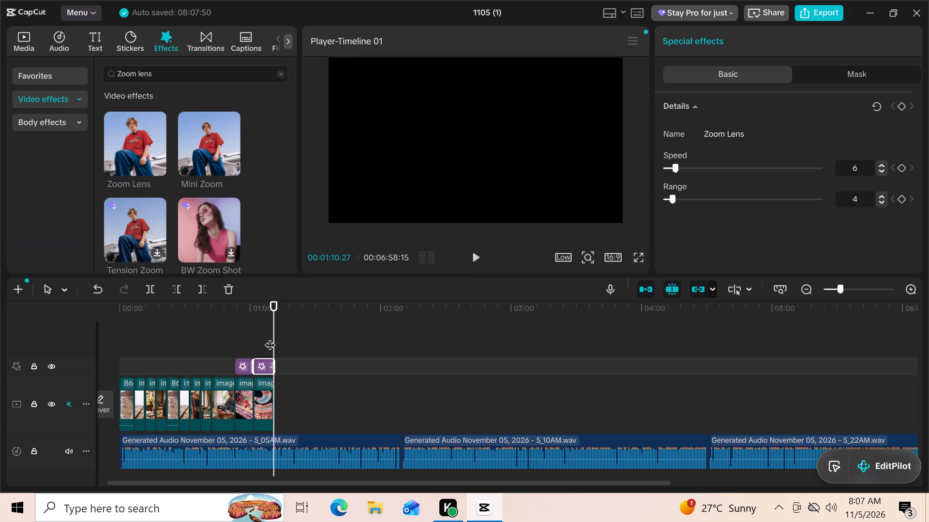
{"action": "left_click", "coordinate": [26, 37]}
{"action": "left_click", "coordinate": [121, 69]}
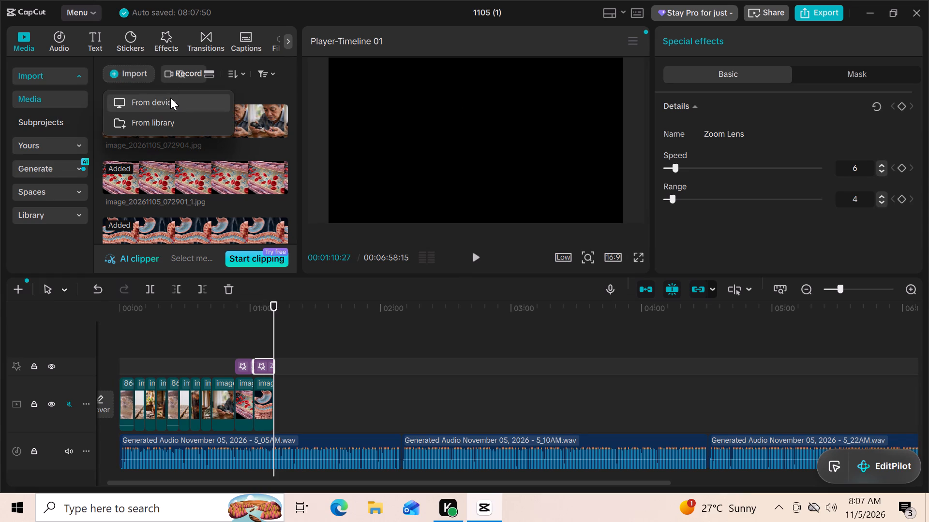
{"action": "left_click", "coordinate": [170, 98]}
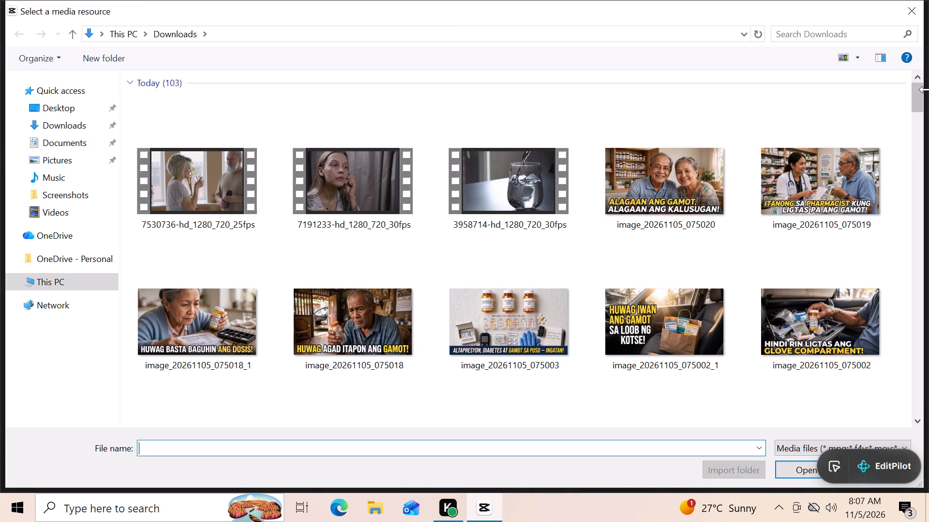
{"action": "left_click_drag", "start_coordinate": [922, 95], "coordinate": [920, 154]}
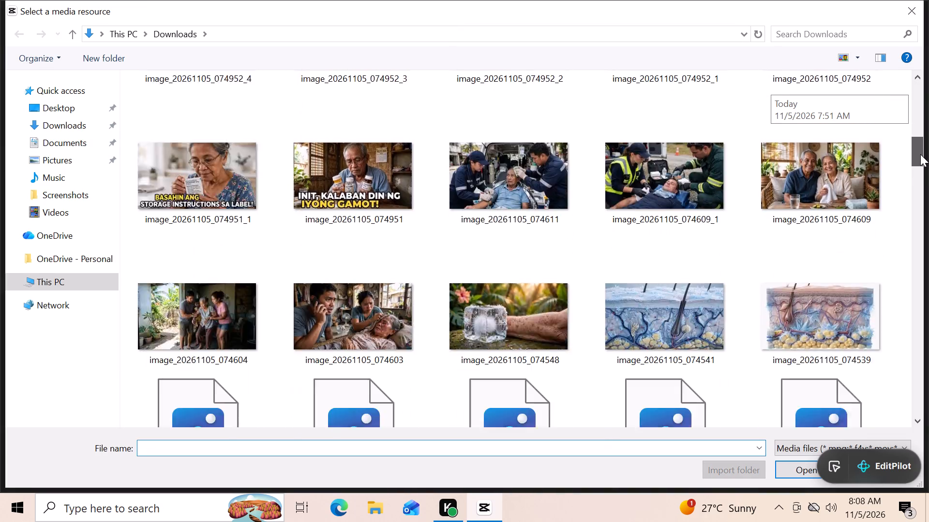
{"action": "left_click_drag", "start_coordinate": [920, 154], "coordinate": [920, 160]}
{"action": "left_click_drag", "start_coordinate": [920, 160], "coordinate": [920, 194]}
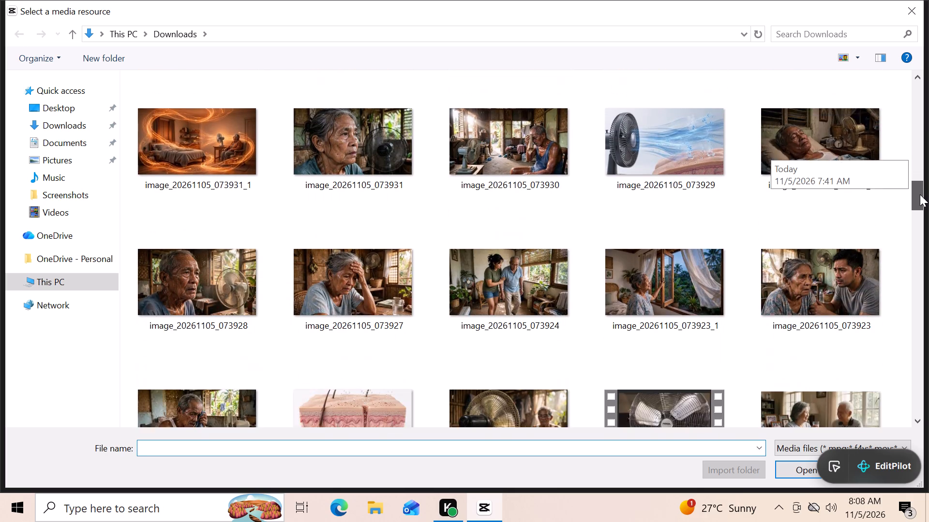
{"action": "left_click_drag", "start_coordinate": [920, 194], "coordinate": [919, 194]}
{"action": "left_click_drag", "start_coordinate": [919, 194], "coordinate": [919, 233]}
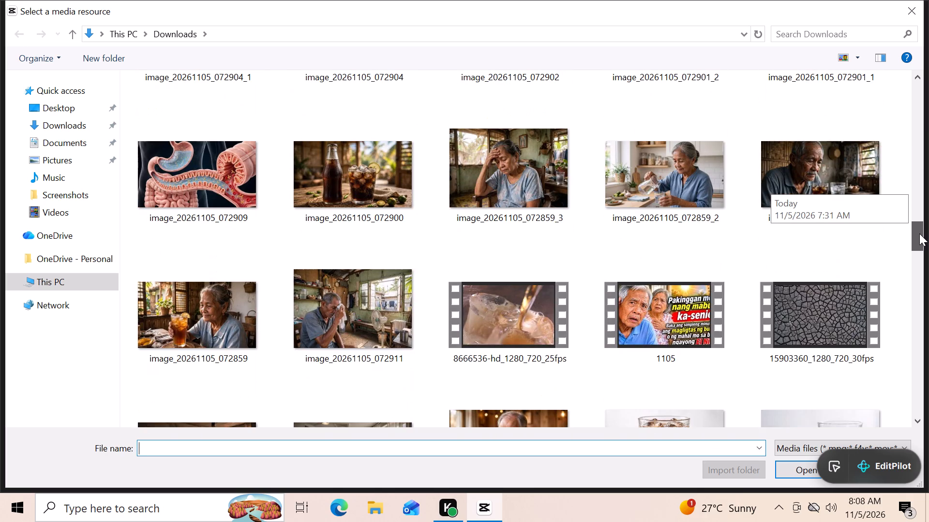
{"action": "left_click_drag", "start_coordinate": [919, 233], "coordinate": [919, 229]}
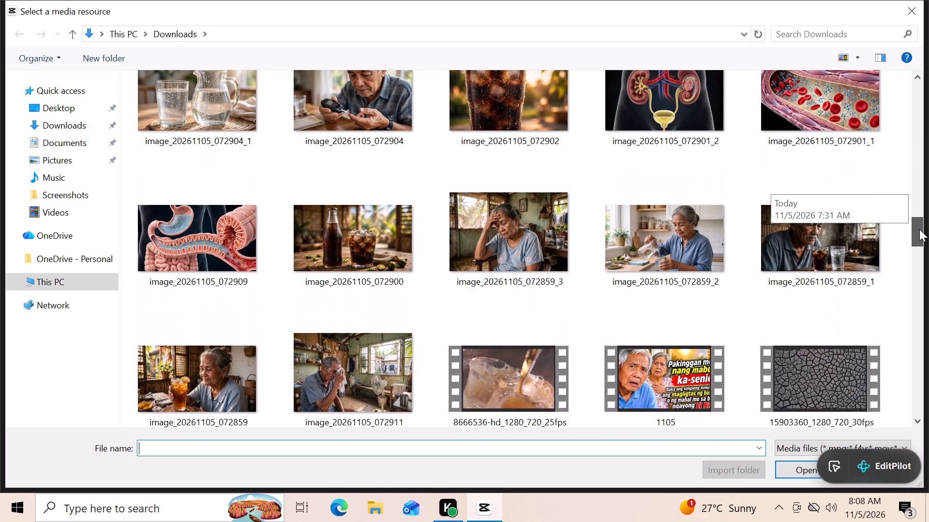
{"action": "left_click_drag", "start_coordinate": [919, 229], "coordinate": [919, 226]}
{"action": "double_click", "coordinate": [682, 152]}
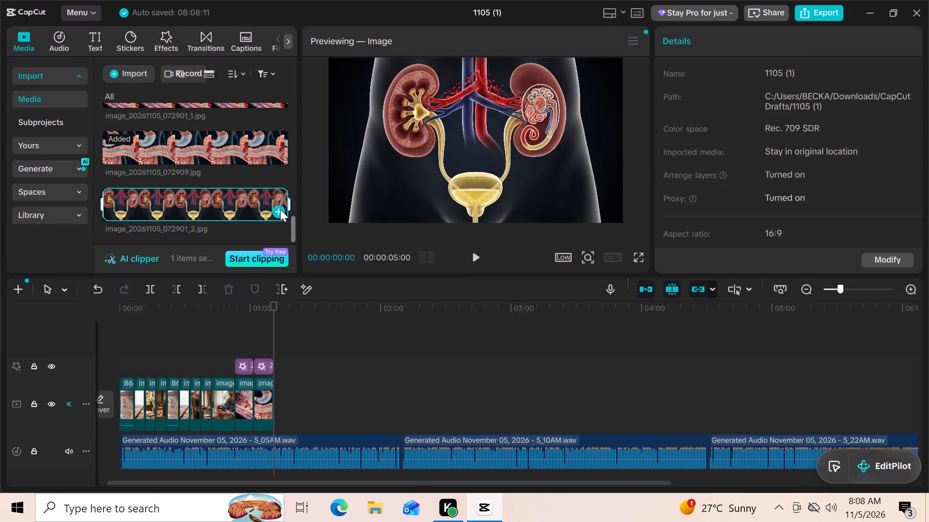
Add the kidney illustration after the stomach illustration, extend it to about 1:21, and play it against the narration.
{"action": "left_click", "coordinate": [280, 209]}
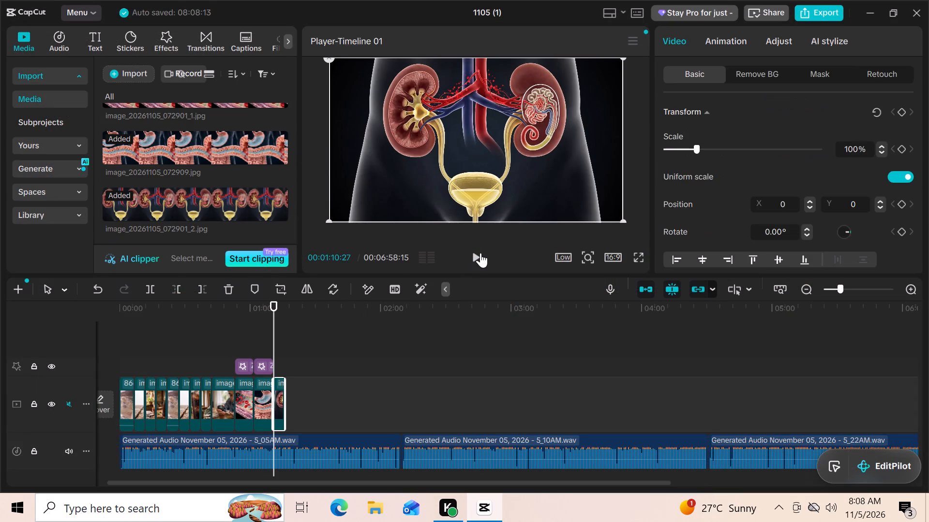
{"action": "left_click", "coordinate": [480, 253]}
{"action": "left_click_drag", "start_coordinate": [285, 396], "coordinate": [292, 397]}
{"action": "left_click", "coordinate": [478, 258]}
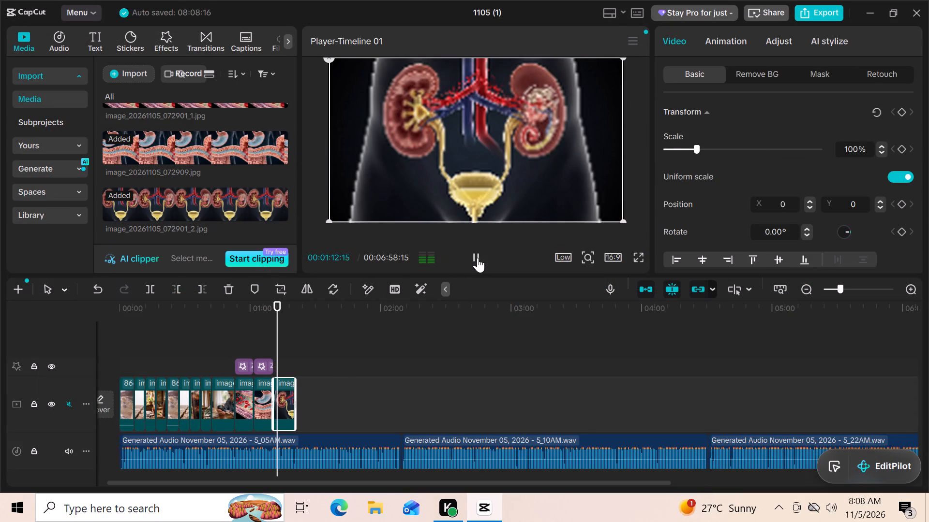
Add the Zoom Lens effect at the start of the kidney illustration and stretch it over the picture's full length.
{"action": "left_click_drag", "start_coordinate": [283, 341], "coordinate": [271, 341]}
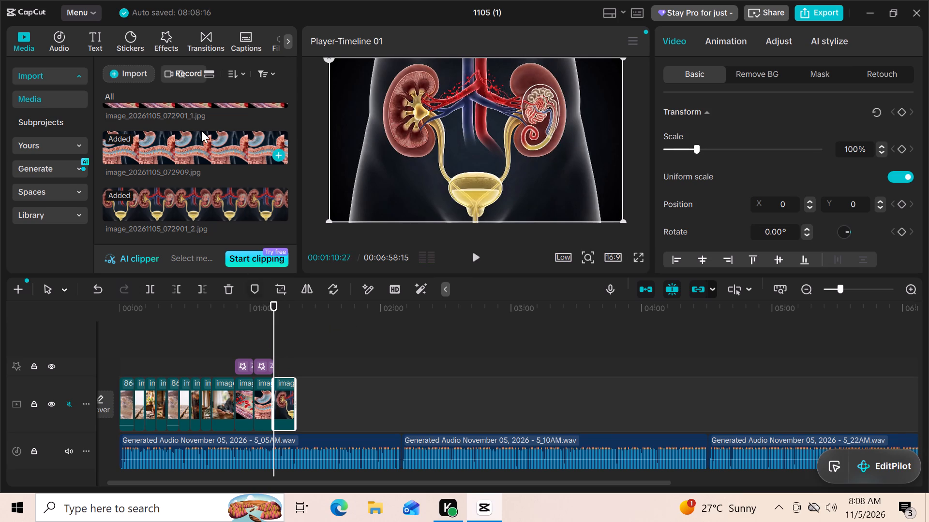
{"action": "left_click", "coordinate": [167, 37]}
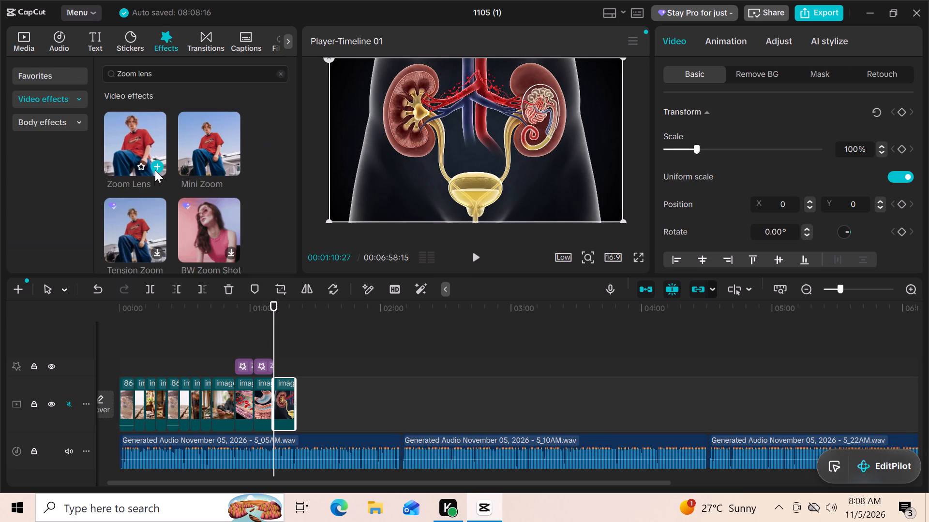
{"action": "left_click", "coordinate": [154, 164]}
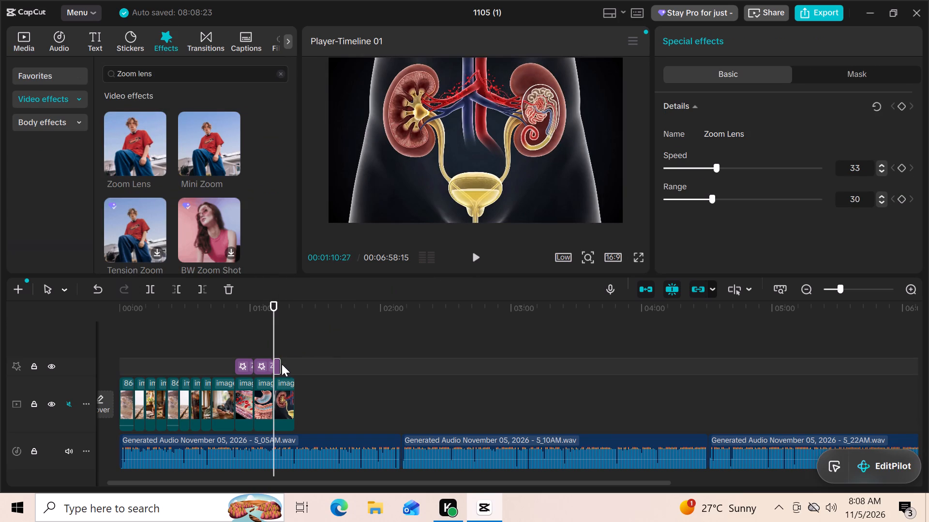
{"action": "left_click_drag", "start_coordinate": [280, 364], "coordinate": [293, 366]}
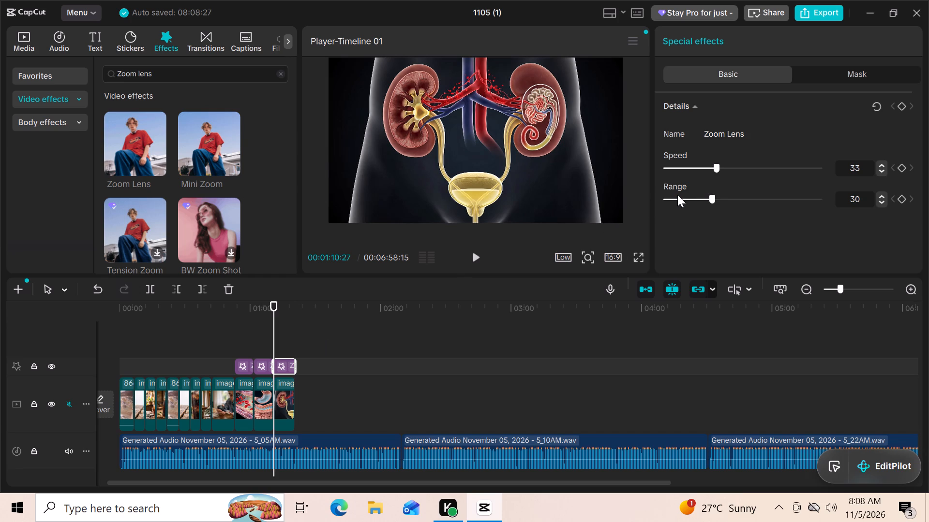
Set the kidney illustration's Zoom Lens effect to range 6 and speed 7.
{"action": "left_click", "coordinate": [676, 195]}
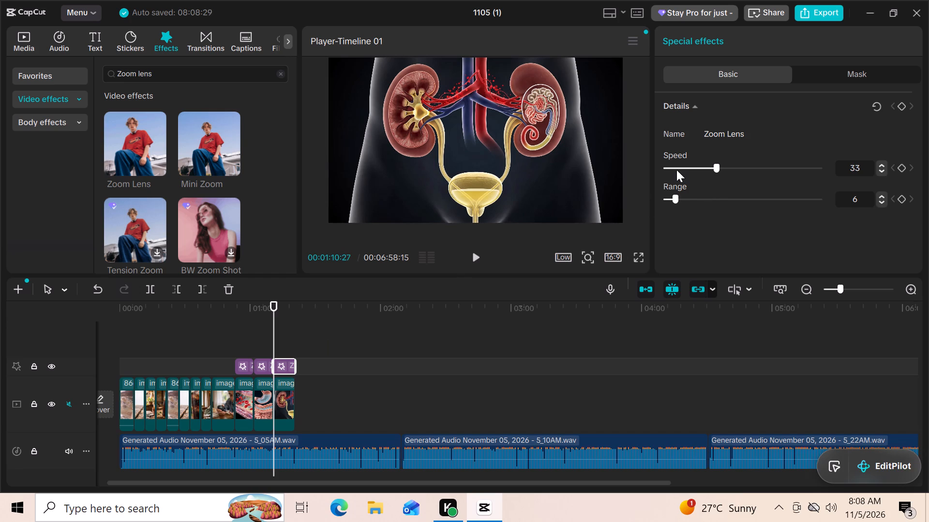
{"action": "left_click", "coordinate": [676, 170]}
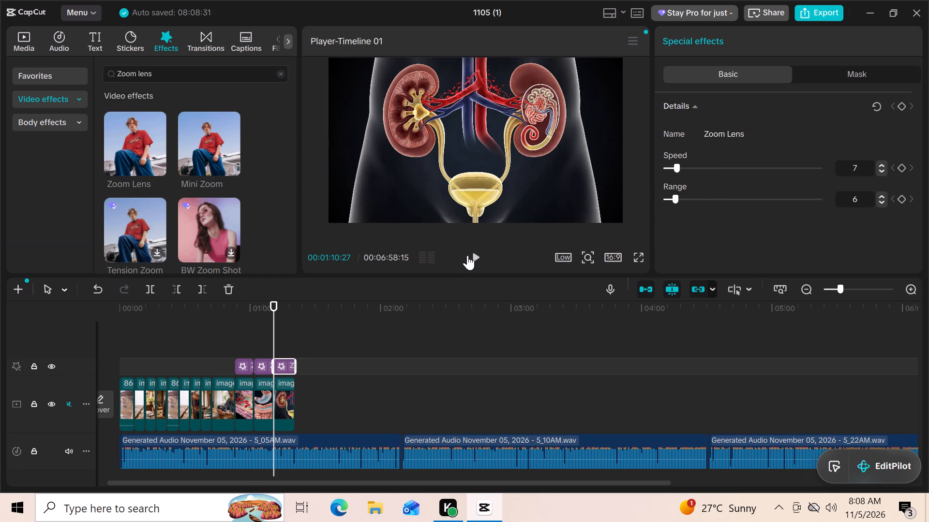
Play the kidney illustration with its zoom effect and stop at its end, about 1:21.
{"action": "left_click", "coordinate": [467, 255]}
{"action": "left_click", "coordinate": [468, 256]}
{"action": "left_click", "coordinate": [468, 256]}
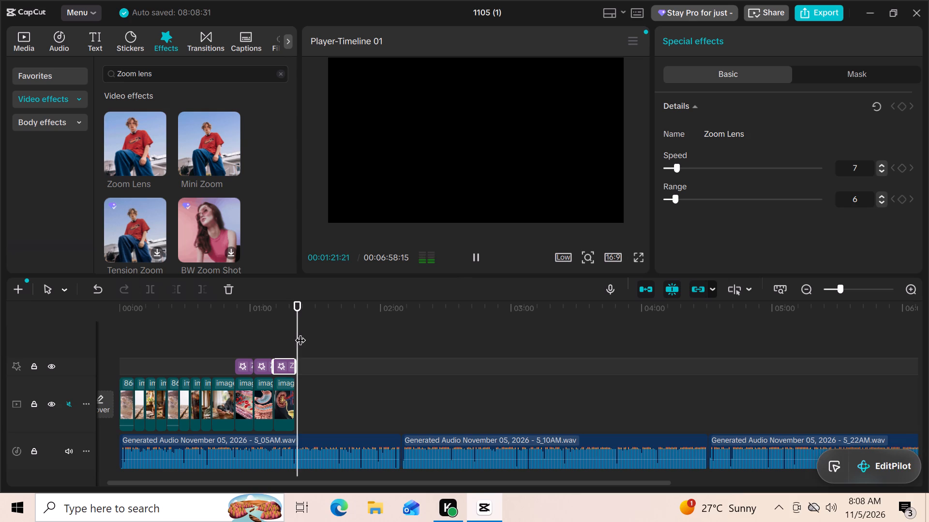
{"action": "left_click_drag", "start_coordinate": [300, 333], "coordinate": [295, 333]}
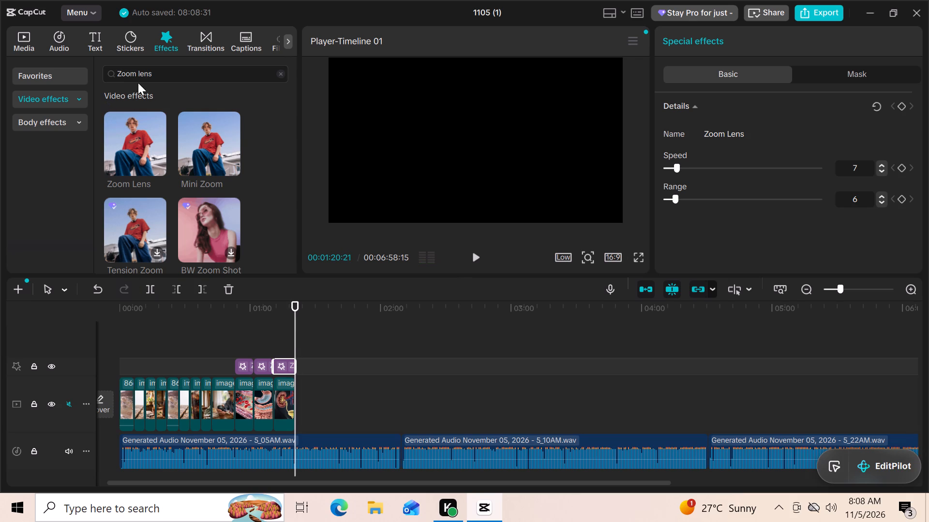
Import the video 10409570-hd_1366_720_25fps, showing the bearded man in a hat, from the Downloads folder.
{"action": "left_click", "coordinate": [22, 34]}
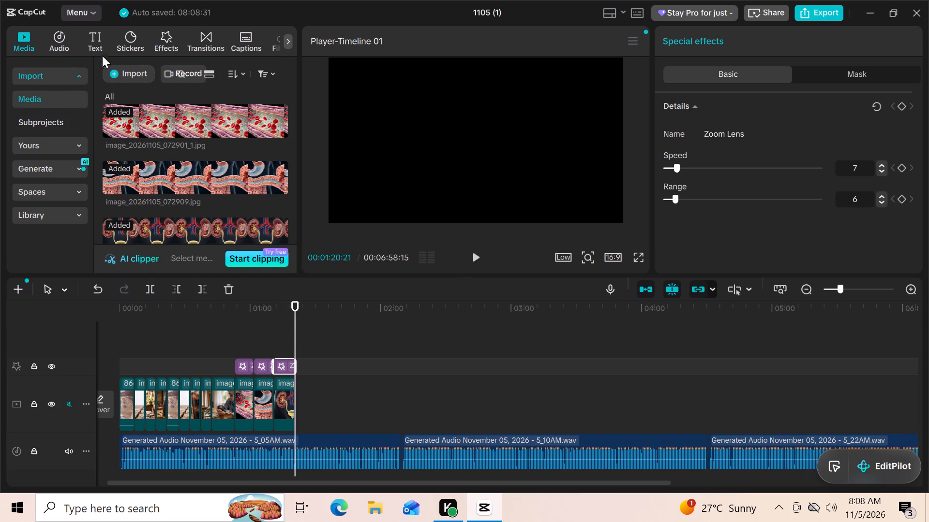
{"action": "left_click", "coordinate": [134, 71]}
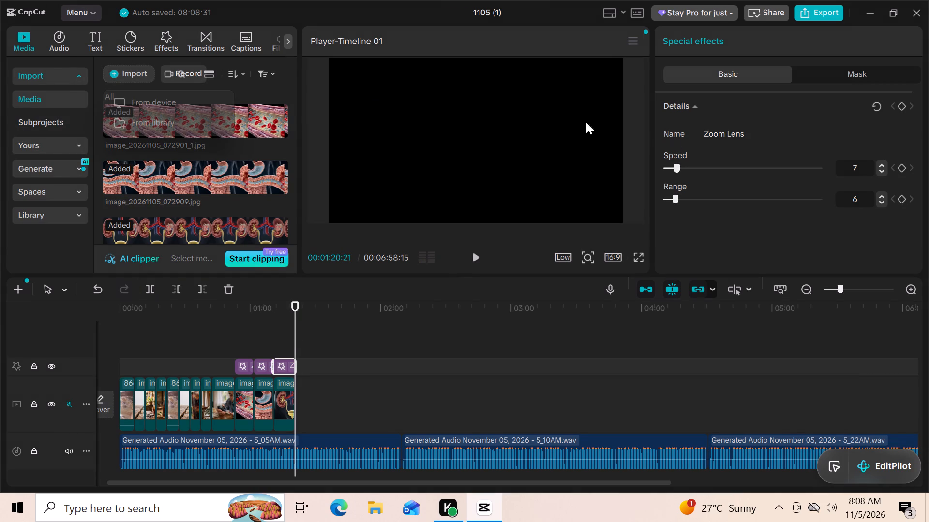
{"action": "left_click", "coordinate": [181, 103]}
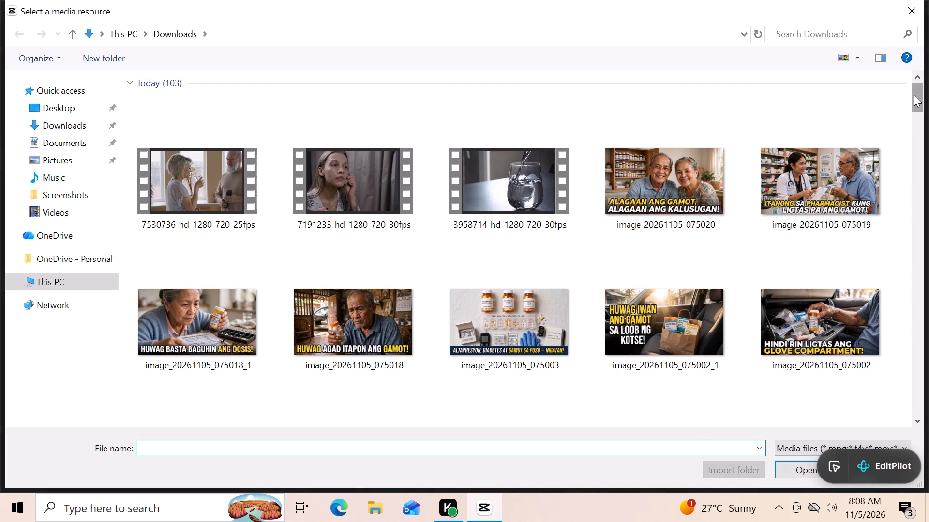
{"action": "left_click_drag", "start_coordinate": [914, 95], "coordinate": [918, 253]}
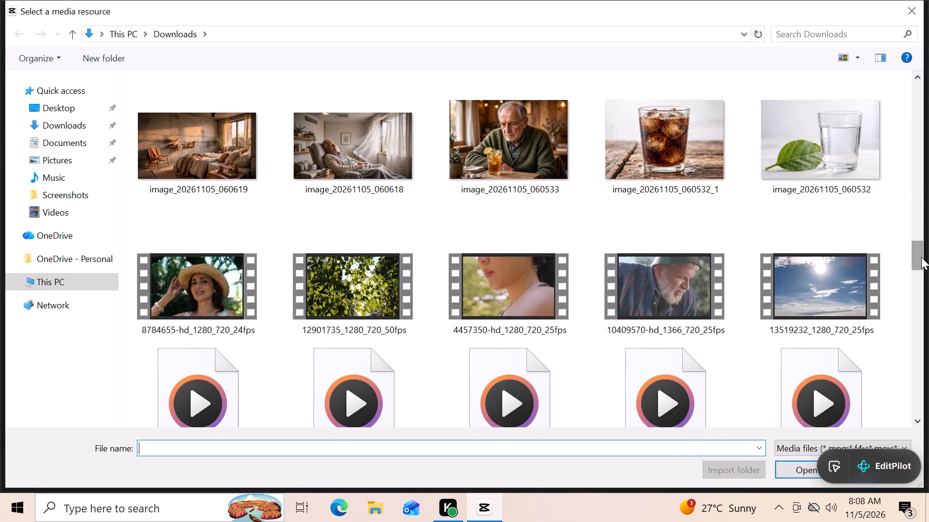
{"action": "double_click", "coordinate": [659, 281]}
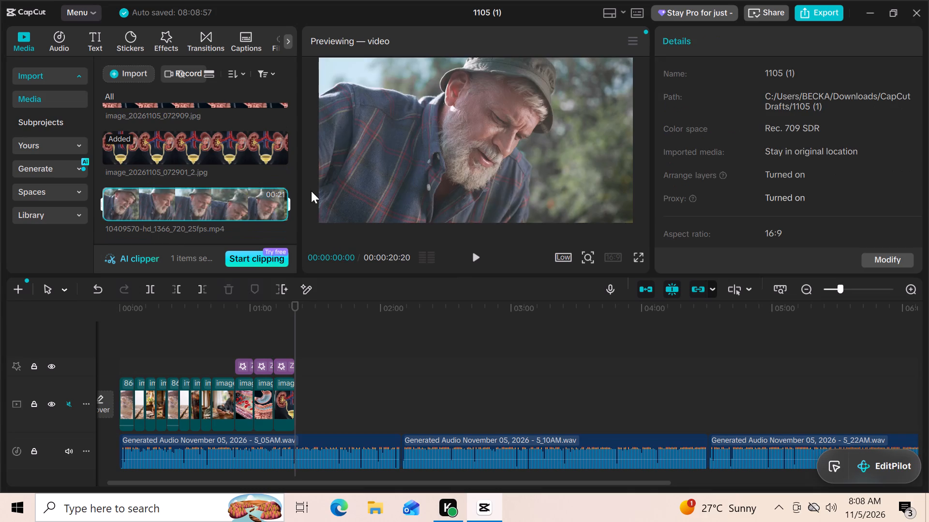
Add the bearded man video after the kidney illustration and trim its end to about 1:30.
{"action": "left_click", "coordinate": [279, 213]}
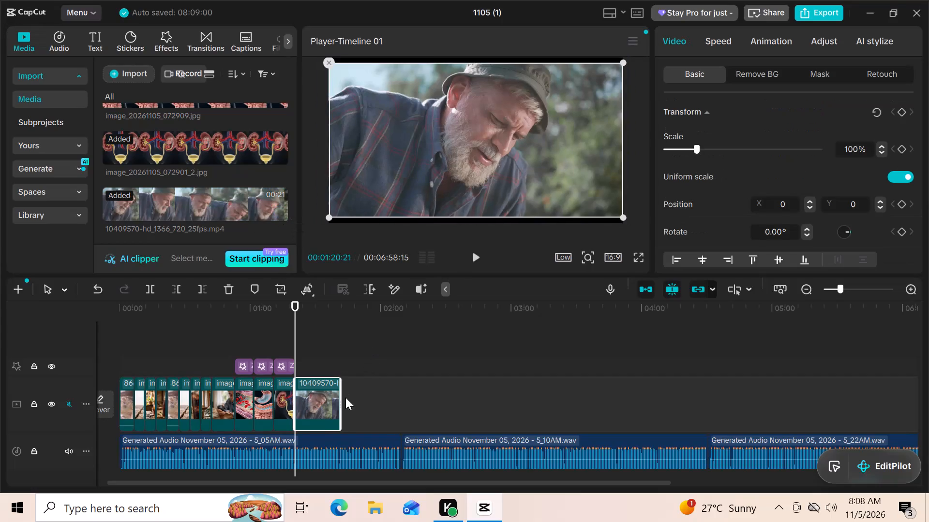
{"action": "left_click_drag", "start_coordinate": [341, 402], "coordinate": [312, 406]}
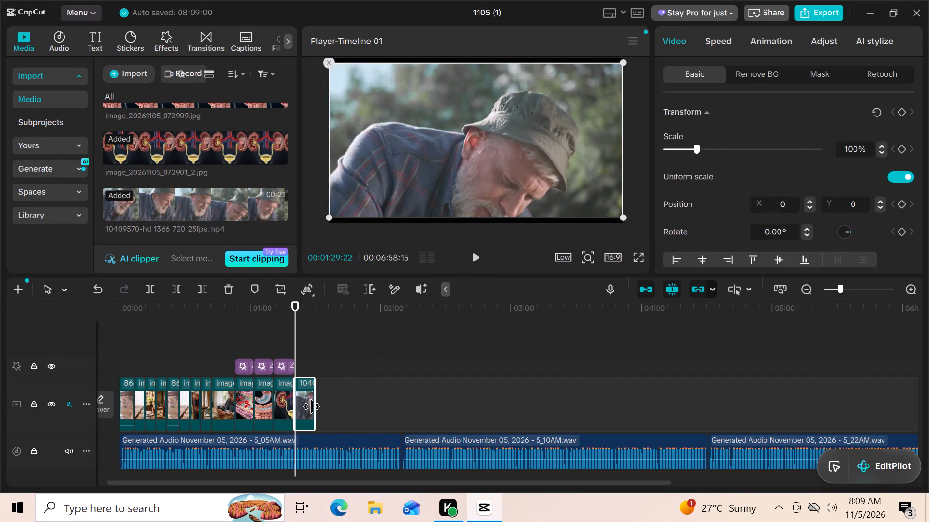
Trim the end of the bearded man video to about 1:29 and play it back to check the cut.
{"action": "left_click_drag", "start_coordinate": [312, 406], "coordinate": [310, 406]}
{"action": "left_click", "coordinate": [474, 253]}
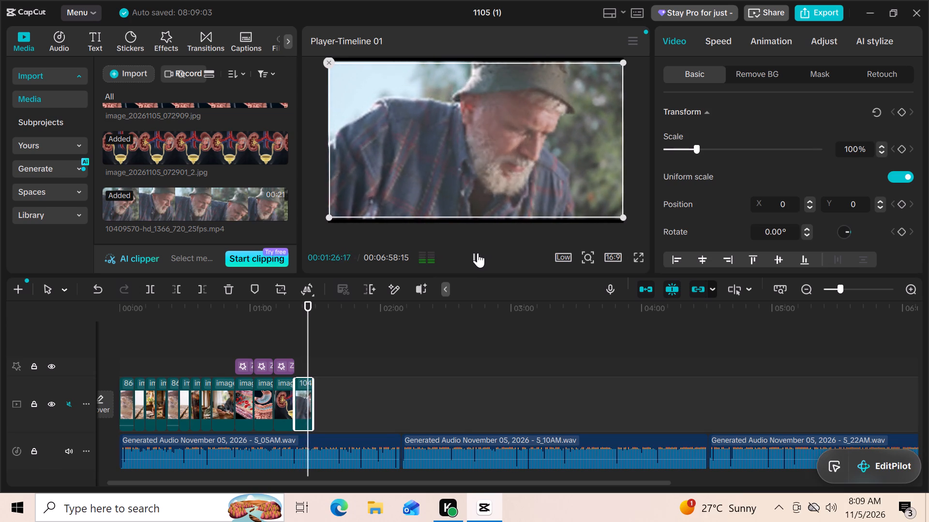
{"action": "left_click", "coordinate": [478, 253]}
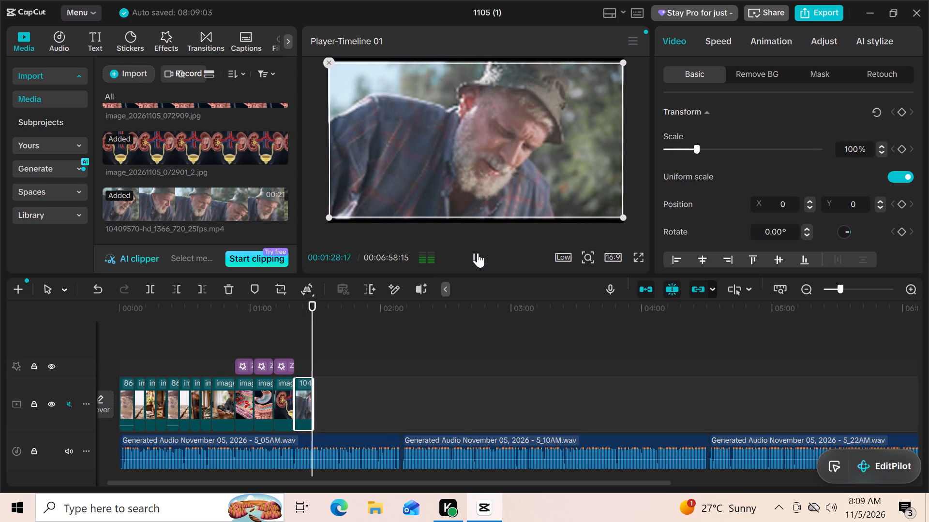
Import image_20261105_072859_3, showing the elderly woman holding her forehead, from the Downloads folder.
{"action": "left_click", "coordinate": [132, 73]}
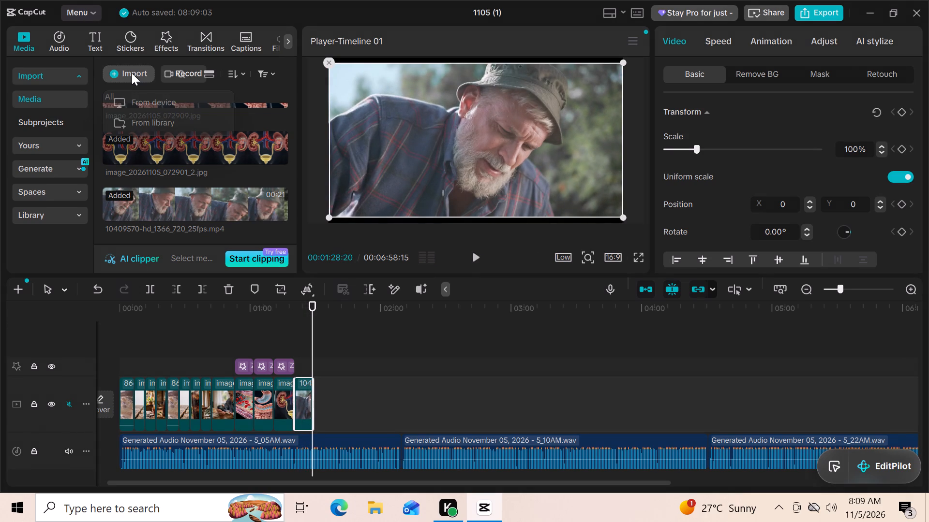
{"action": "left_click", "coordinate": [144, 100]}
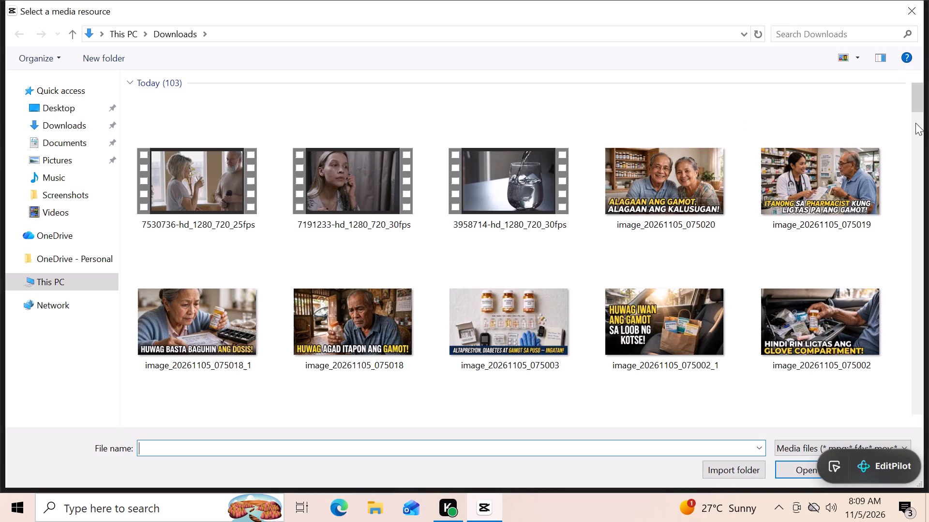
{"action": "left_click_drag", "start_coordinate": [915, 101], "coordinate": [918, 295]}
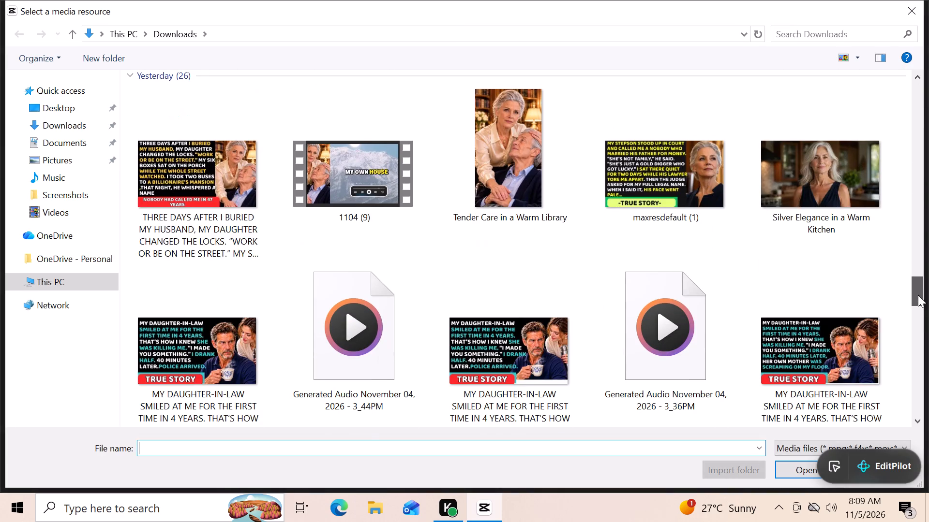
{"action": "left_click_drag", "start_coordinate": [918, 295], "coordinate": [914, 244]}
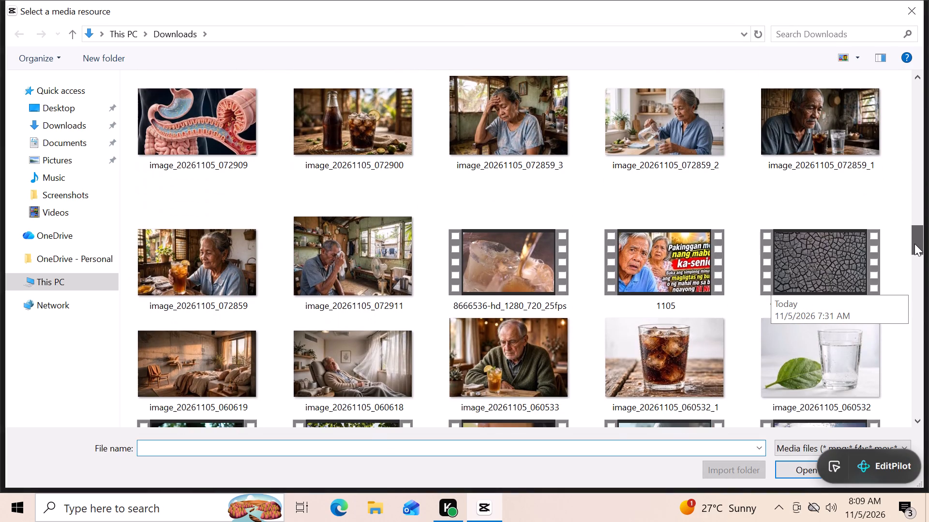
{"action": "left_click_drag", "start_coordinate": [914, 244], "coordinate": [914, 244]}
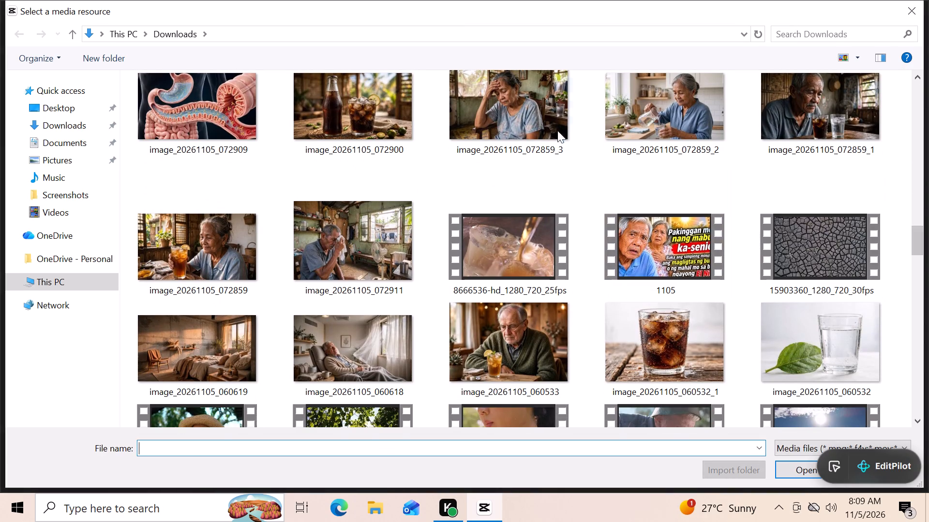
{"action": "double_click", "coordinate": [532, 112]}
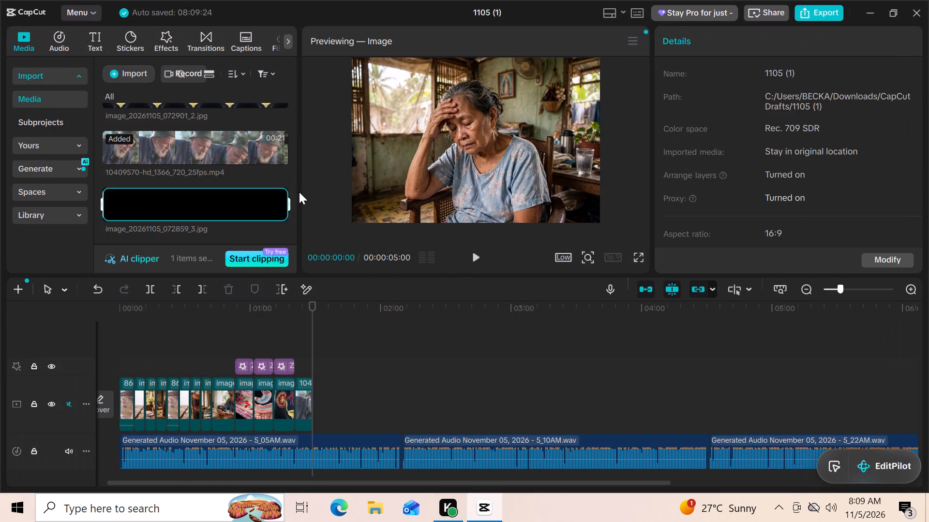
Add the image of the woman holding her forehead after the bearded man video and scale it to 118%.
{"action": "left_click", "coordinate": [278, 209]}
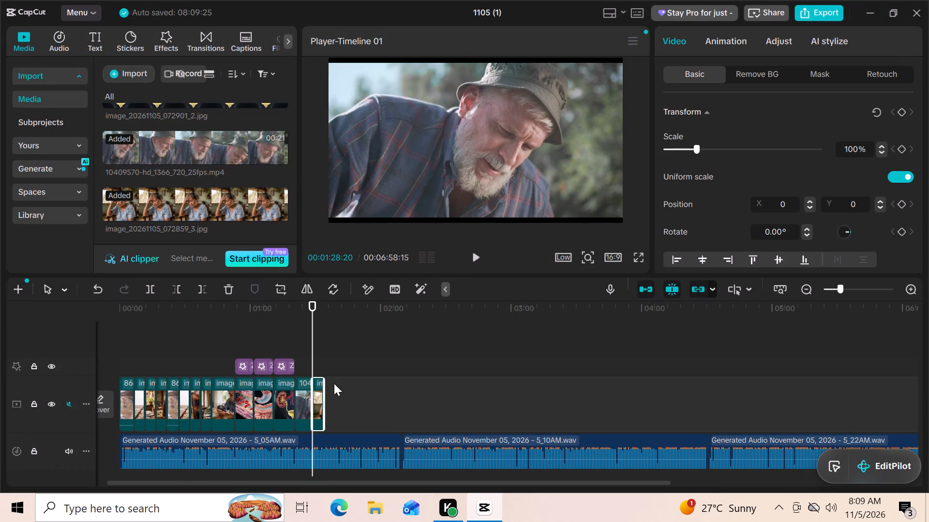
{"action": "left_click", "coordinate": [472, 255]}
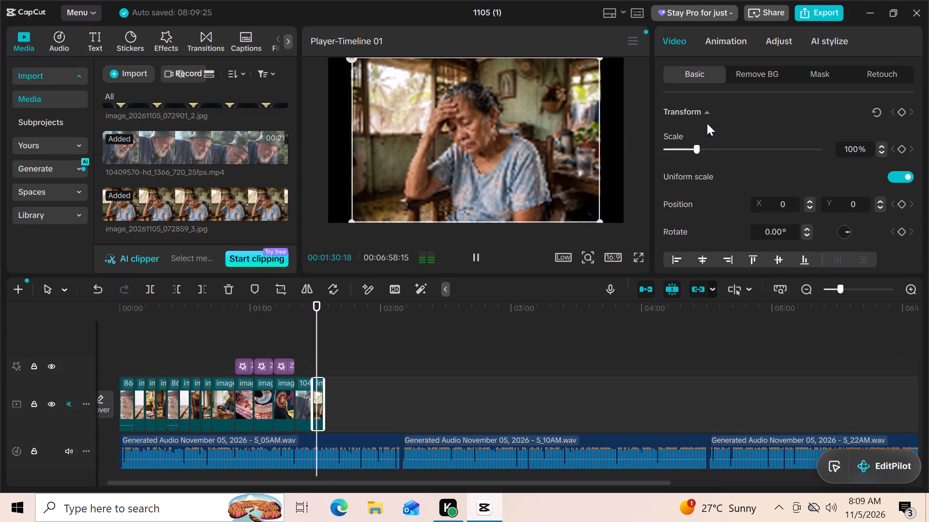
{"action": "left_click", "coordinate": [702, 145]}
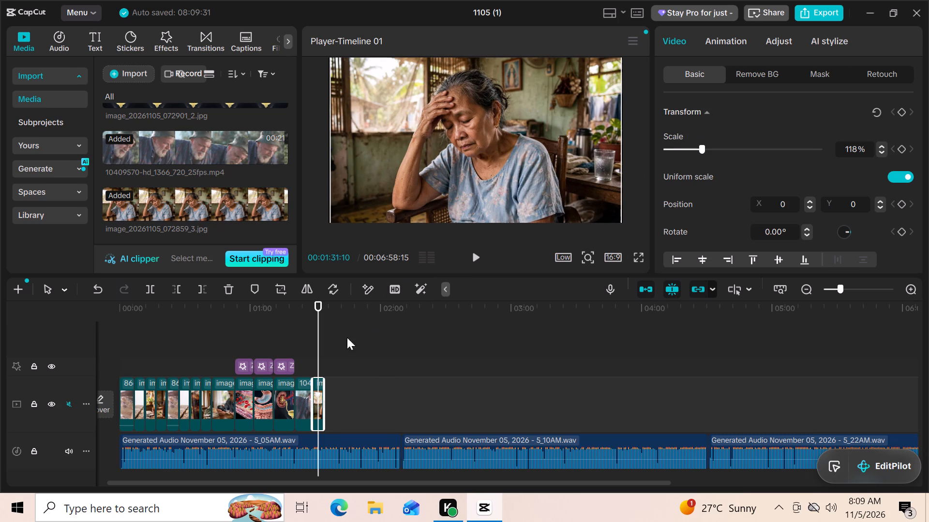
Apply Zoom Lens over the full length of the image of the woman holding her forehead, with range 6 and speed 5.
{"action": "left_click_drag", "start_coordinate": [318, 345], "coordinate": [309, 345]}
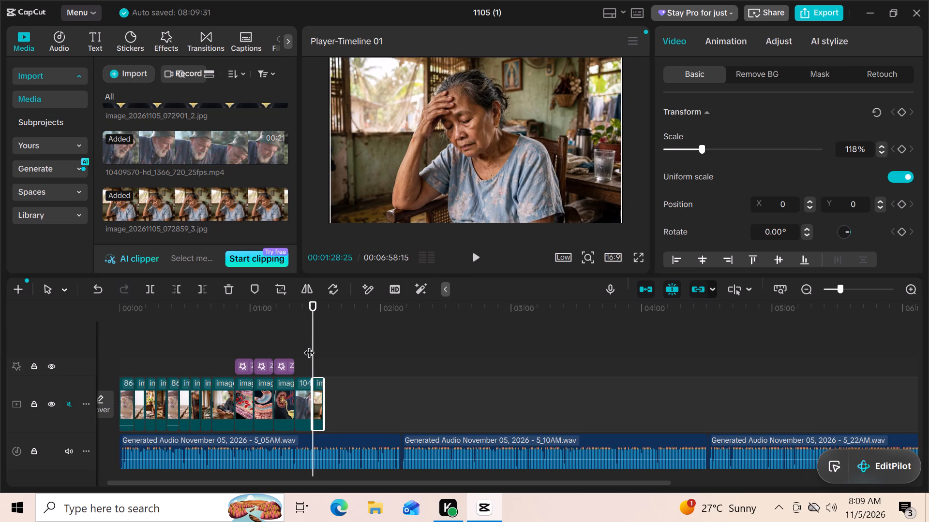
{"action": "left_click", "coordinate": [165, 44]}
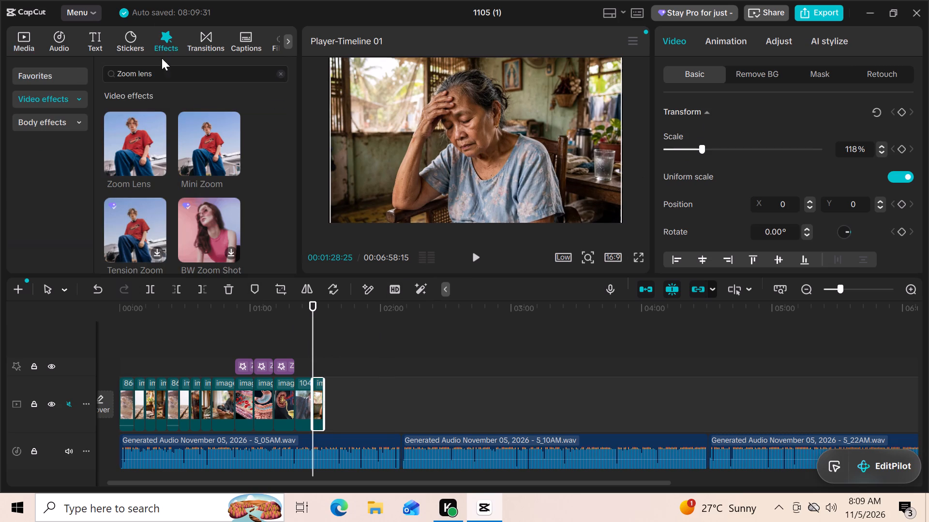
{"action": "left_click", "coordinate": [154, 164]}
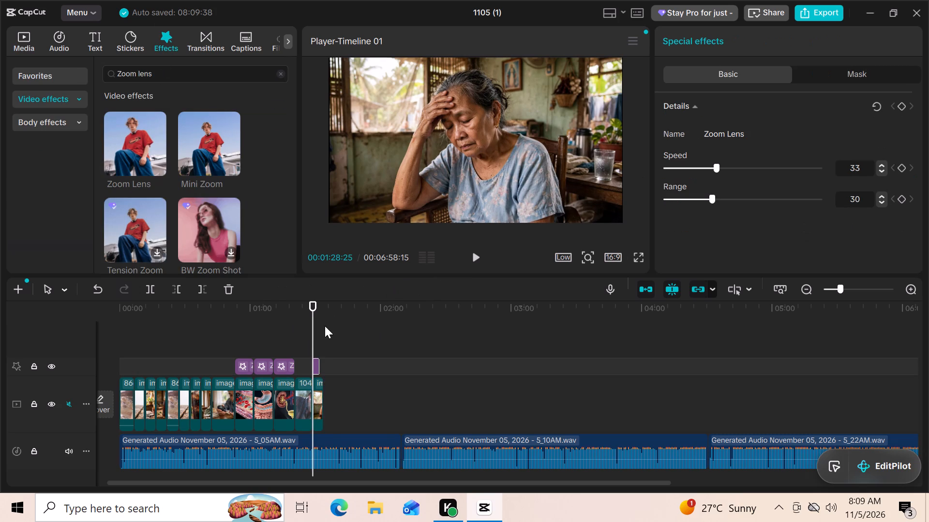
{"action": "left_click_drag", "start_coordinate": [317, 368], "coordinate": [322, 368]}
{"action": "left_click", "coordinate": [676, 197]}
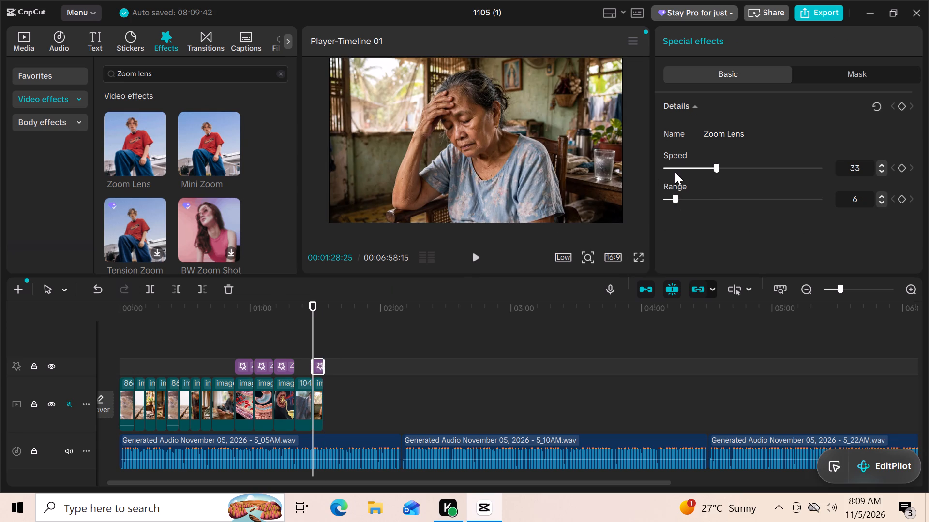
{"action": "left_click", "coordinate": [674, 167]}
Play the image of the woman holding her forehead with its zoom effect and stop at about 1:33.
{"action": "left_click", "coordinate": [478, 253]}
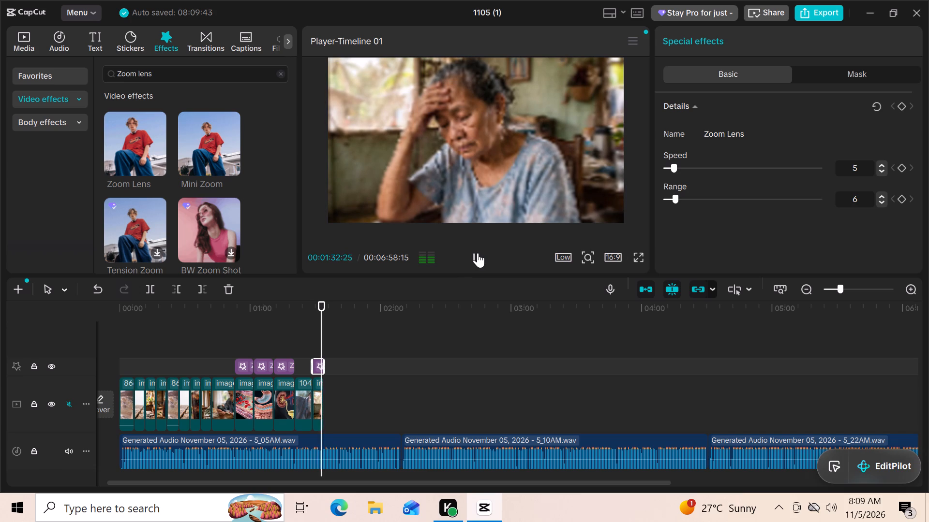
{"action": "left_click", "coordinate": [478, 253]}
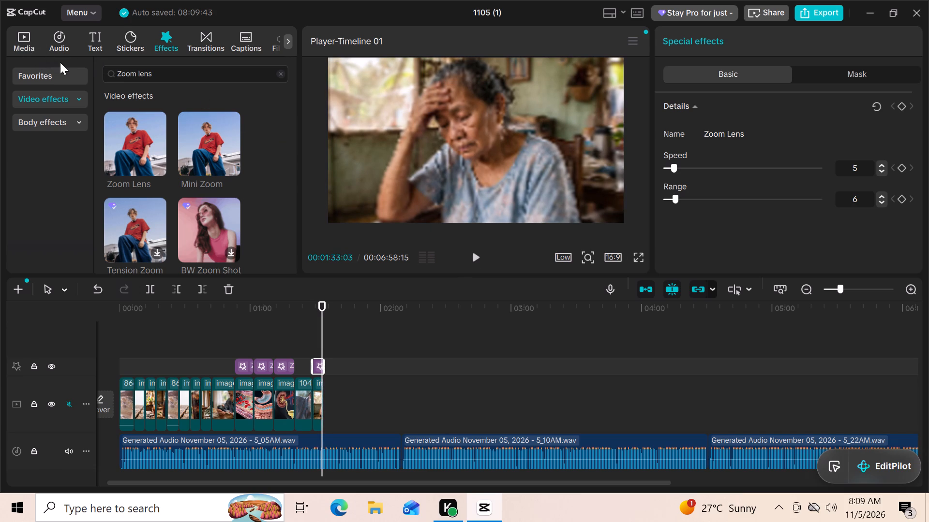
Import image_20261105_072859, showing the elderly woman with a glass of iced tea, from the Downloads folder.
{"action": "left_click", "coordinate": [21, 37]}
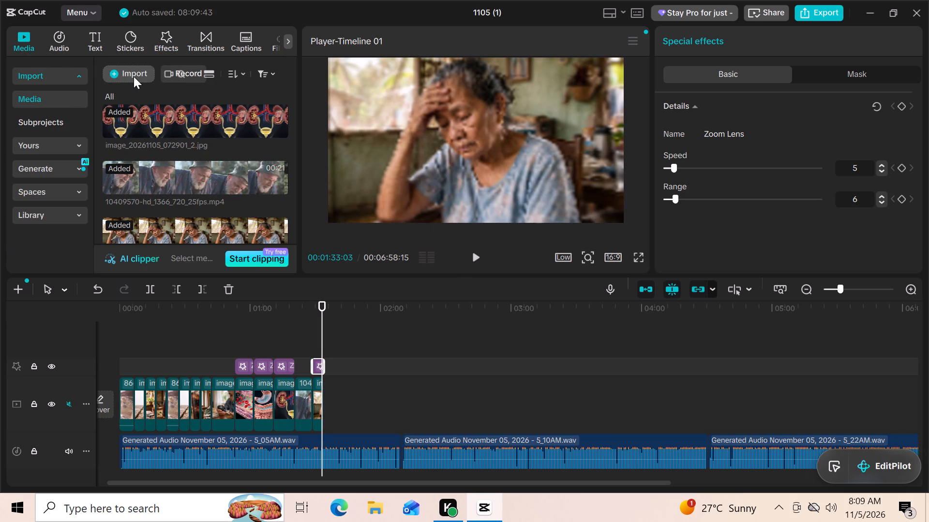
{"action": "left_click", "coordinate": [134, 76]}
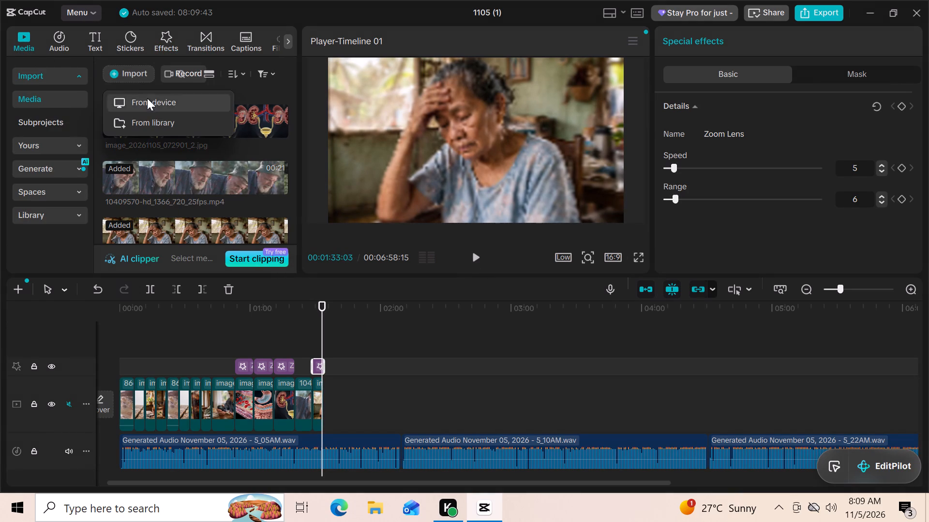
{"action": "left_click", "coordinate": [149, 100]}
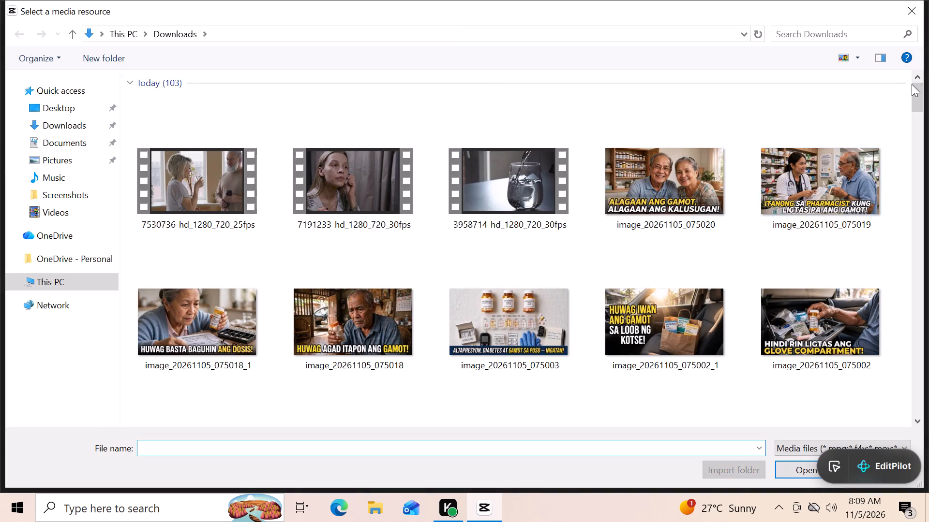
{"action": "left_click_drag", "start_coordinate": [919, 95], "coordinate": [913, 292]}
{"action": "left_click_drag", "start_coordinate": [913, 292], "coordinate": [912, 277]}
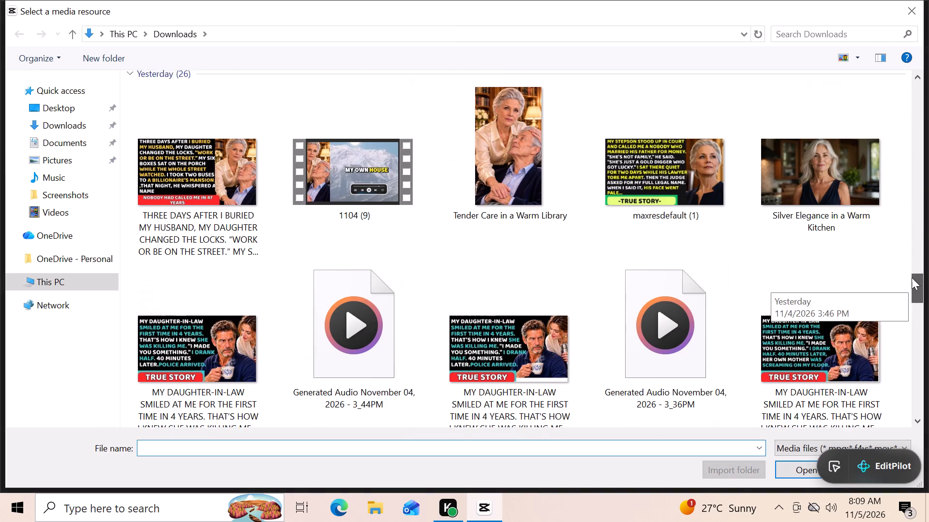
{"action": "left_click_drag", "start_coordinate": [912, 277], "coordinate": [911, 236]}
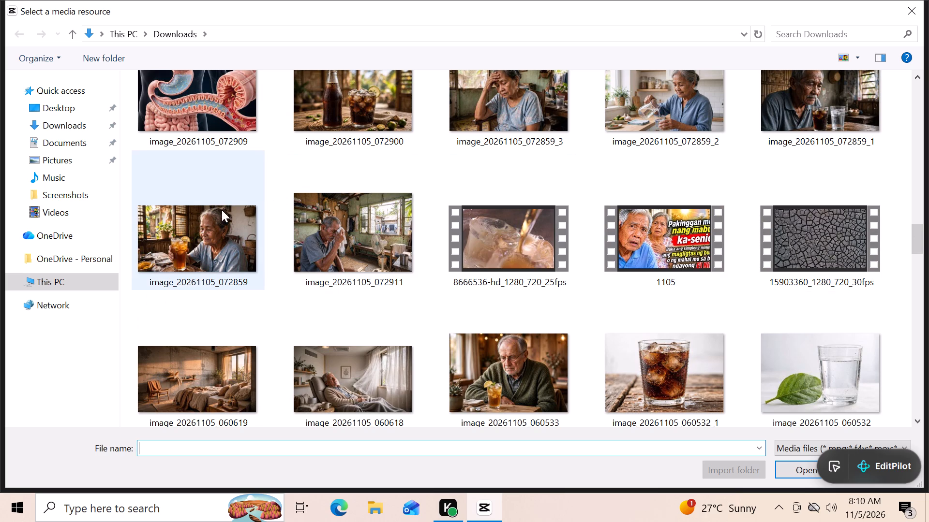
{"action": "double_click", "coordinate": [209, 235]}
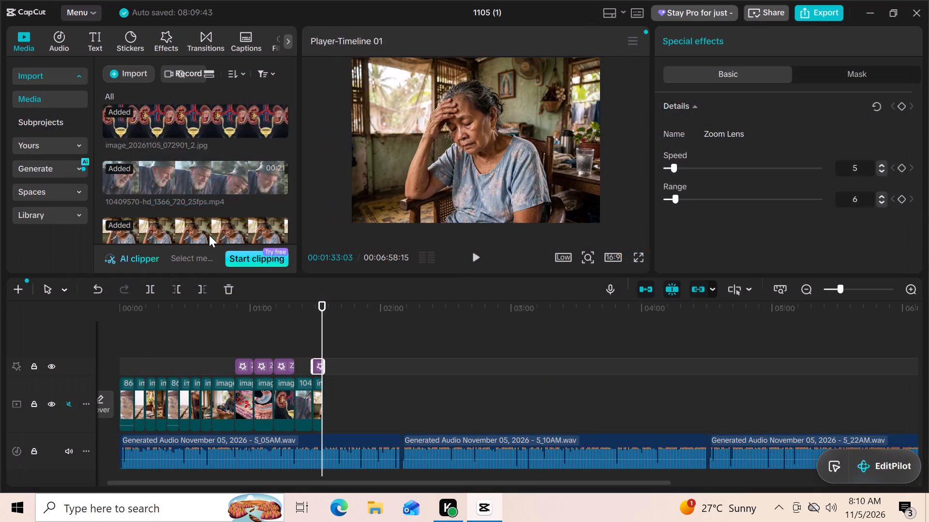
Add the iced tea woman image after the image of the woman holding her forehead and extend its end to about 1:42.
{"action": "left_click", "coordinate": [281, 124]}
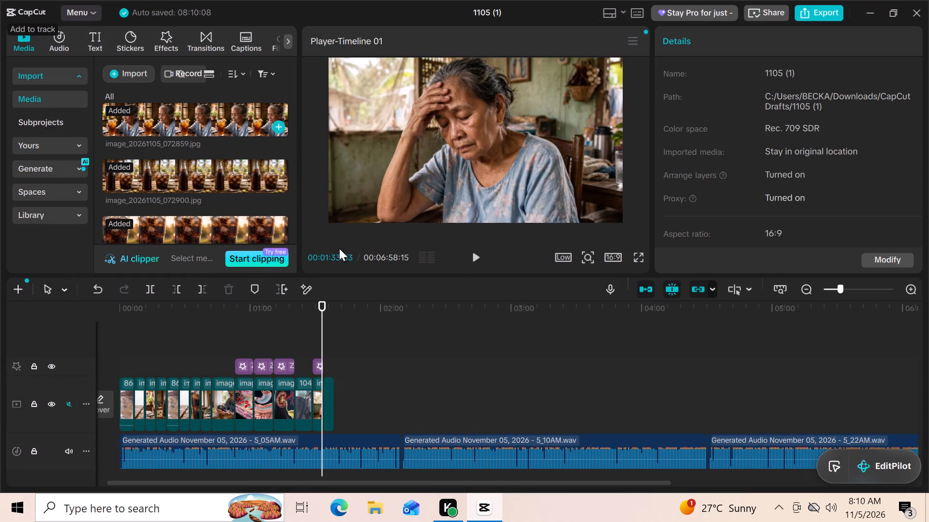
{"action": "left_click_drag", "start_coordinate": [335, 386], "coordinate": [339, 388]}
{"action": "left_click", "coordinate": [474, 256]}
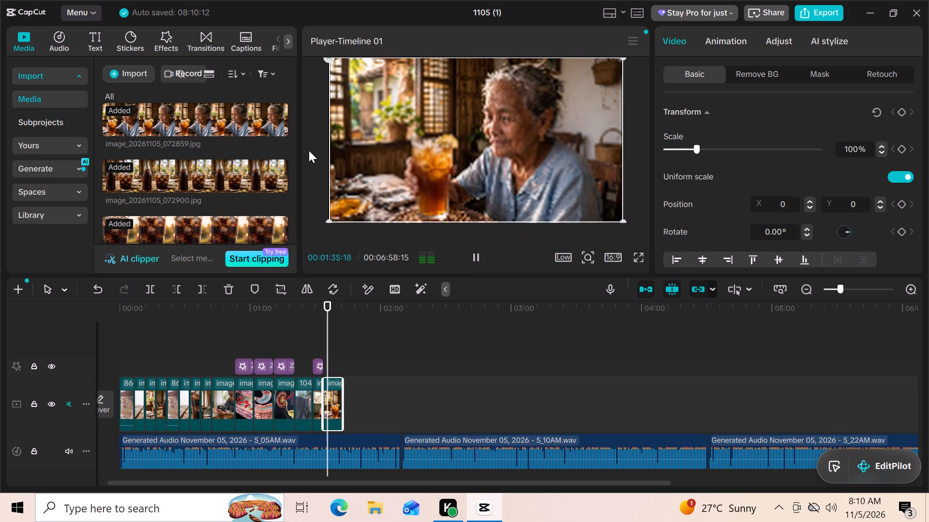
Apply Zoom Lens over the full length of the iced tea woman image, with range 4 and speed 5.
{"action": "left_click_drag", "start_coordinate": [330, 333], "coordinate": [326, 333]}
{"action": "left_click", "coordinate": [159, 43]}
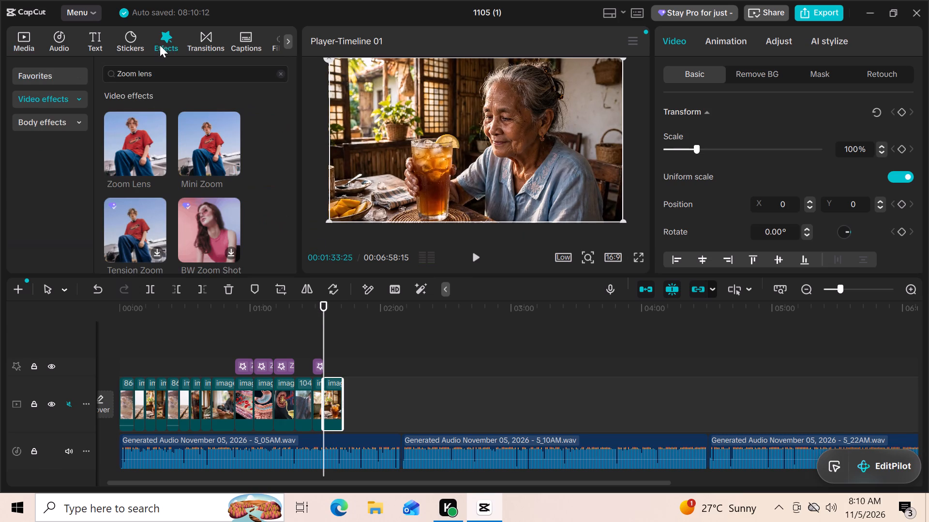
{"action": "left_click", "coordinate": [154, 167]}
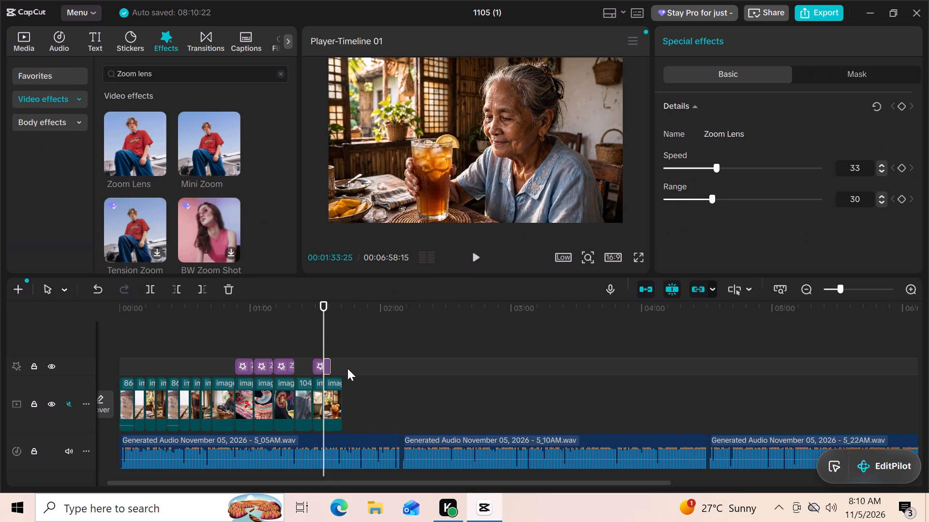
{"action": "left_click_drag", "start_coordinate": [330, 364], "coordinate": [340, 365]}
{"action": "left_click", "coordinate": [673, 193]}
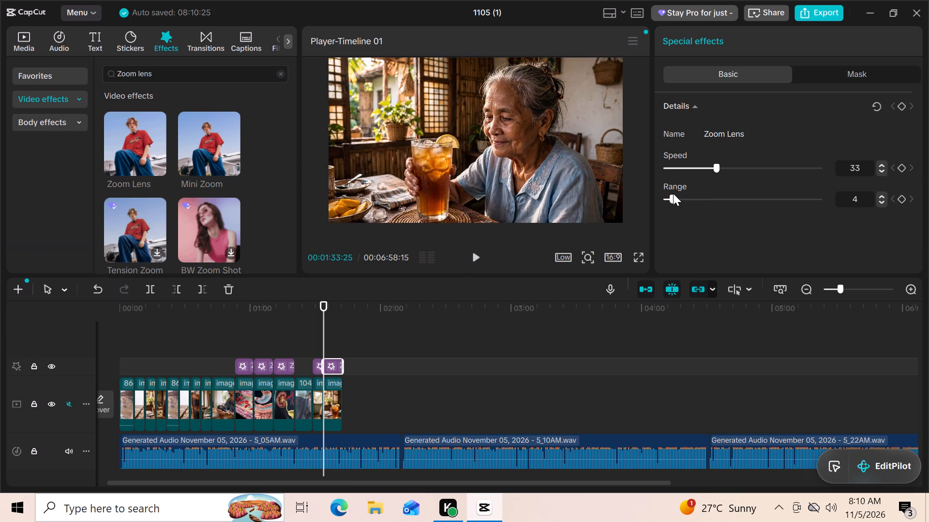
{"action": "left_click", "coordinate": [674, 164]}
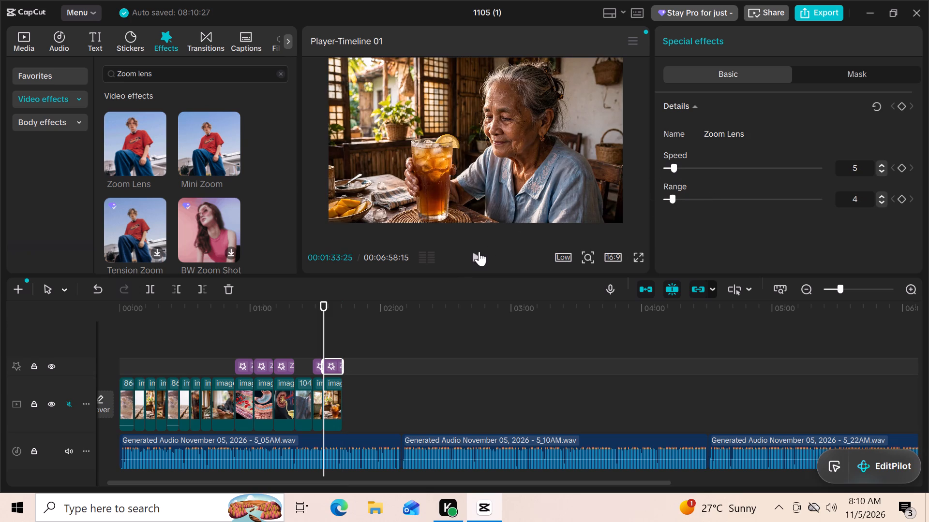
Play the iced tea woman image with its zoom effect.
{"action": "left_click", "coordinate": [477, 254]}
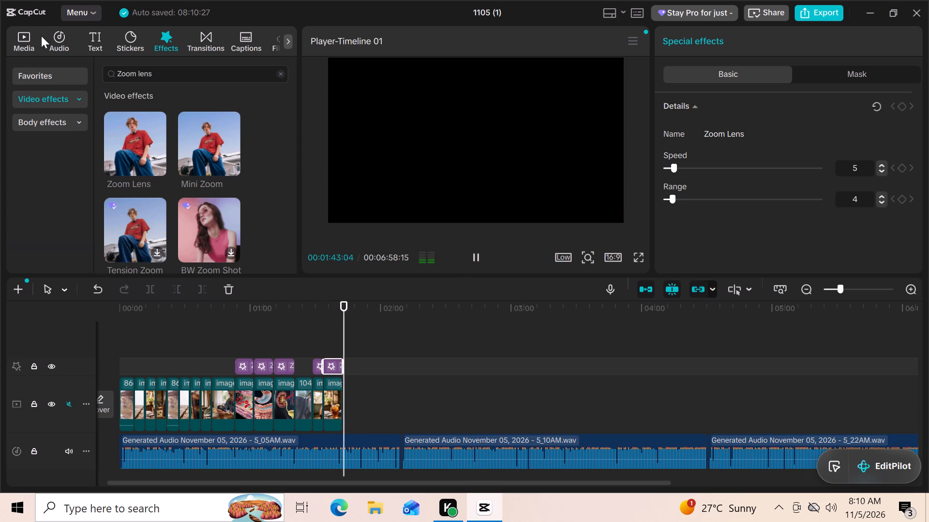
Import image_20261105_072904_2, showing sugar cubes beside a cola glass, from Downloads and add it after the iced tea woman image.
{"action": "left_click", "coordinate": [23, 37]}
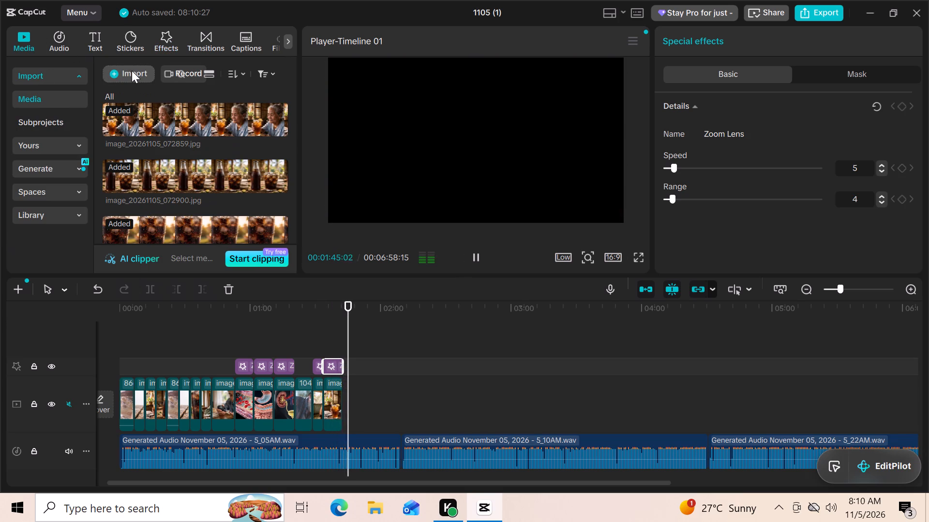
{"action": "left_click", "coordinate": [132, 71]}
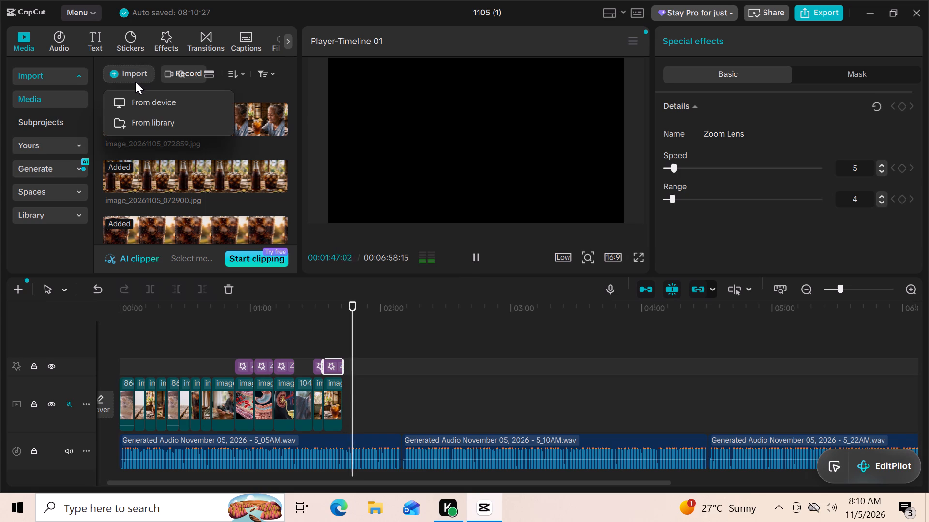
{"action": "left_click", "coordinate": [146, 100]}
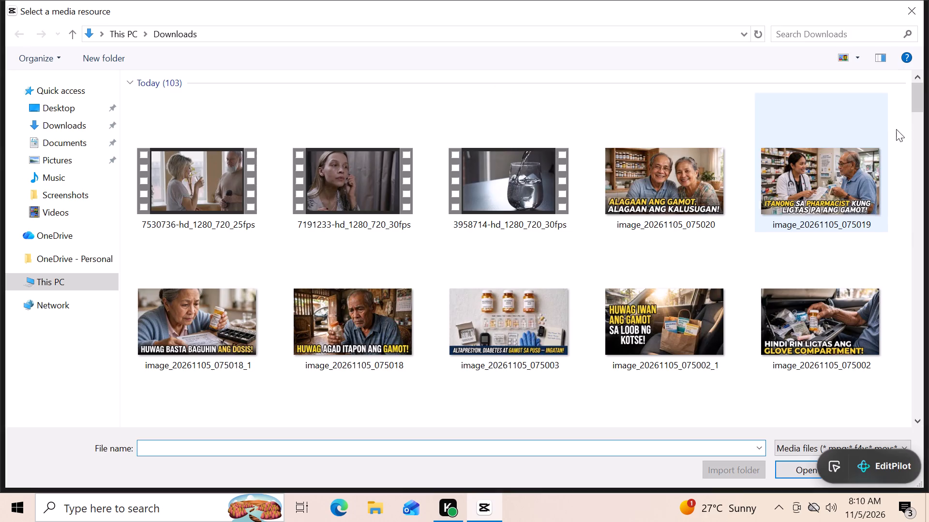
{"action": "left_click_drag", "start_coordinate": [918, 99], "coordinate": [920, 252]}
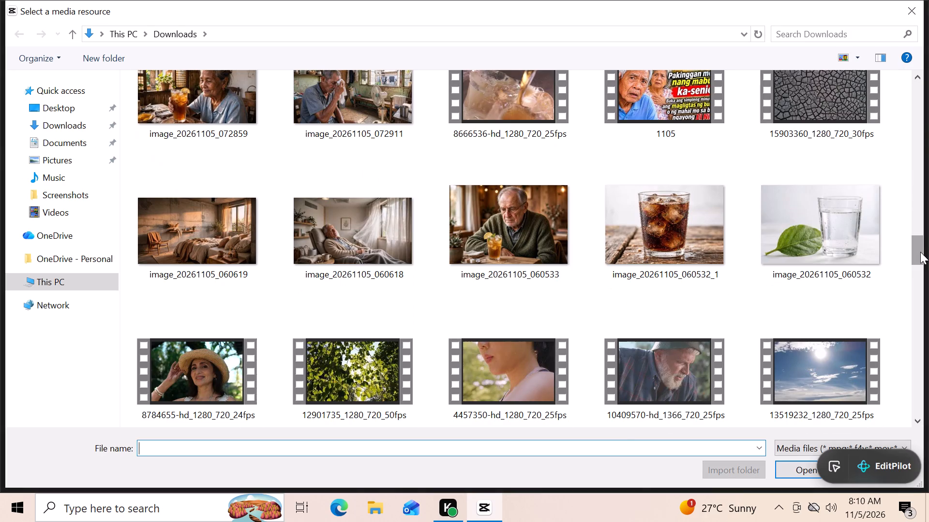
{"action": "left_click_drag", "start_coordinate": [920, 252], "coordinate": [920, 247]}
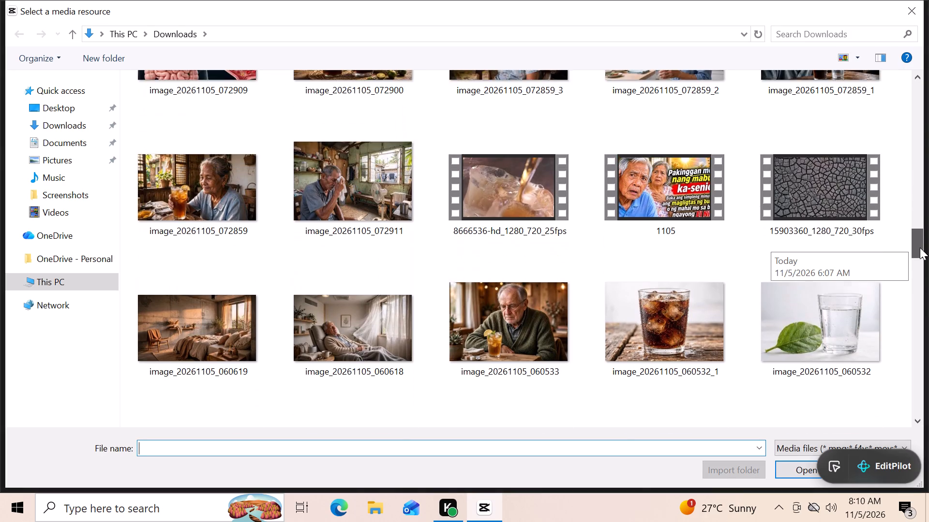
{"action": "left_click_drag", "start_coordinate": [920, 247], "coordinate": [909, 184]}
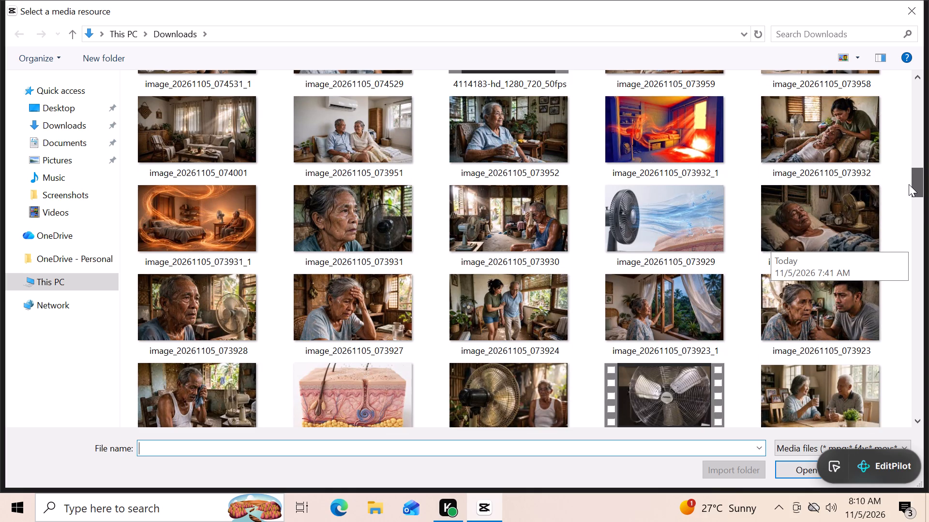
{"action": "left_click_drag", "start_coordinate": [909, 184], "coordinate": [909, 200]}
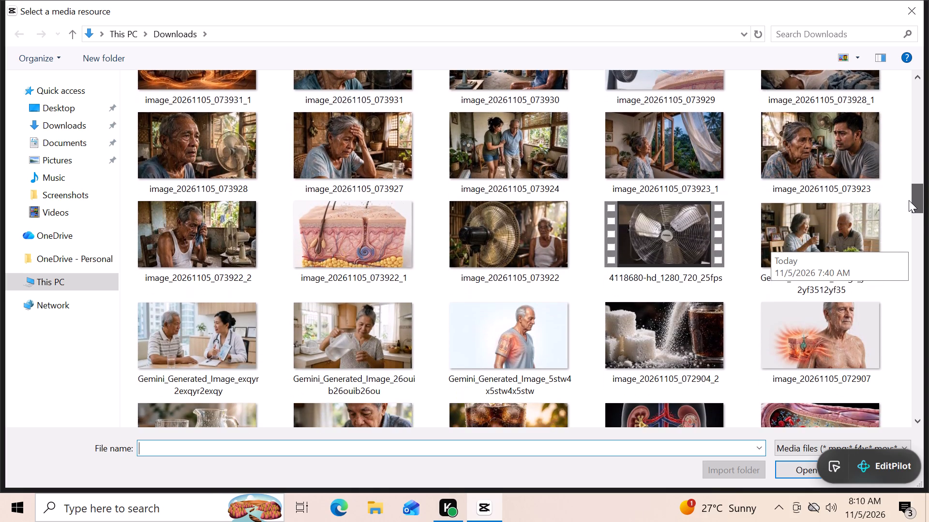
{"action": "left_click_drag", "start_coordinate": [909, 200], "coordinate": [909, 211]}
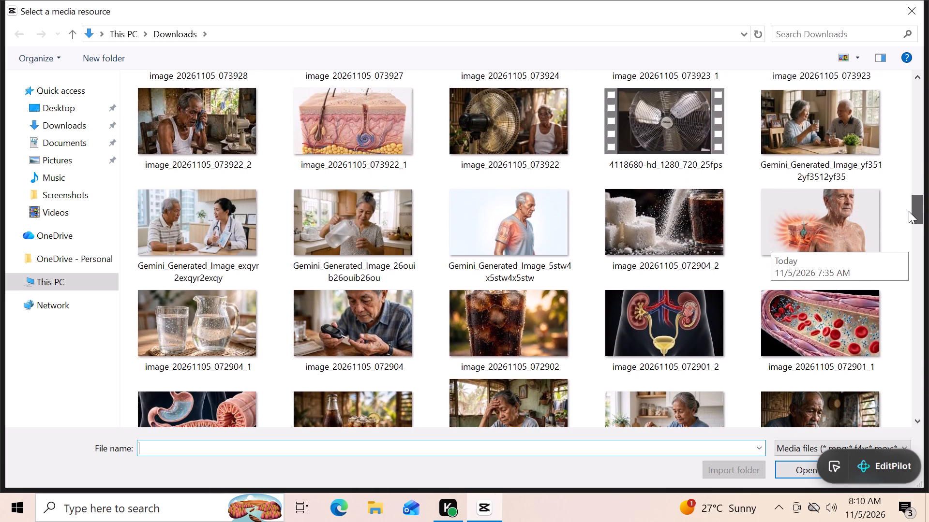
{"action": "double_click", "coordinate": [711, 215]}
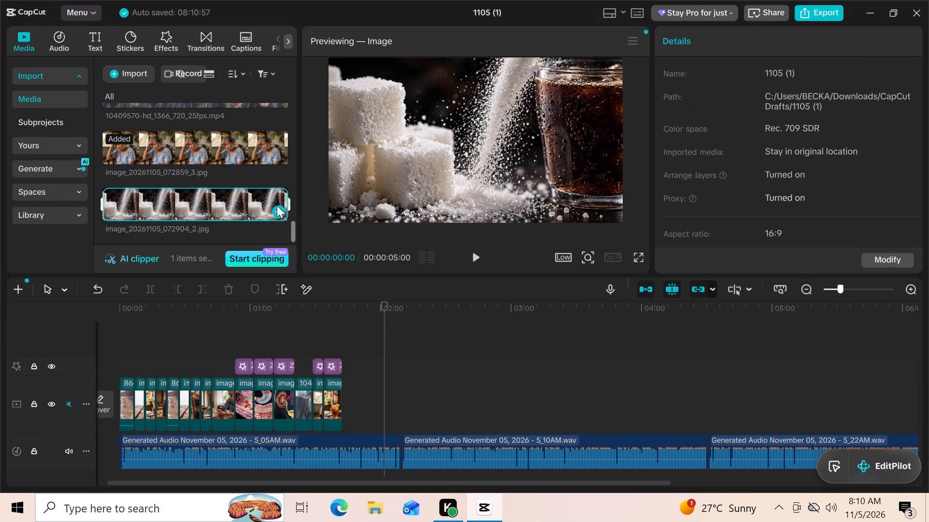
{"action": "left_click", "coordinate": [279, 209]}
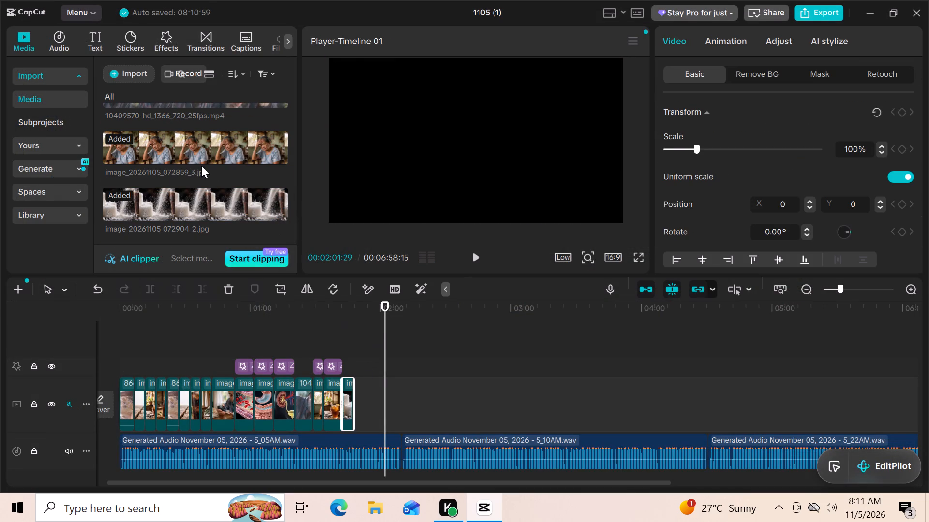
Import Gemini_Generated_Image_26ouib26ouib26ou, showing a woman pouring water, from Downloads and add it after the sugar and cola image.
{"action": "left_click", "coordinate": [135, 72]}
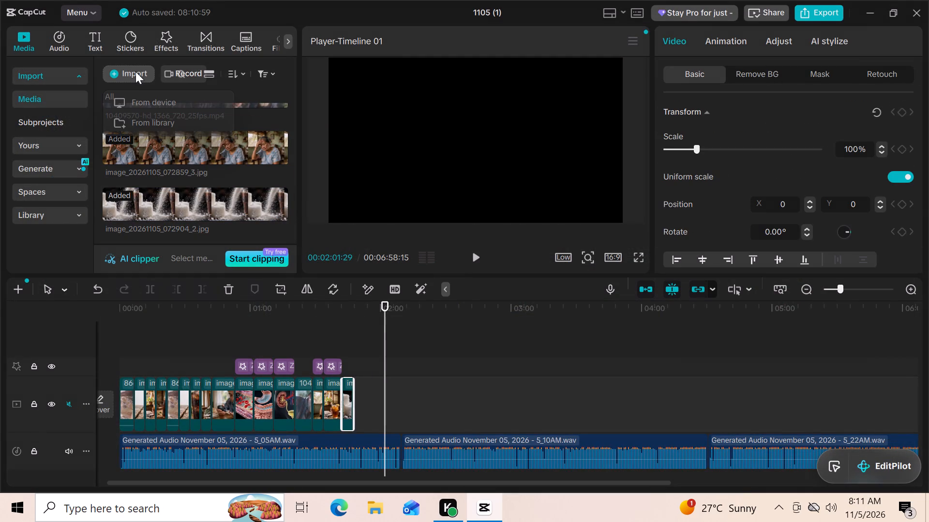
{"action": "left_click", "coordinate": [148, 97]}
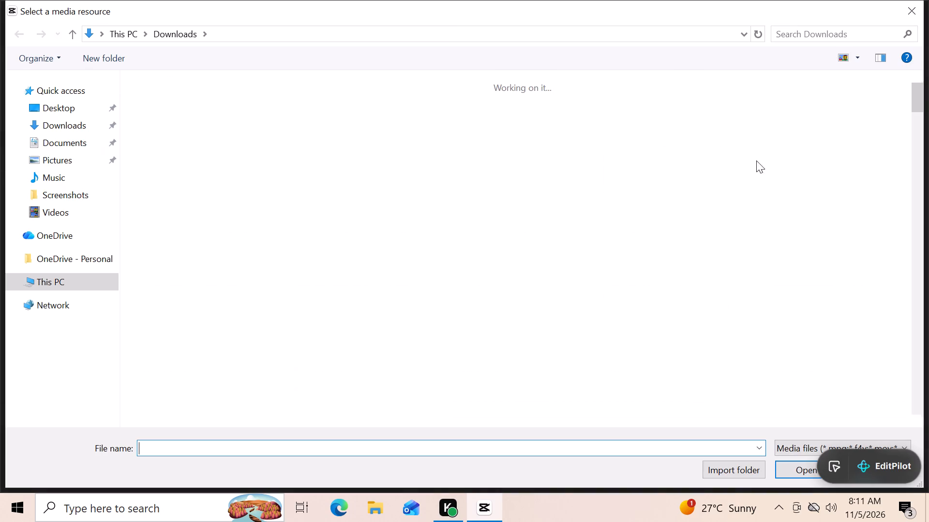
{"action": "left_click_drag", "start_coordinate": [917, 95], "coordinate": [916, 151]}
{"action": "left_click_drag", "start_coordinate": [916, 151], "coordinate": [916, 188]}
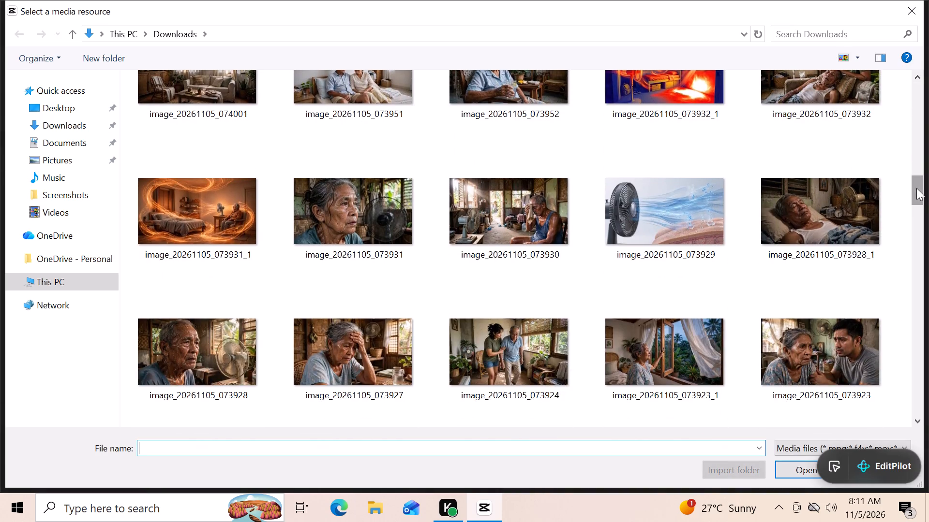
{"action": "left_click_drag", "start_coordinate": [916, 188], "coordinate": [916, 211]}
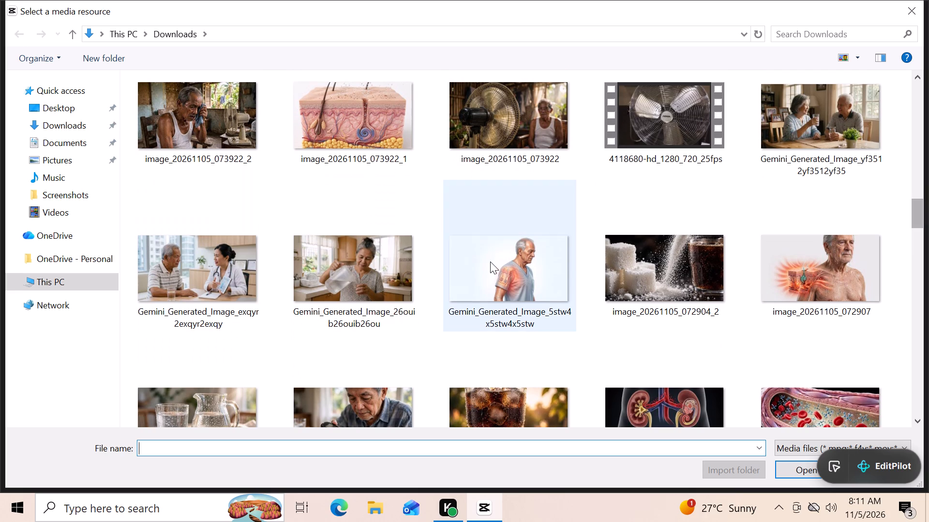
{"action": "double_click", "coordinate": [399, 265]}
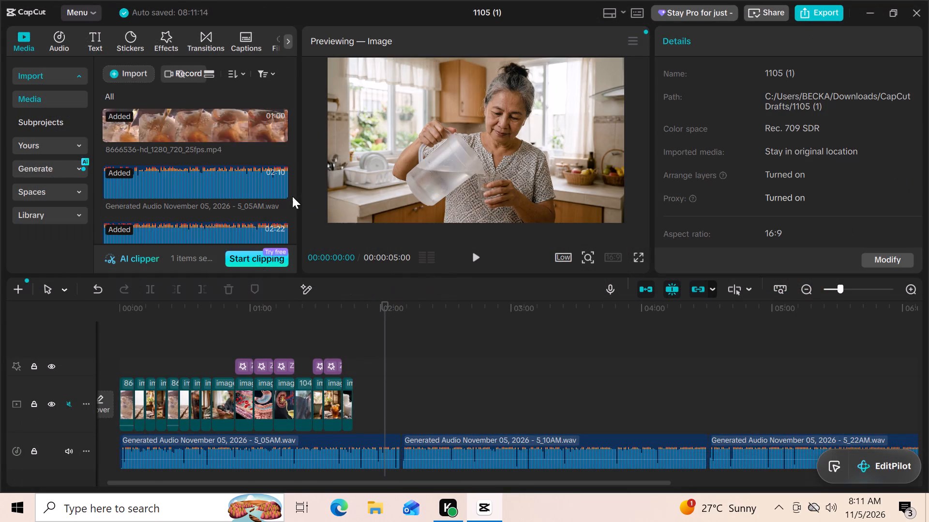
{"action": "left_click", "coordinate": [282, 210]}
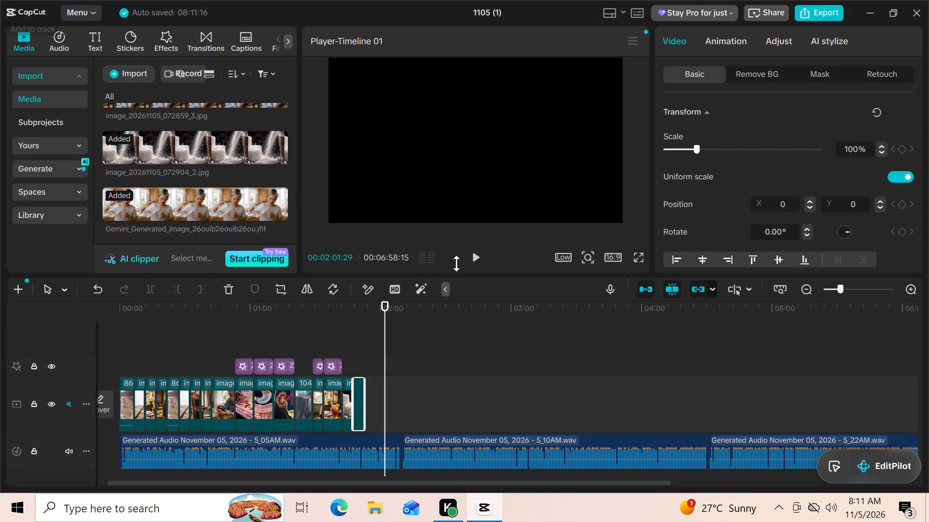
Import image_20261105_072904_1, showing a water glass and pitcher, from Downloads and add it at 1:52:15 after the woman pouring water.
{"action": "left_click_drag", "start_coordinate": [384, 334], "coordinate": [369, 336]}
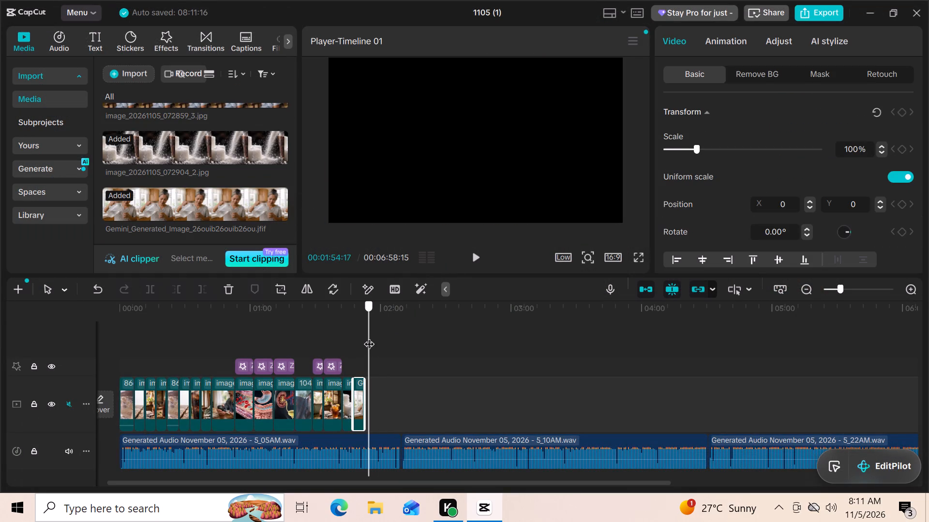
{"action": "left_click_drag", "start_coordinate": [369, 336], "coordinate": [368, 336]}
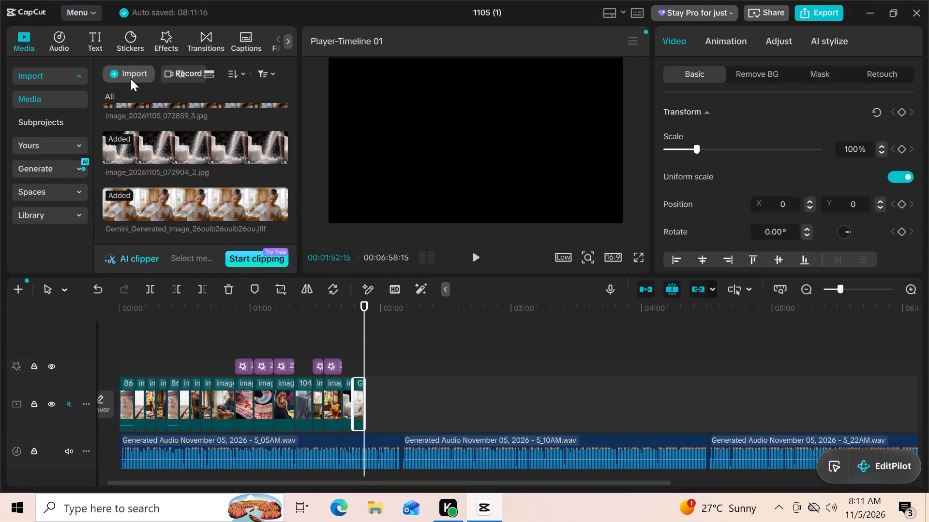
{"action": "left_click", "coordinate": [131, 79]}
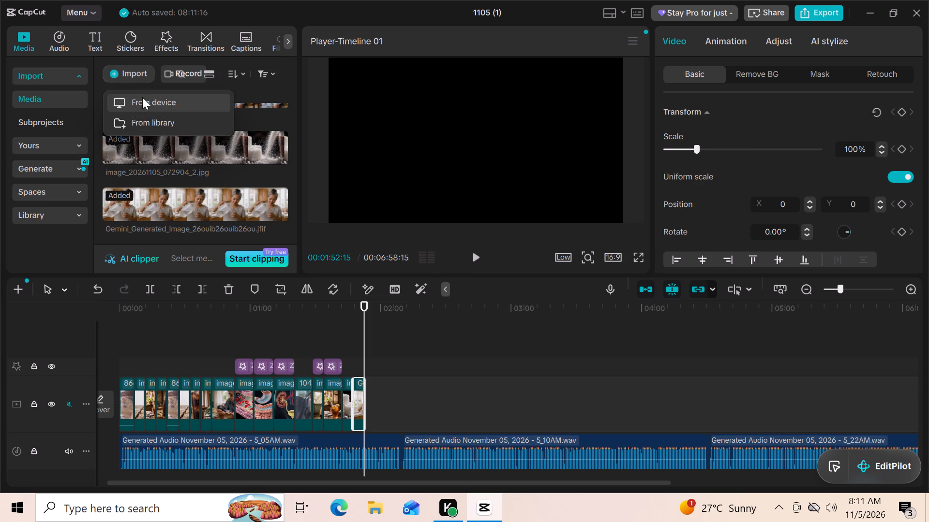
{"action": "left_click", "coordinate": [145, 101]}
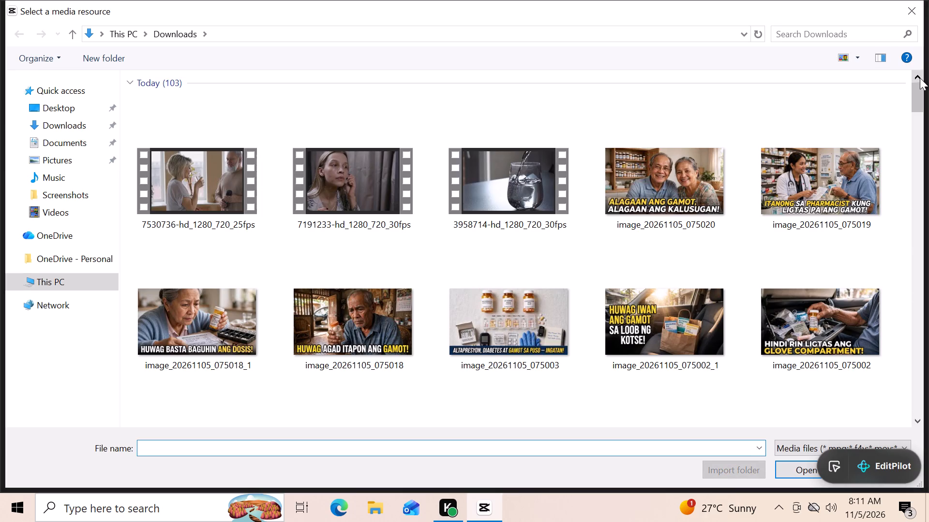
{"action": "left_click_drag", "start_coordinate": [918, 87], "coordinate": [917, 133]}
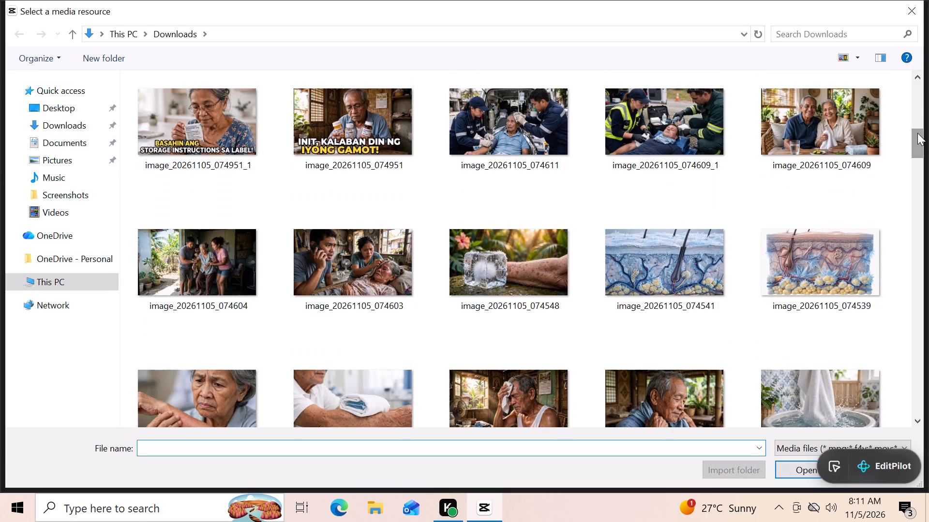
{"action": "left_click_drag", "start_coordinate": [917, 133], "coordinate": [918, 160]}
{"action": "left_click_drag", "start_coordinate": [918, 160], "coordinate": [918, 203]}
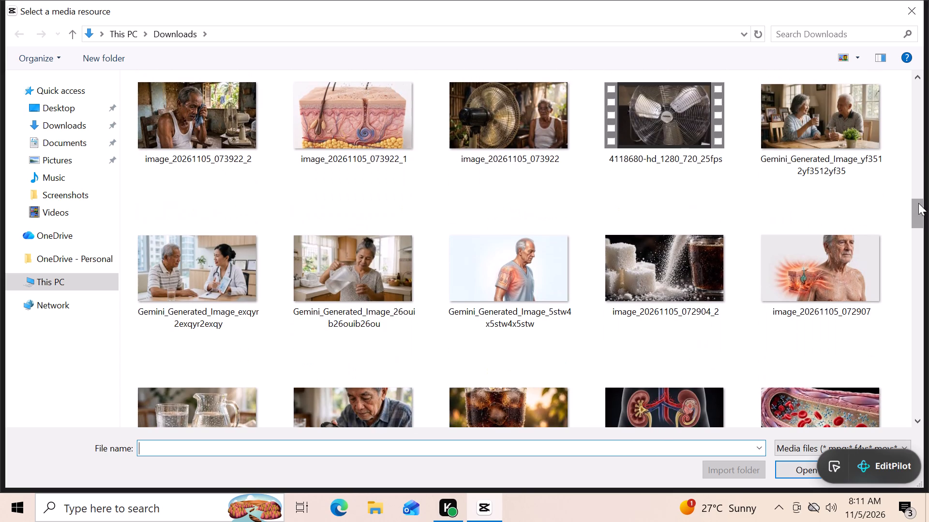
{"action": "left_click_drag", "start_coordinate": [918, 203], "coordinate": [918, 208]}
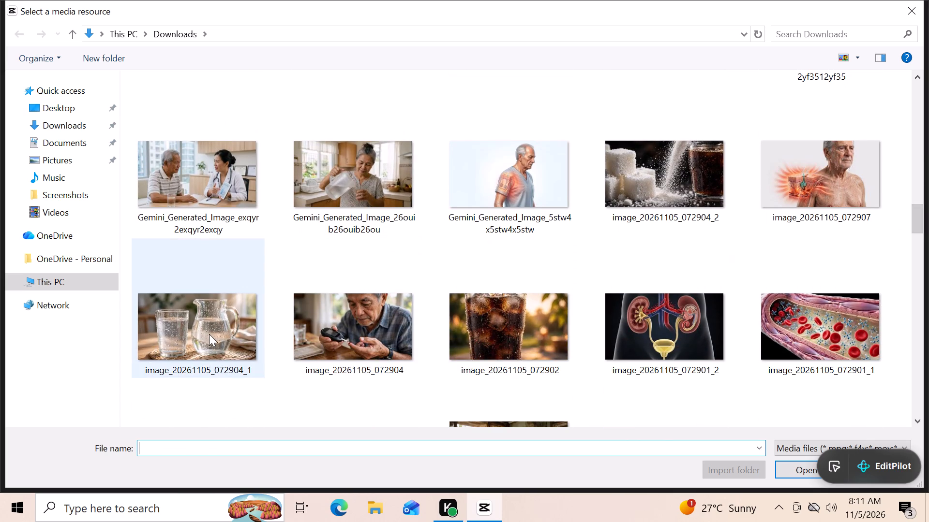
{"action": "double_click", "coordinate": [209, 334]}
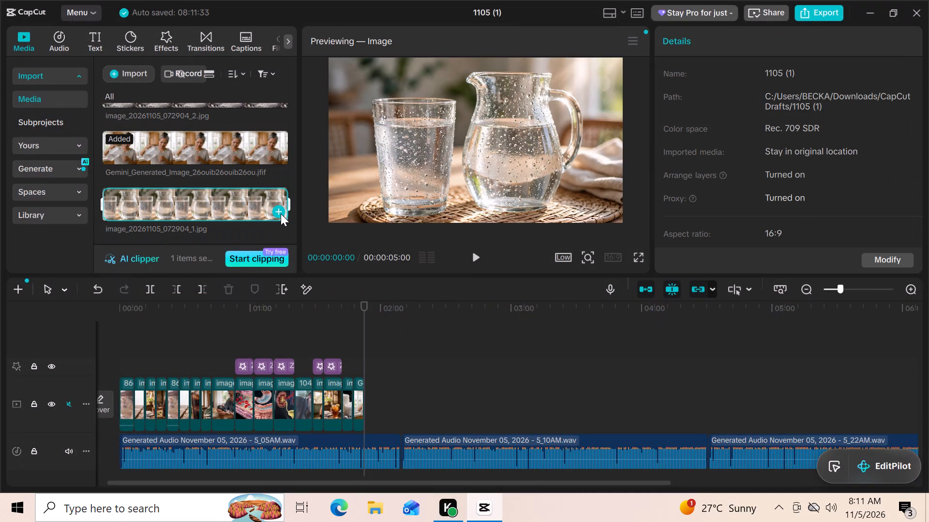
{"action": "left_click", "coordinate": [281, 214]}
Play the three newly added images with the narration, and replay from the start of the water pitcher image.
{"action": "left_click_drag", "start_coordinate": [365, 346], "coordinate": [346, 347]}
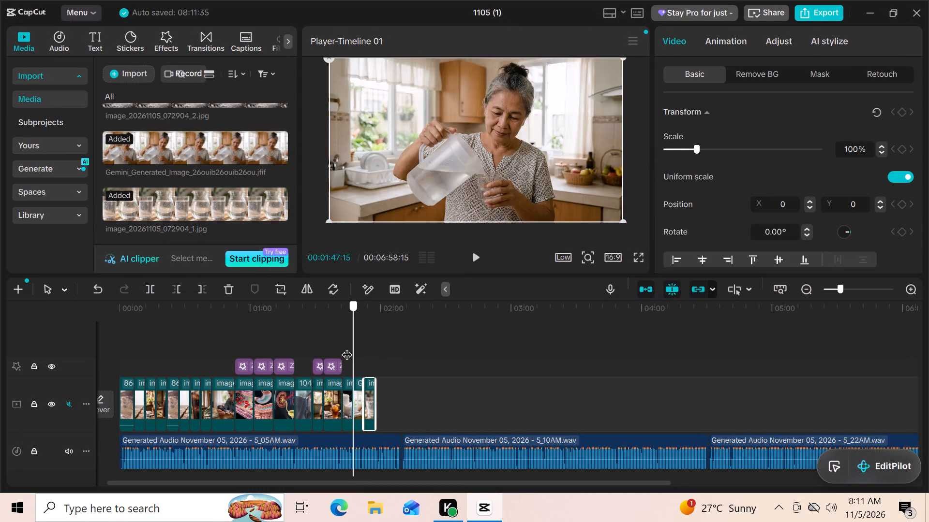
{"action": "left_click_drag", "start_coordinate": [346, 347], "coordinate": [344, 348]}
{"action": "left_click", "coordinate": [480, 251]}
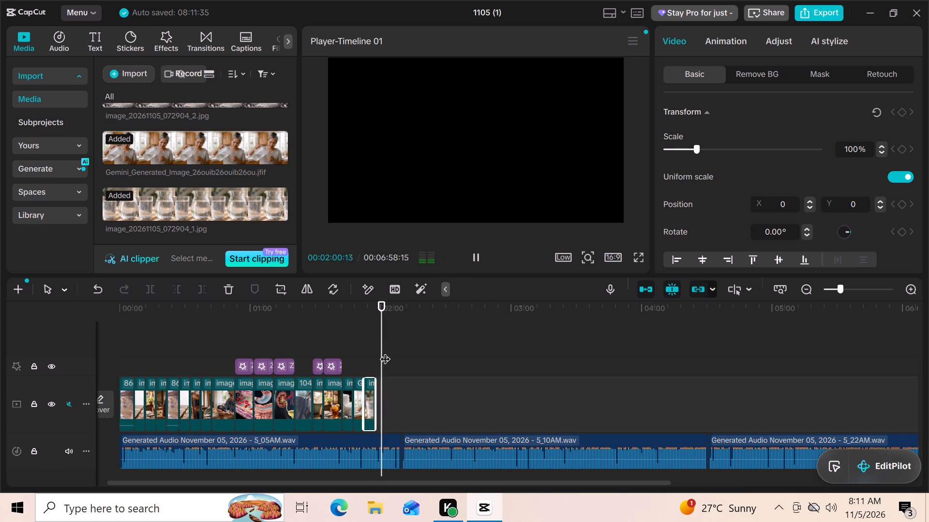
{"action": "left_click_drag", "start_coordinate": [384, 351], "coordinate": [374, 352]}
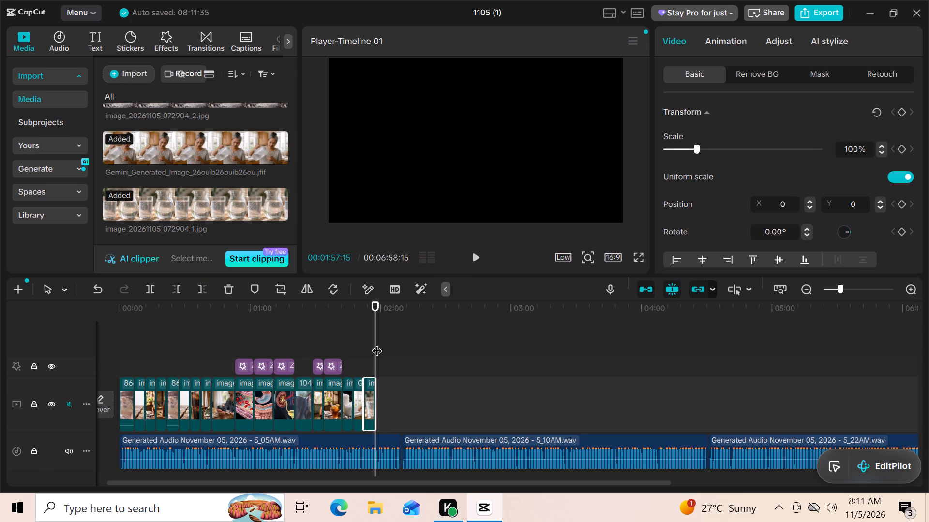
{"action": "left_click_drag", "start_coordinate": [376, 343], "coordinate": [366, 345]}
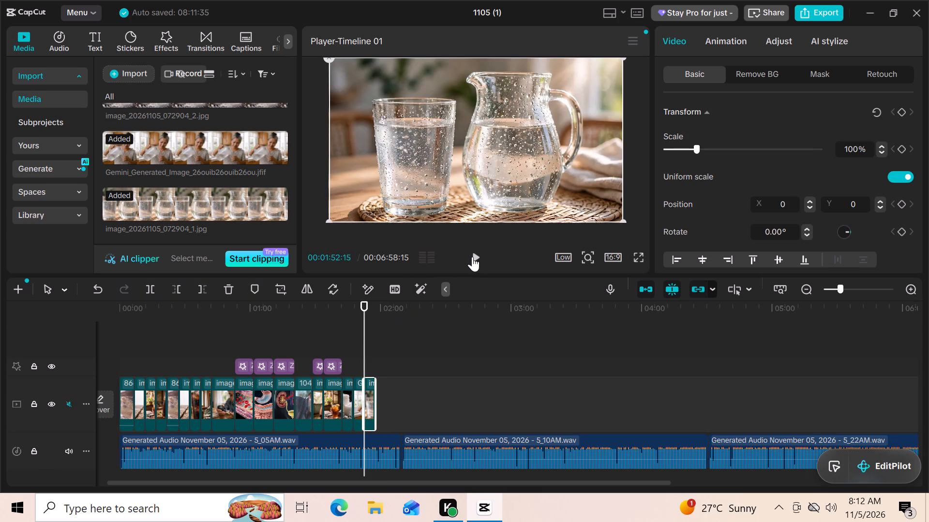
{"action": "left_click", "coordinate": [472, 257]}
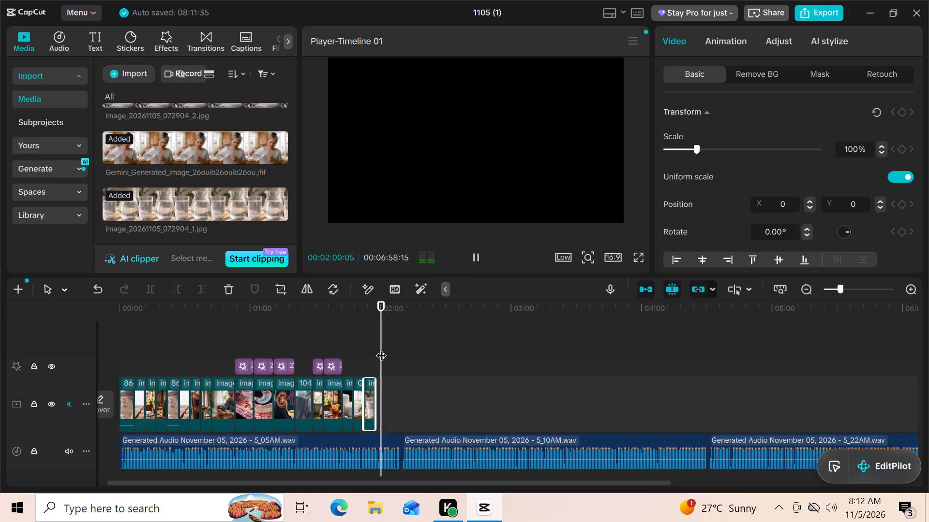
Split the first narration audio clip (5_05AM) at 1:59:20 and delete the part after the cut.
{"action": "left_click", "coordinate": [381, 348]}
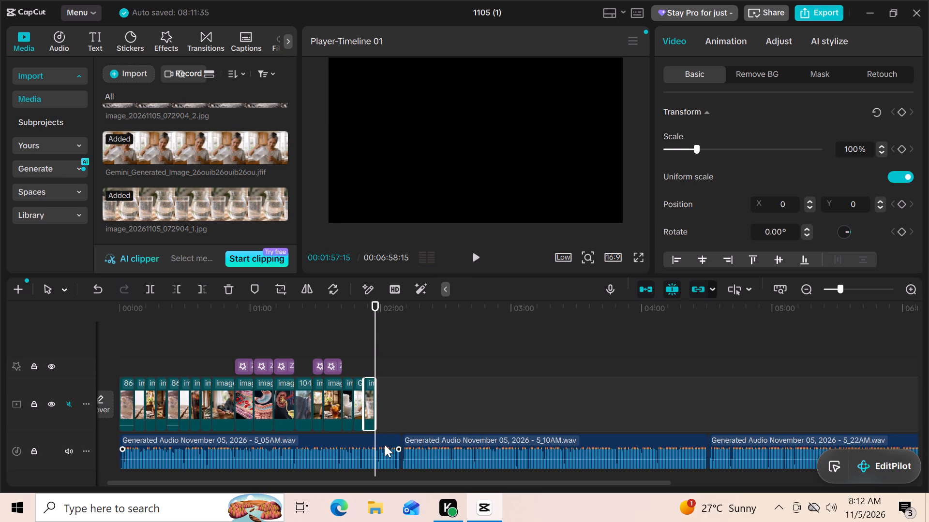
{"action": "left_click", "coordinate": [385, 436]}
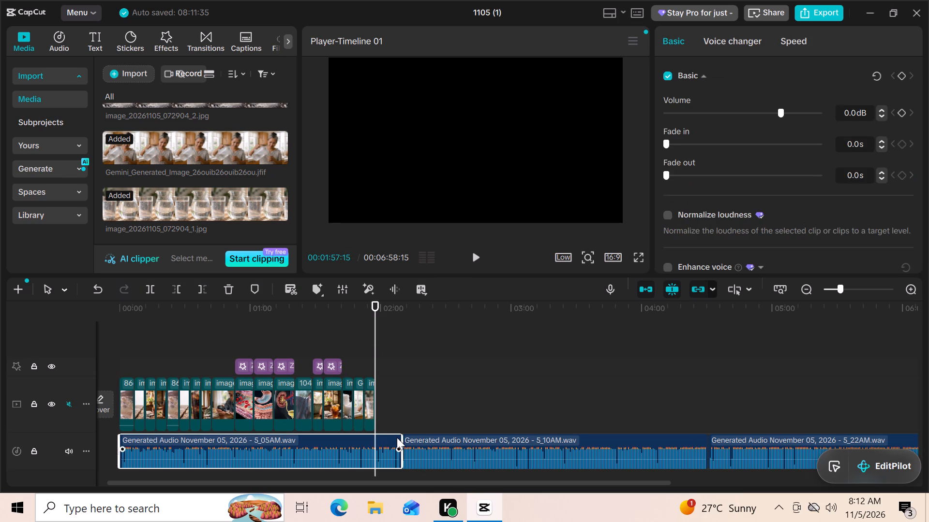
{"action": "left_click", "coordinate": [376, 355]}
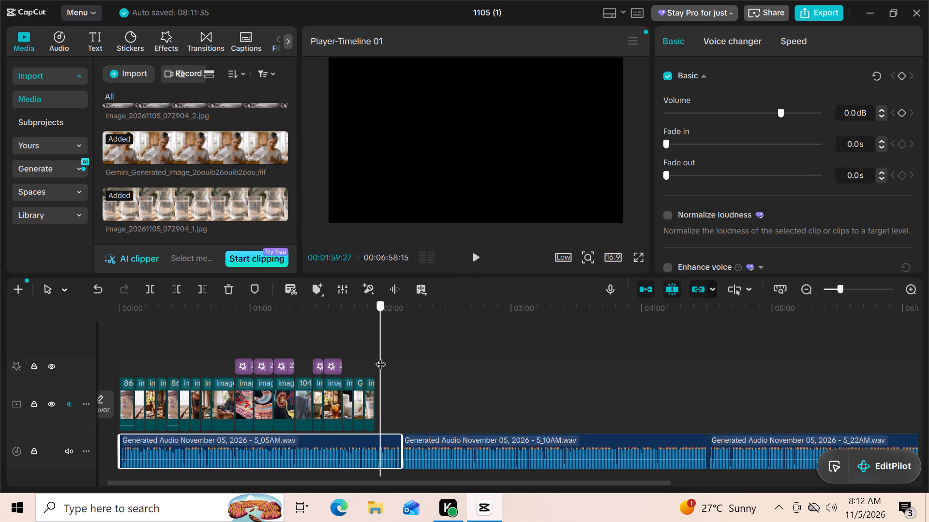
{"action": "left_click", "coordinate": [152, 290]}
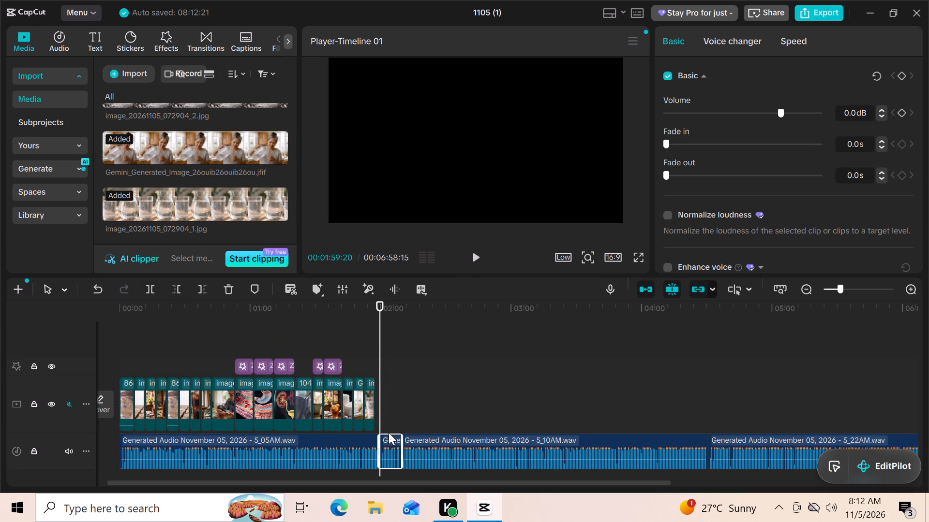
{"action": "left_click", "coordinate": [227, 286]}
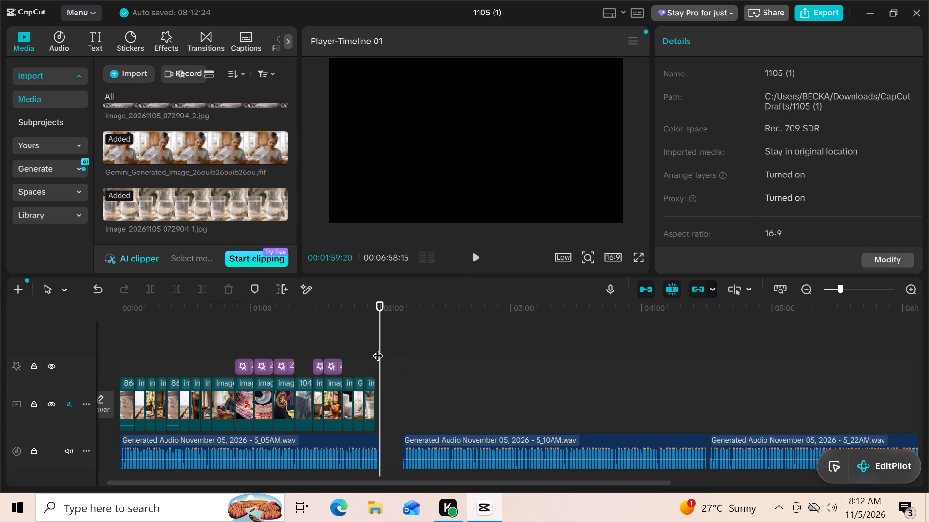
Import image_20261105_072907, showing a sweating man with a skin inset, from Downloads and add it at 1:57:15 after the water pitcher image.
{"action": "left_click", "coordinate": [376, 344]}
{"action": "left_click", "coordinate": [377, 344]}
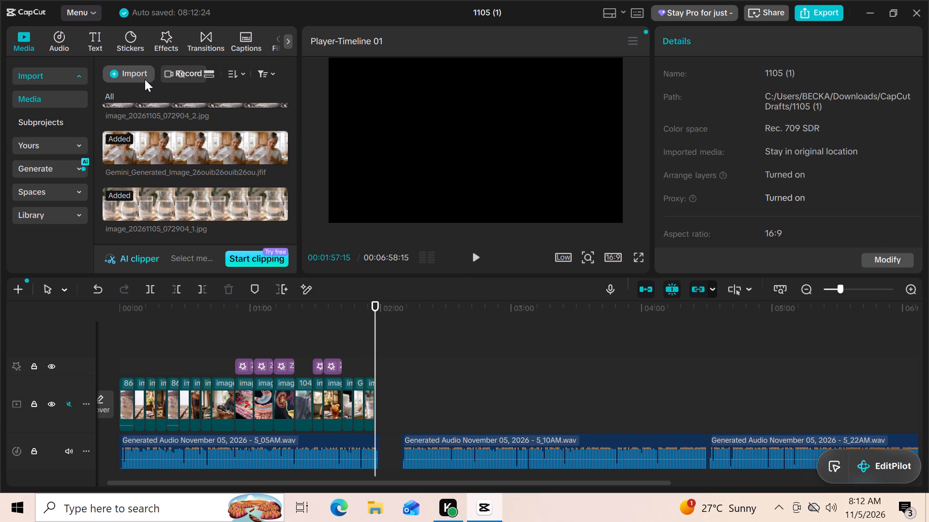
{"action": "left_click", "coordinate": [143, 76]}
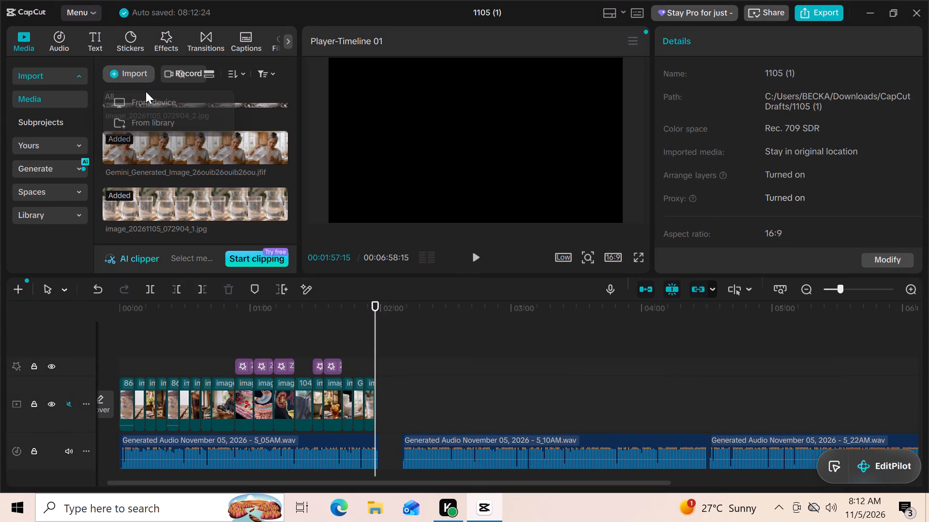
{"action": "left_click", "coordinate": [150, 100]}
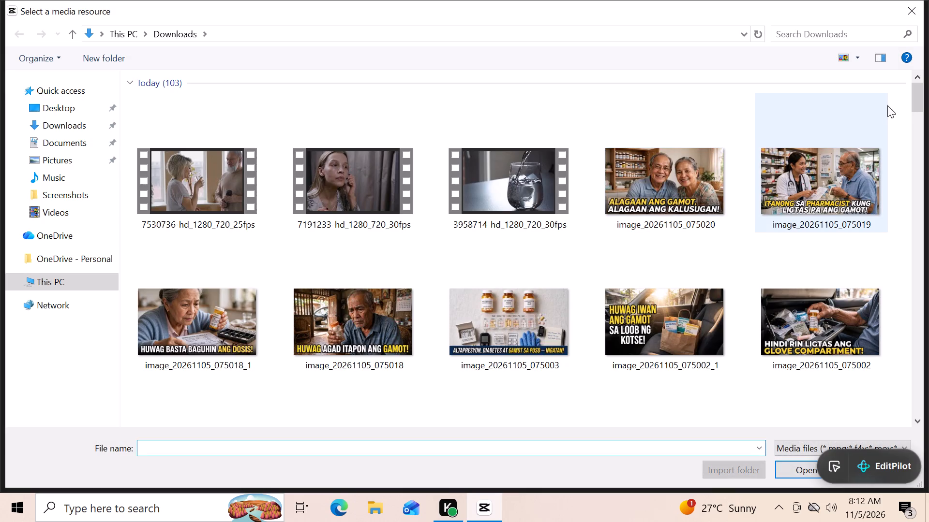
{"action": "left_click_drag", "start_coordinate": [919, 104], "coordinate": [916, 175]}
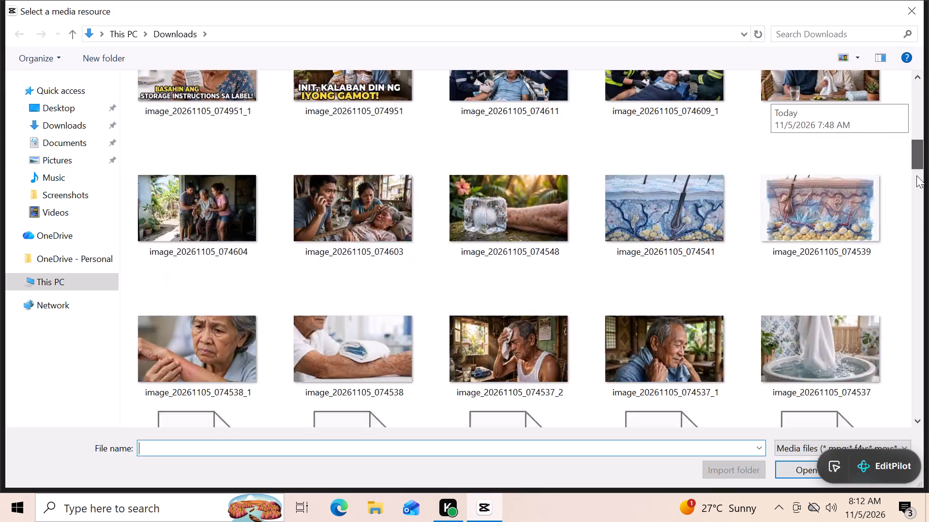
{"action": "left_click_drag", "start_coordinate": [916, 175], "coordinate": [916, 213]}
{"action": "left_click_drag", "start_coordinate": [916, 213], "coordinate": [916, 223]}
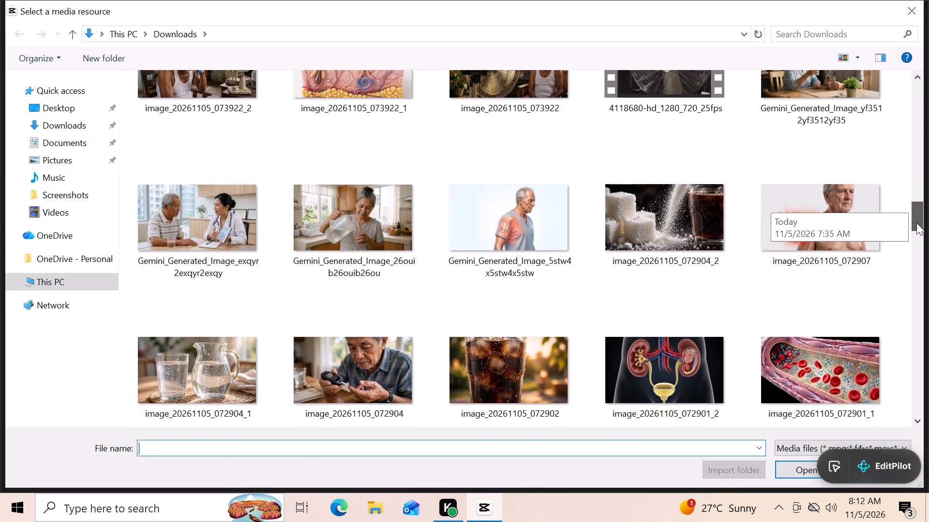
{"action": "left_click_drag", "start_coordinate": [916, 223], "coordinate": [916, 225]}
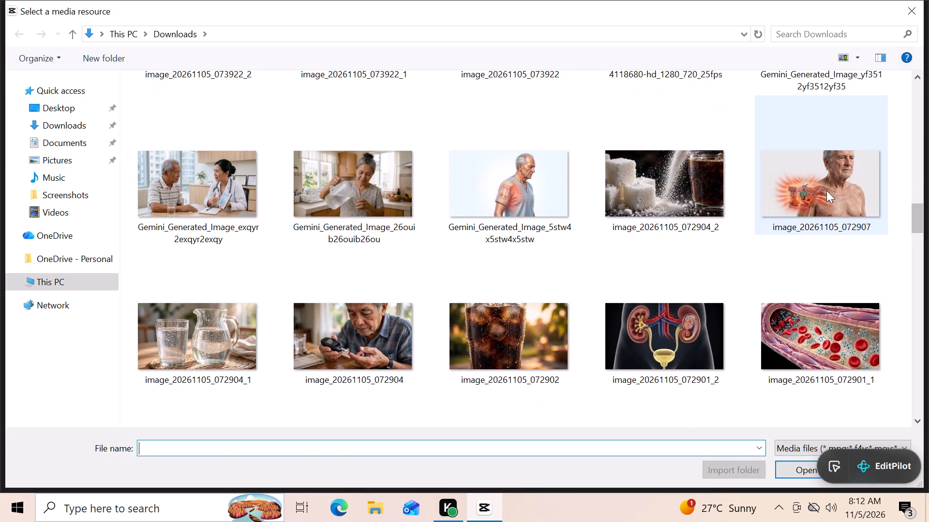
{"action": "double_click", "coordinate": [826, 190]}
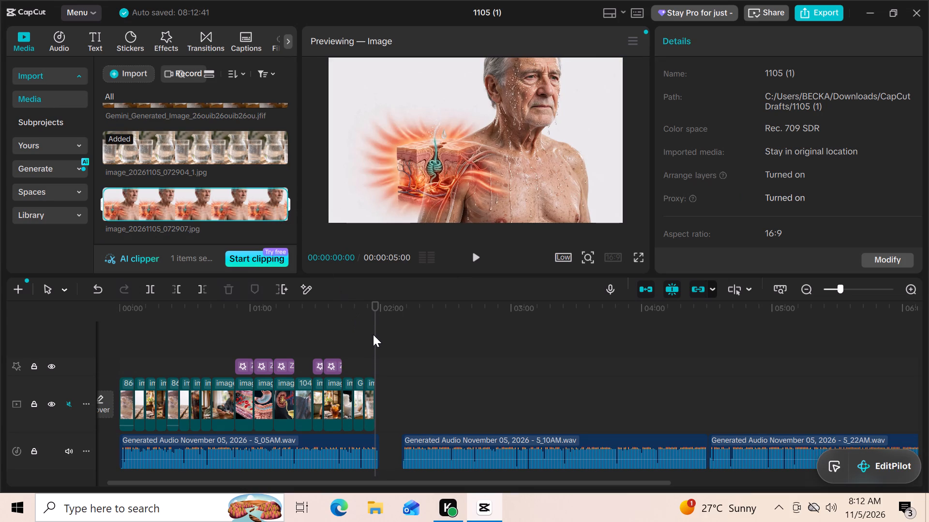
{"action": "left_click", "coordinate": [280, 210]}
Shorten the end of the water glass and pitcher image to about 1:54:20 so the sweating man image follows sooner.
{"action": "left_click", "coordinate": [370, 396]}
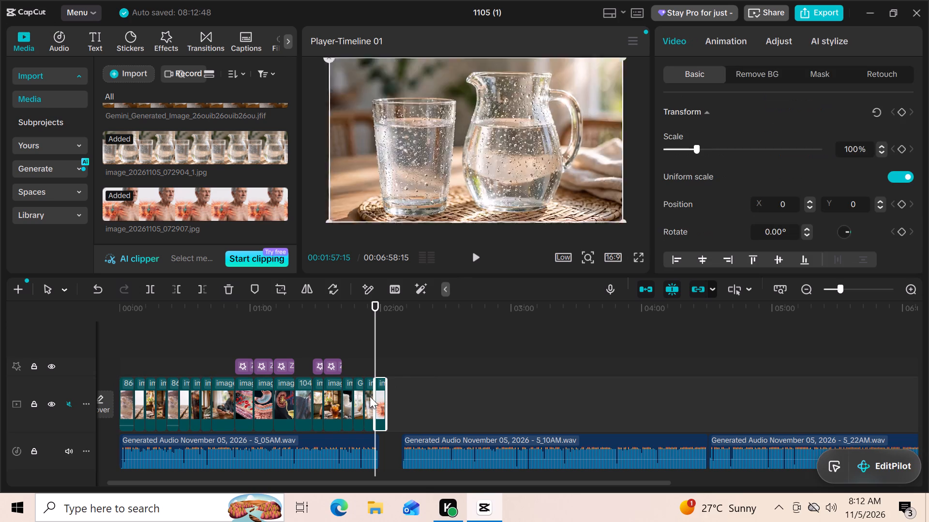
{"action": "left_click_drag", "start_coordinate": [373, 398], "coordinate": [366, 398]}
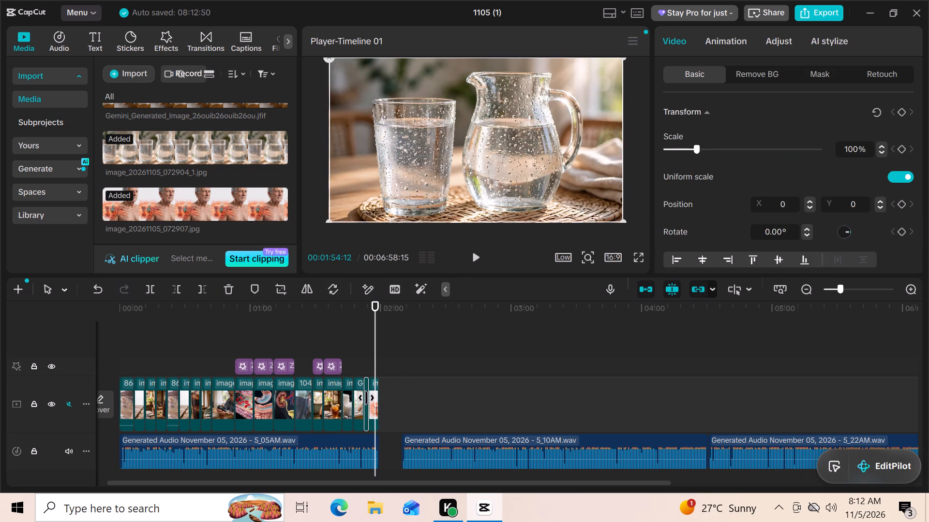
{"action": "left_click_drag", "start_coordinate": [366, 398], "coordinate": [368, 400]}
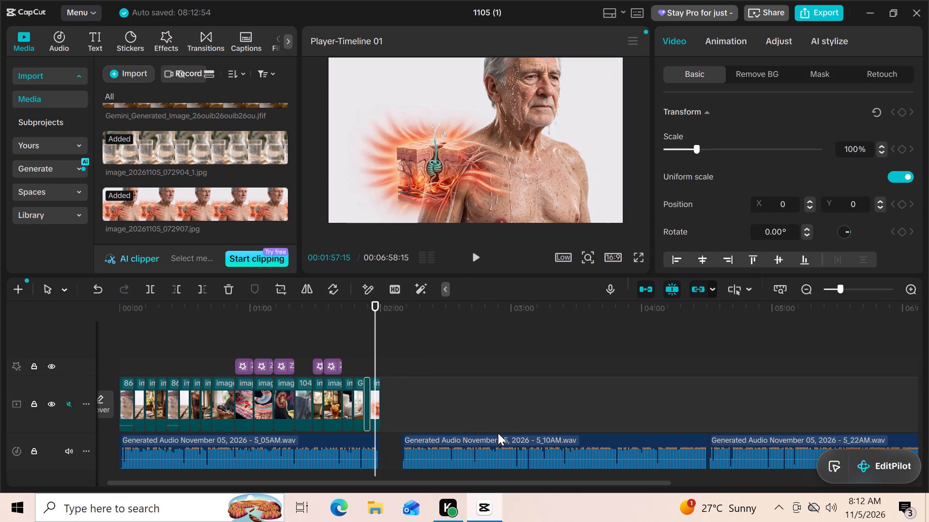
Move the second narration clip (5_10AM) to start where the sweating man image ends, and play across the join.
{"action": "left_click_drag", "start_coordinate": [515, 435], "coordinate": [475, 437]}
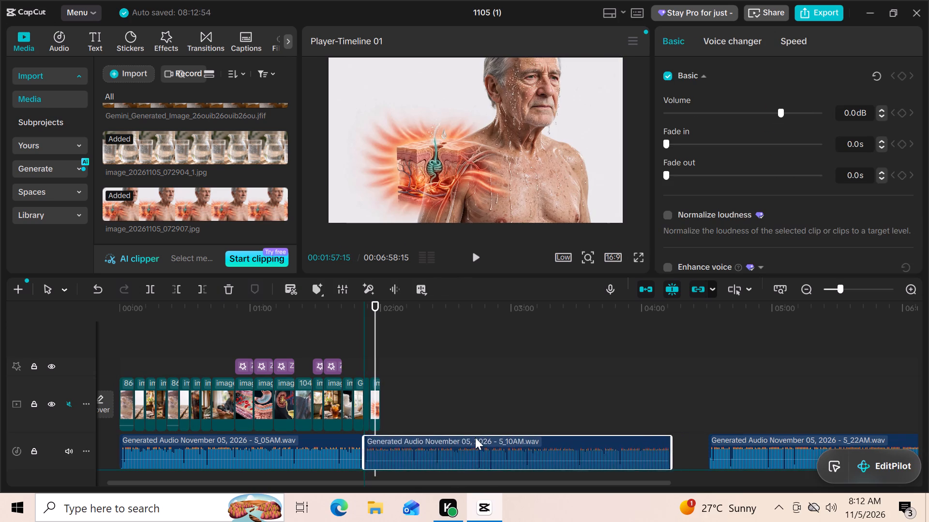
{"action": "left_click_drag", "start_coordinate": [475, 437], "coordinate": [496, 435]}
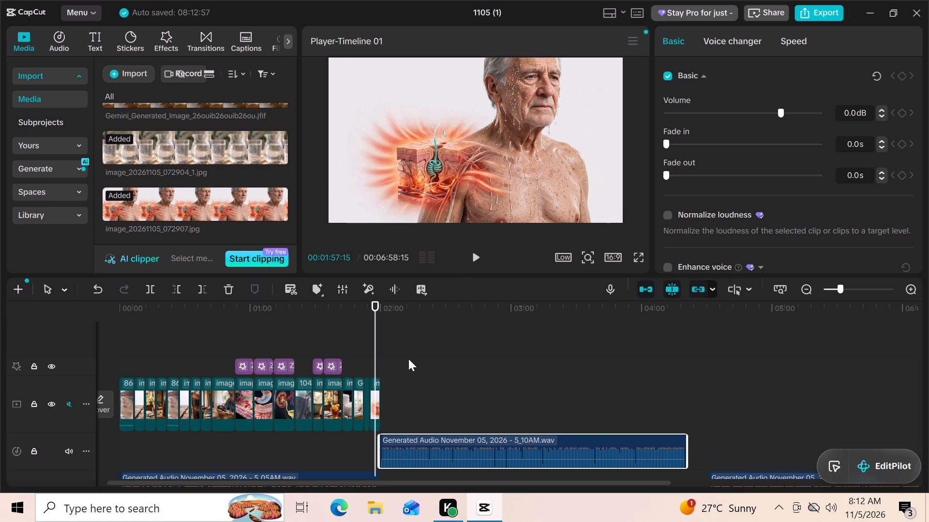
{"action": "left_click", "coordinate": [478, 254]}
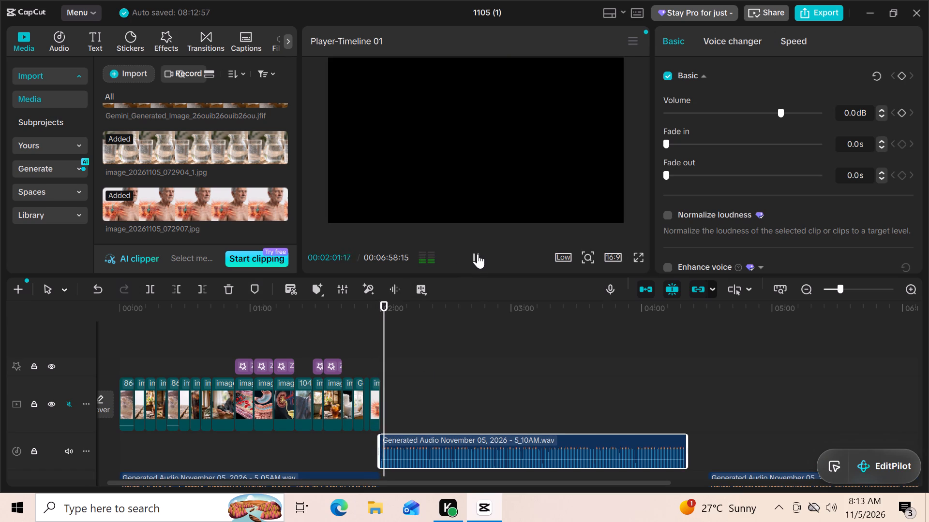
Import the fan video 4118680-hd_1280_720_25fps from Downloads and add it at 1:59:20 after the sweating man image.
{"action": "left_click_drag", "start_coordinate": [389, 340], "coordinate": [381, 339]}
{"action": "left_click", "coordinate": [132, 78]}
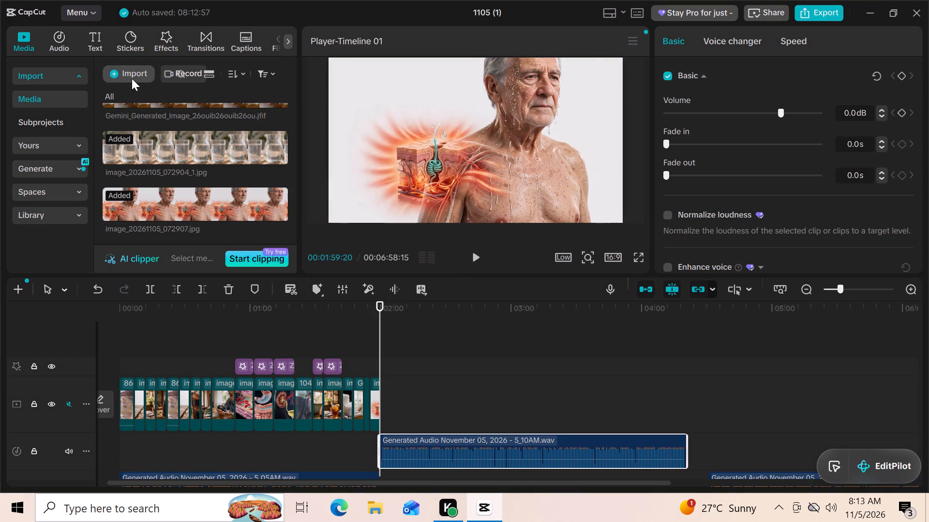
{"action": "left_click", "coordinate": [149, 102]}
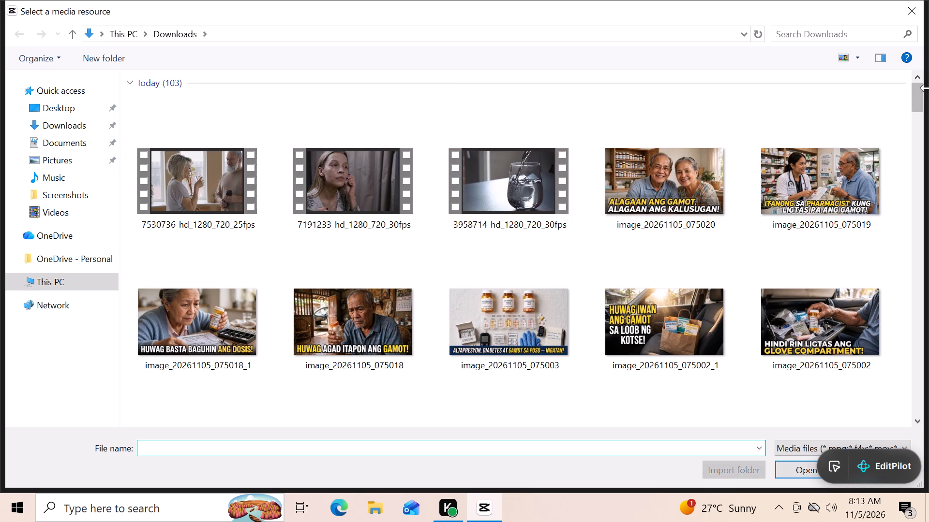
{"action": "left_click_drag", "start_coordinate": [925, 91], "coordinate": [924, 122]}
{"action": "left_click_drag", "start_coordinate": [914, 93], "coordinate": [915, 138]}
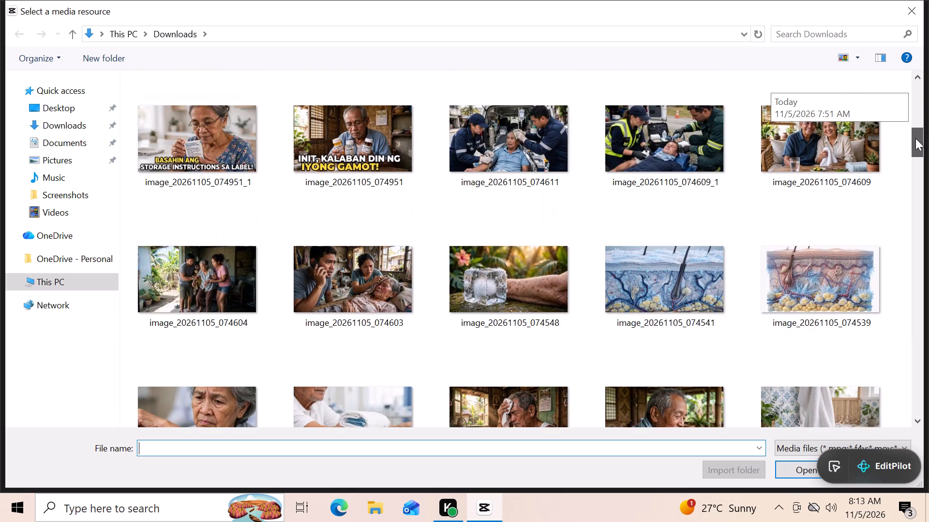
{"action": "left_click_drag", "start_coordinate": [915, 138], "coordinate": [915, 140]}
{"action": "left_click_drag", "start_coordinate": [915, 140], "coordinate": [916, 171]}
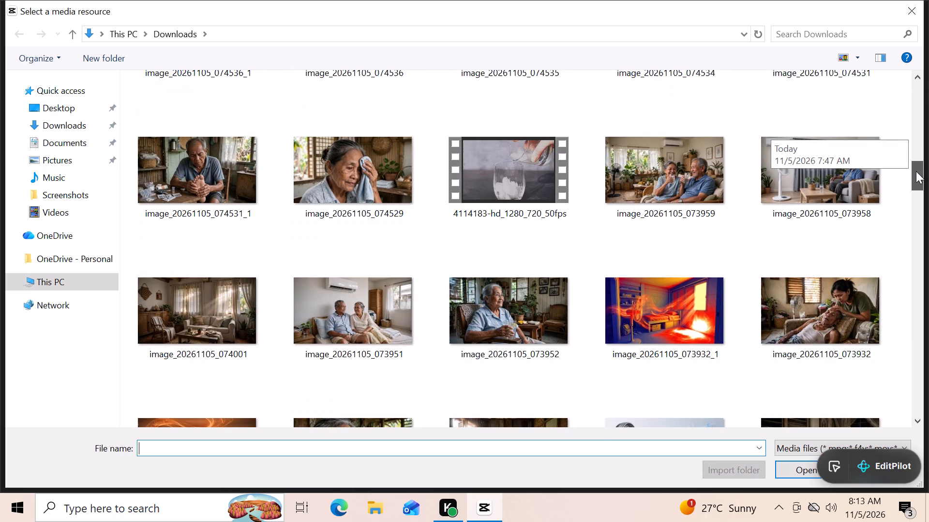
{"action": "left_click_drag", "start_coordinate": [916, 171], "coordinate": [916, 185]}
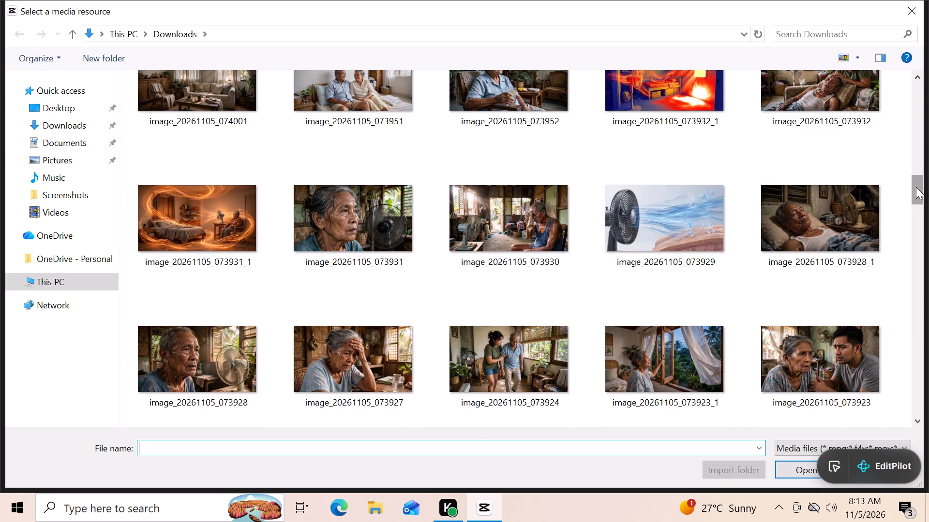
{"action": "left_click_drag", "start_coordinate": [916, 187], "coordinate": [916, 207]}
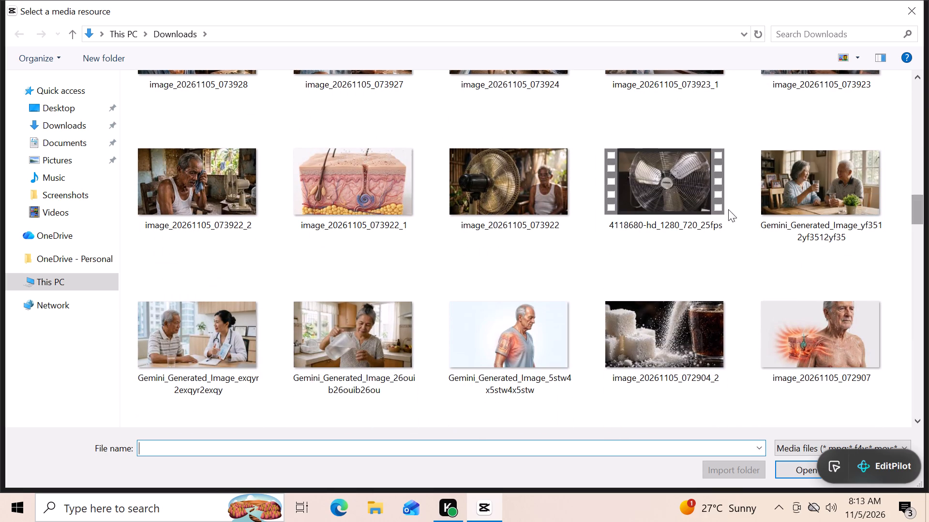
{"action": "double_click", "coordinate": [693, 185]}
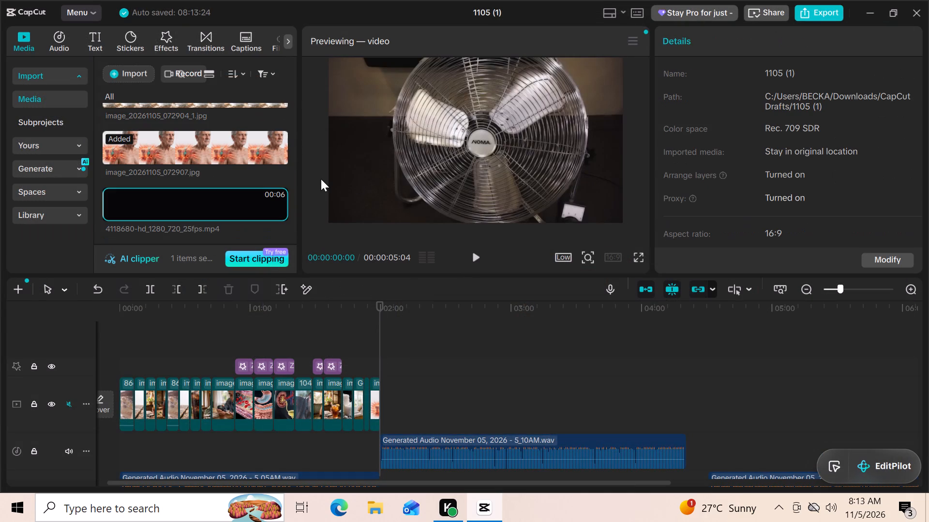
{"action": "left_click", "coordinate": [281, 208]}
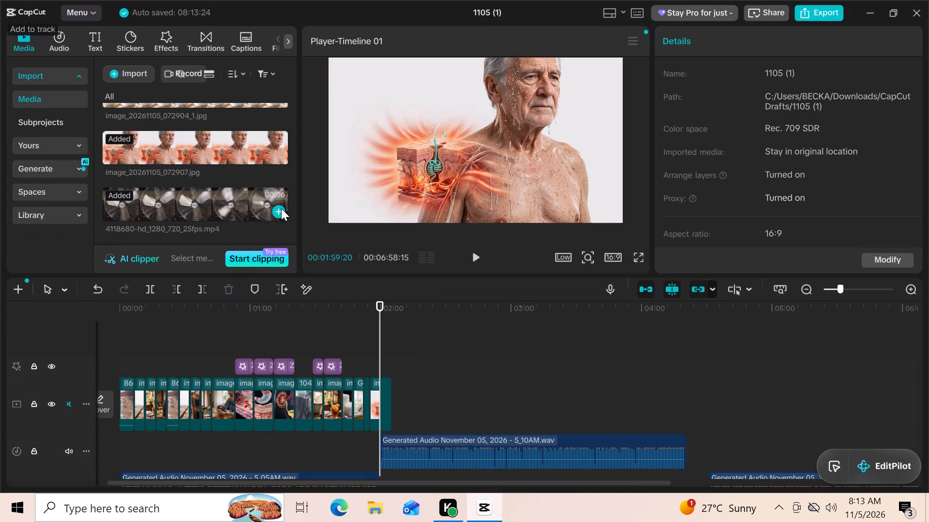
Play the start of the fan video with the second narration clip, and return to 1:59:20.
{"action": "left_click", "coordinate": [475, 254]}
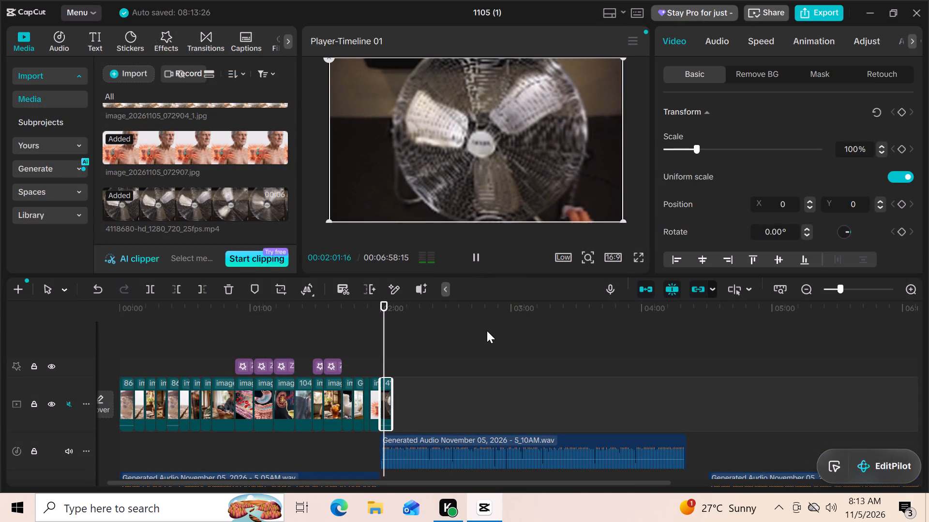
{"action": "left_click_drag", "start_coordinate": [387, 324], "coordinate": [377, 324]}
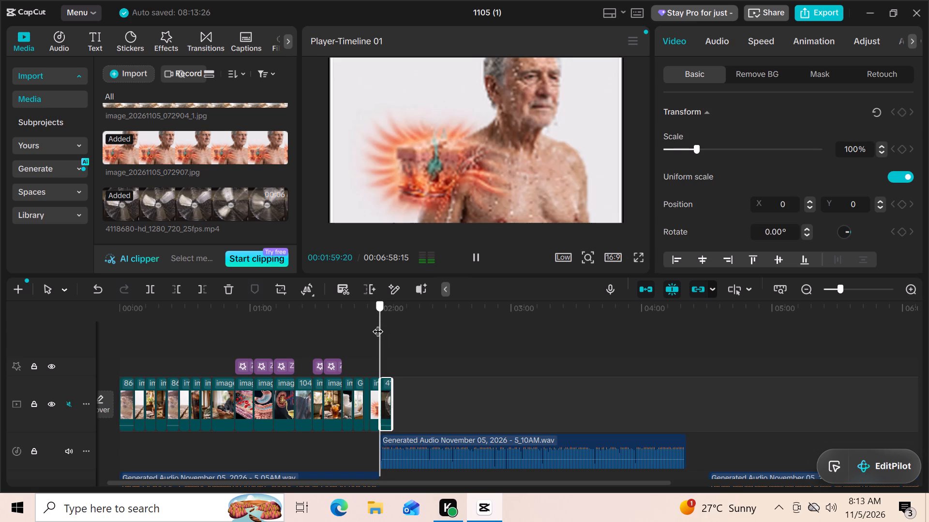
{"action": "left_click_drag", "start_coordinate": [377, 324], "coordinate": [376, 324]}
Split the first narration audio clip (5_05AM) at 1:58:15 and delete the short part after the cut.
{"action": "double_click", "coordinate": [911, 289]}
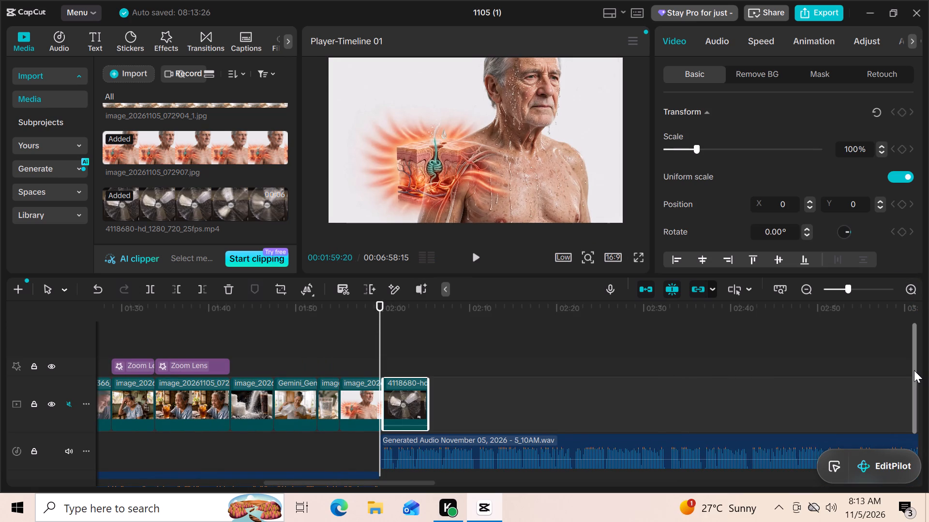
{"action": "left_click_drag", "start_coordinate": [914, 370], "coordinate": [913, 427]}
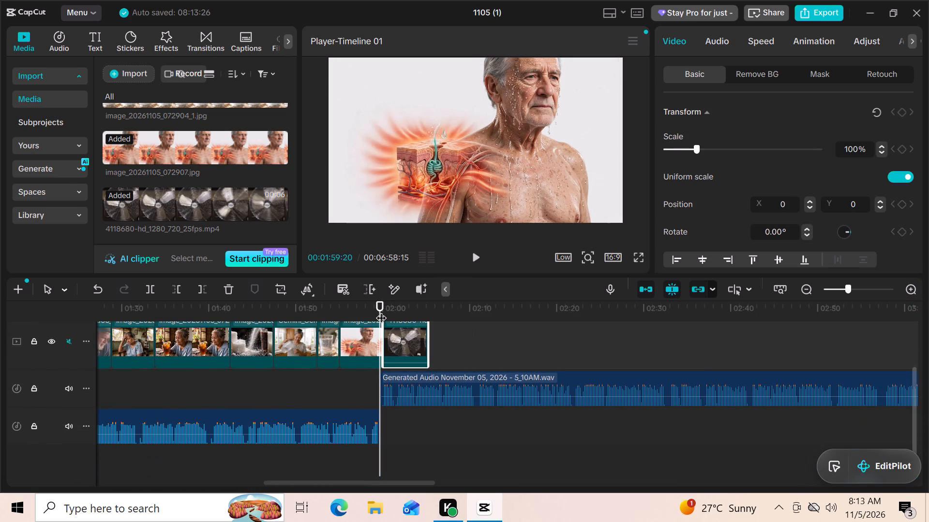
{"action": "left_click_drag", "start_coordinate": [380, 309], "coordinate": [370, 310]}
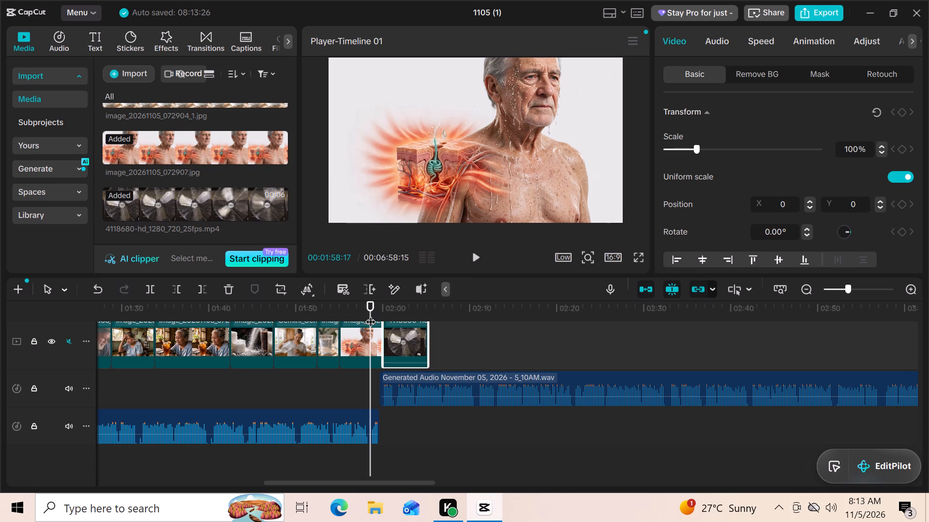
{"action": "left_click", "coordinate": [368, 411]}
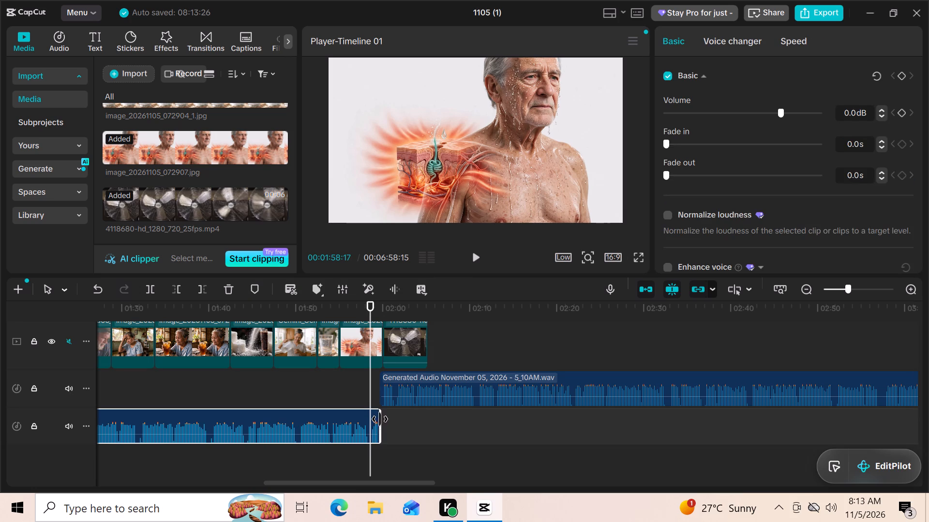
{"action": "left_click_drag", "start_coordinate": [381, 421], "coordinate": [371, 420]}
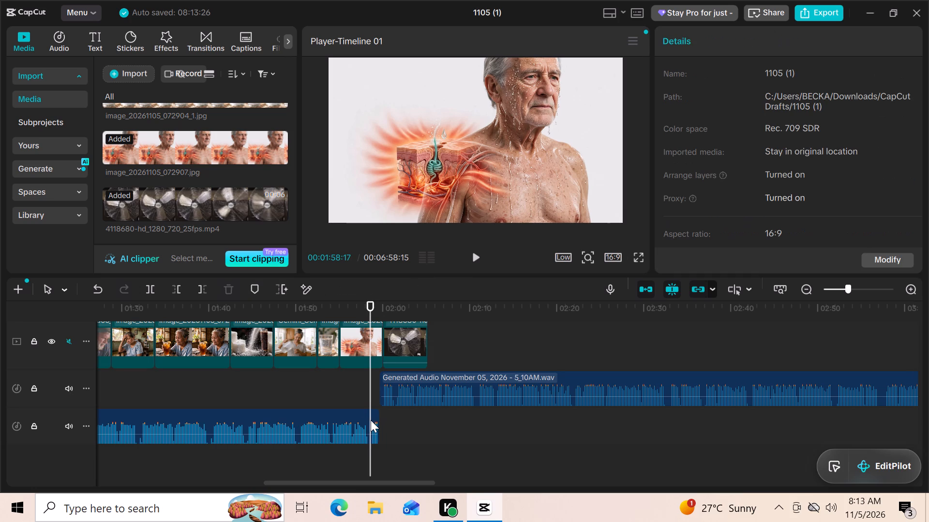
{"action": "left_click", "coordinate": [377, 417]}
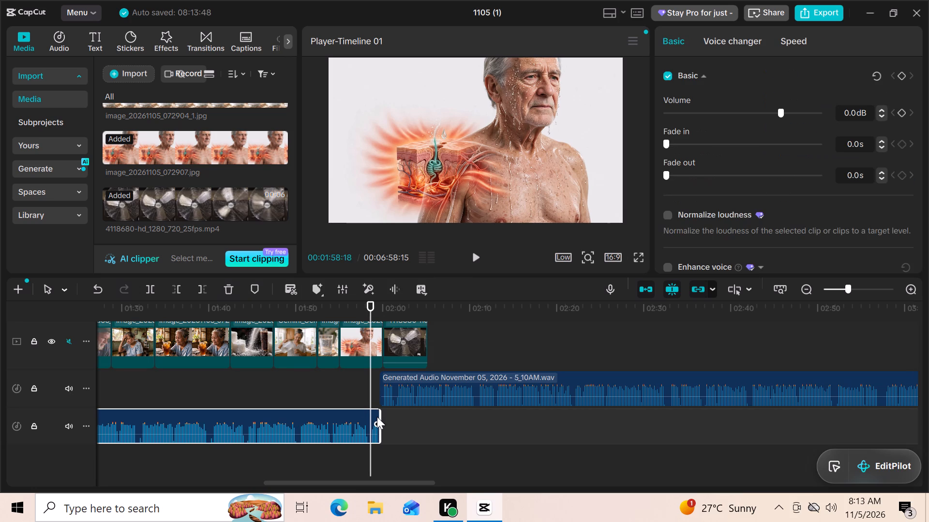
{"action": "left_click", "coordinate": [371, 393]}
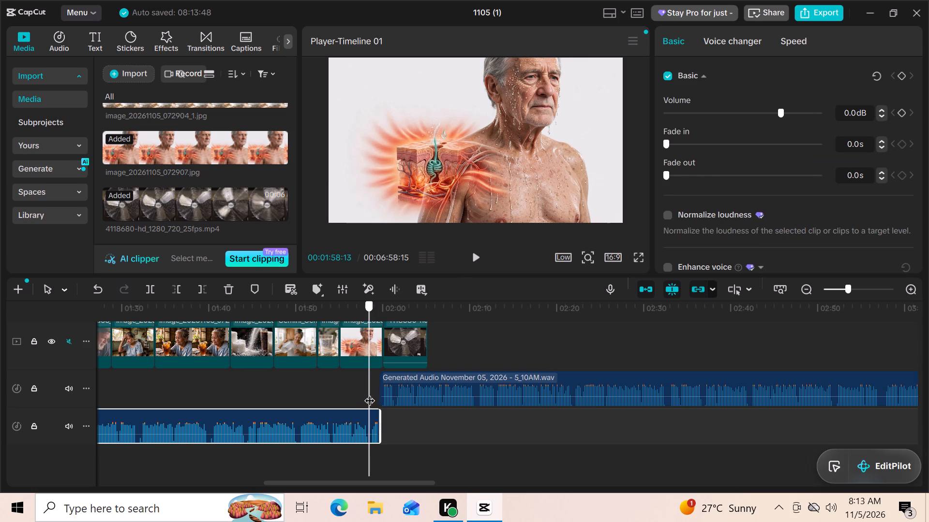
{"action": "left_click", "coordinate": [153, 290]}
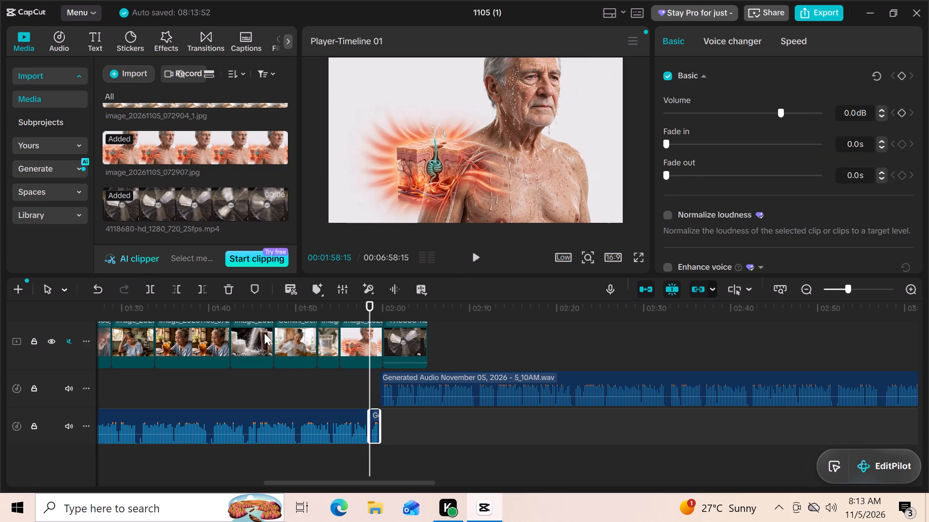
{"action": "left_click", "coordinate": [229, 286]}
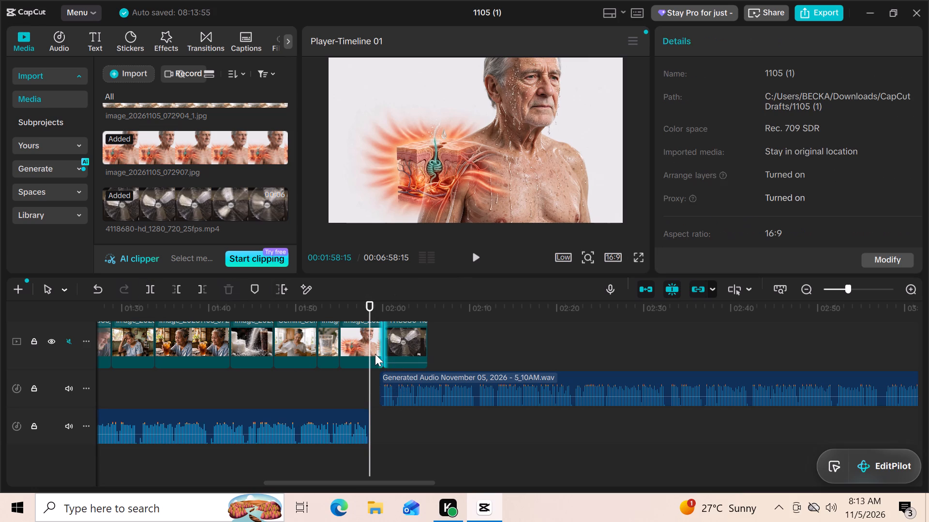
Trim the end of the sweating man image to 1:58:15, where the first narration clip ends.
{"action": "left_click", "coordinate": [376, 353]}
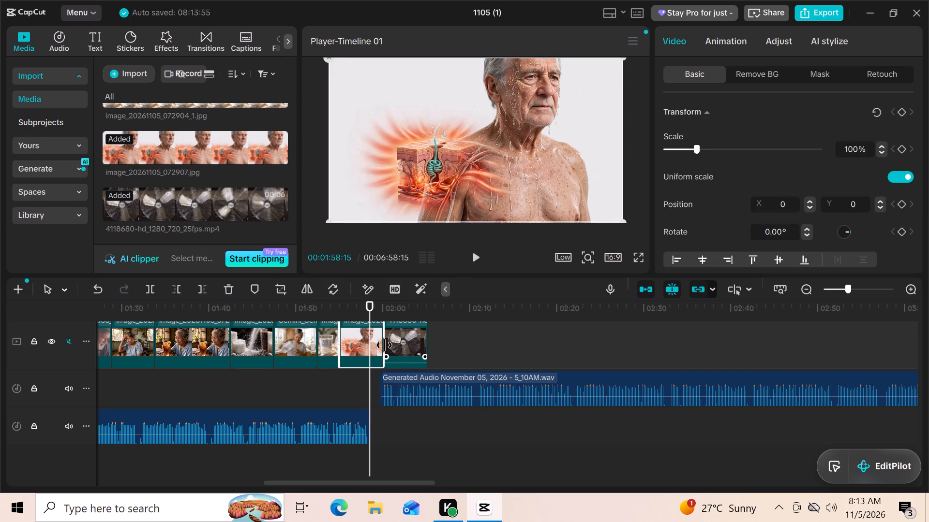
{"action": "left_click_drag", "start_coordinate": [384, 345], "coordinate": [368, 346]}
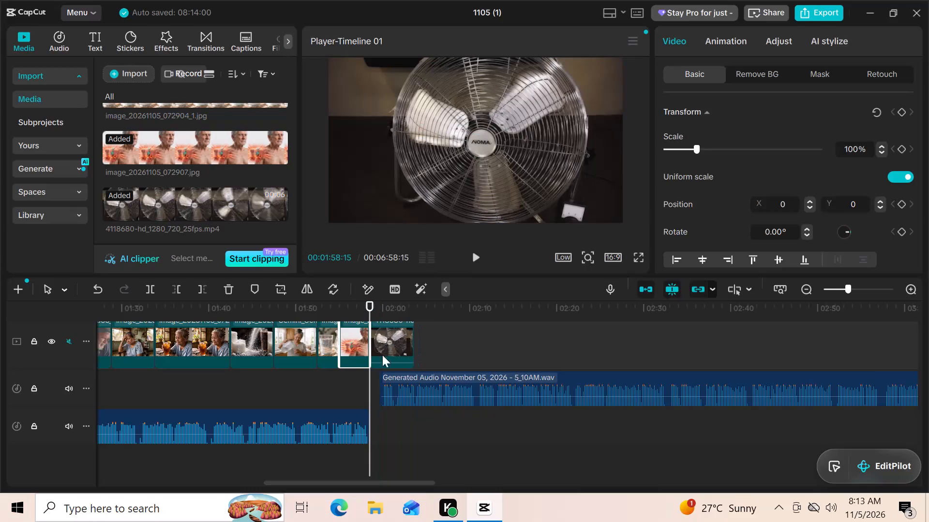
Move the second narration clip (5_10AM) onto the first narration's track, starting directly after it at 1:58:15.
{"action": "left_click_drag", "start_coordinate": [411, 386], "coordinate": [407, 423]}
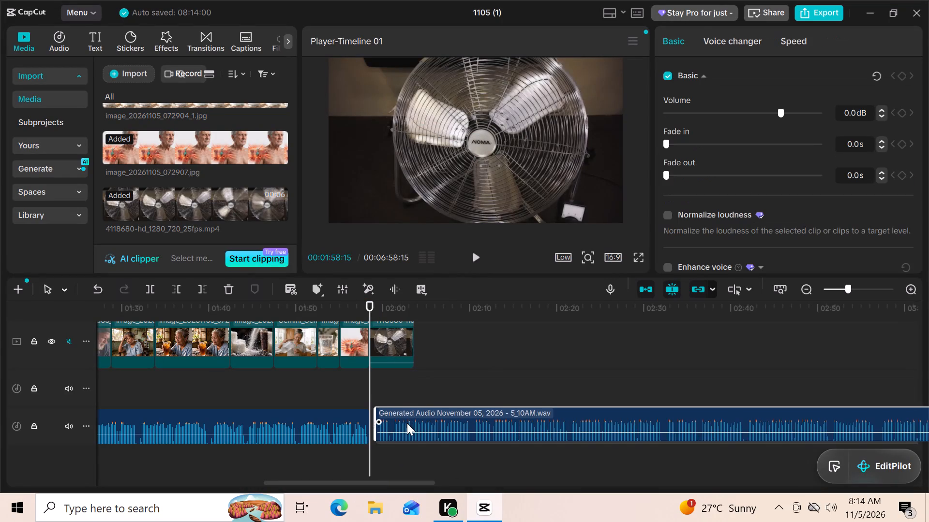
{"action": "left_click_drag", "start_coordinate": [407, 423], "coordinate": [403, 425]}
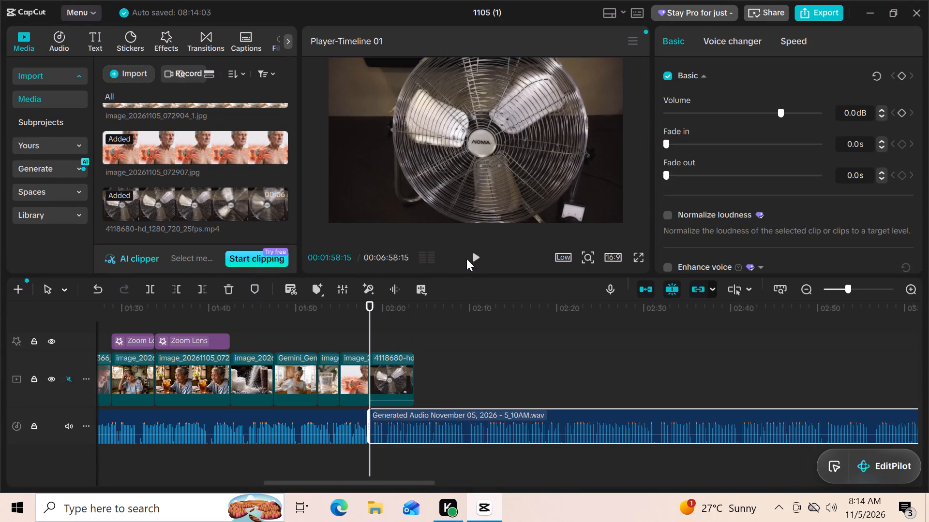
Play the fan video with the second narration clip, and set the playhead to the video's end at 2:03:19.
{"action": "left_click", "coordinate": [472, 256]}
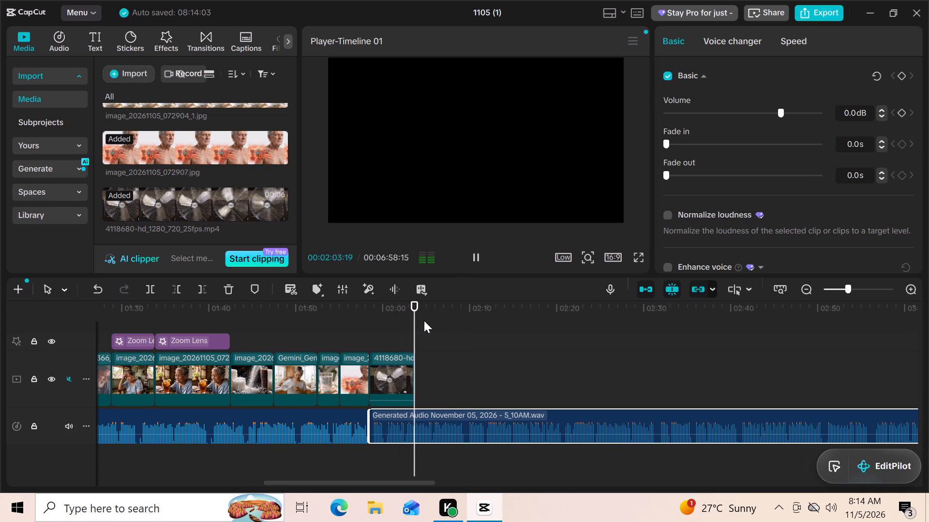
{"action": "left_click_drag", "start_coordinate": [426, 324], "coordinate": [413, 324]}
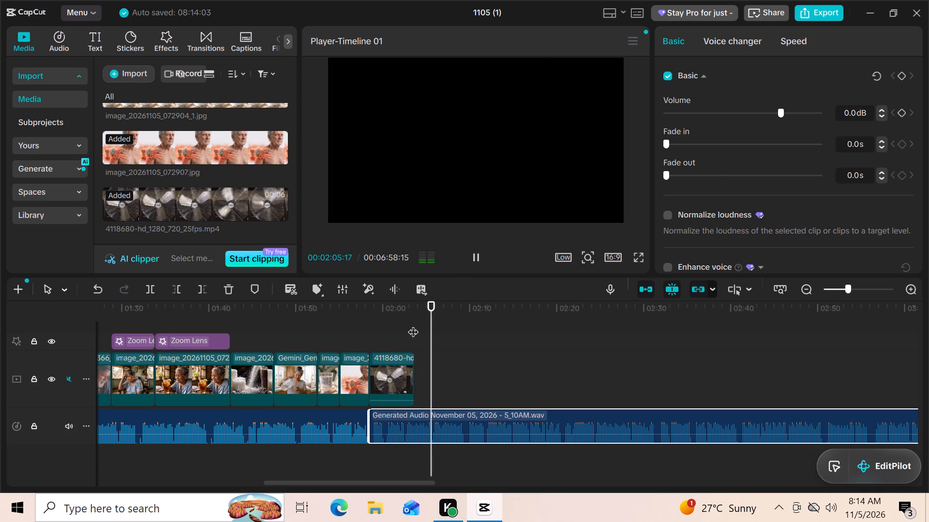
{"action": "left_click_drag", "start_coordinate": [413, 324], "coordinate": [407, 325]}
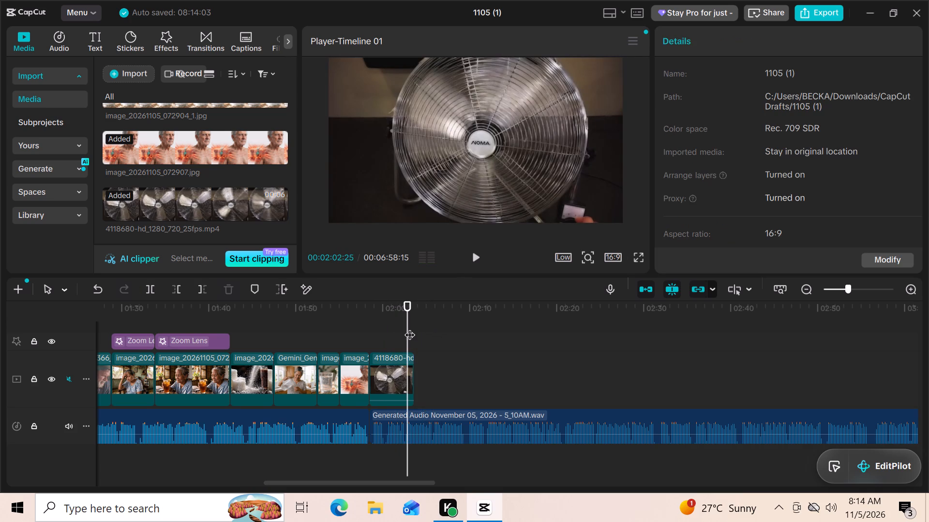
{"action": "left_click_drag", "start_coordinate": [408, 327], "coordinate": [414, 327]}
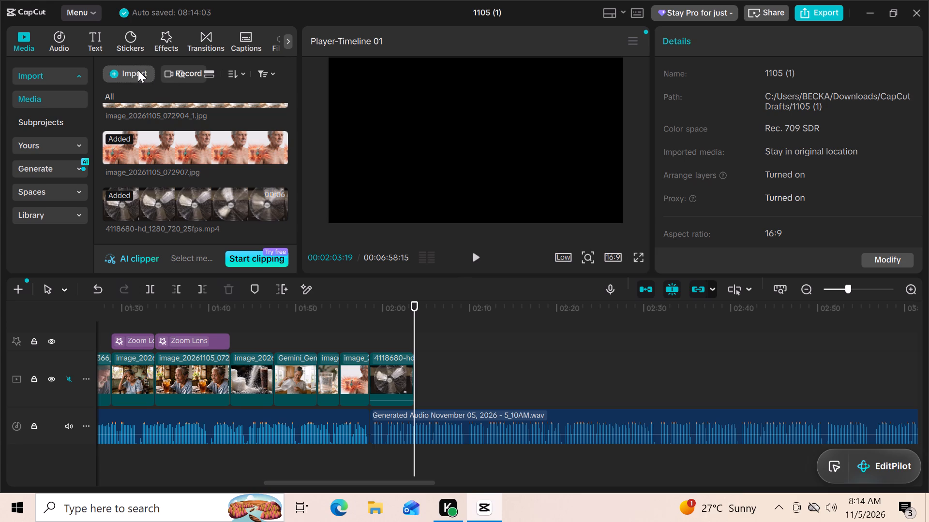
Import image_20261105_073922 (large fan beside an elderly man) from Downloads and add it at 2:03:19 after the fan video.
{"action": "left_click", "coordinate": [138, 70]}
{"action": "left_click", "coordinate": [138, 70]}
{"action": "left_click", "coordinate": [138, 70]}
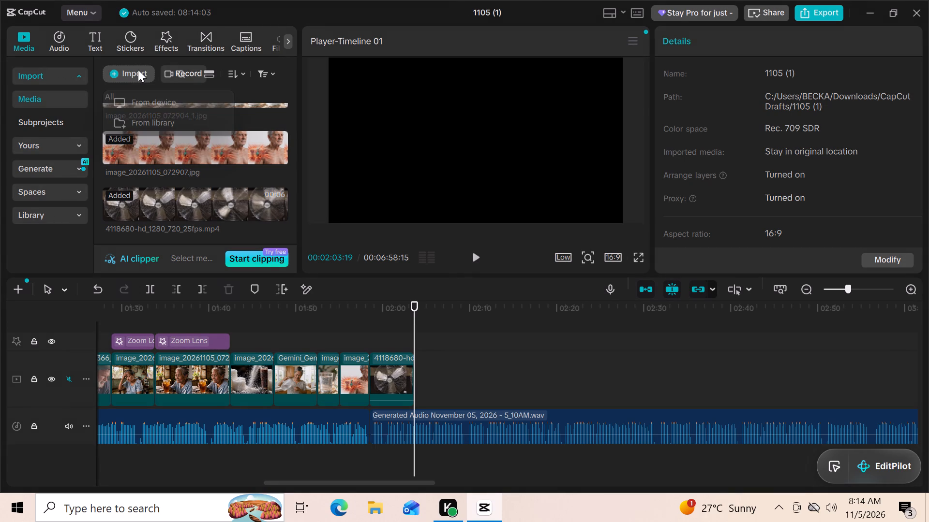
{"action": "left_click", "coordinate": [144, 96]}
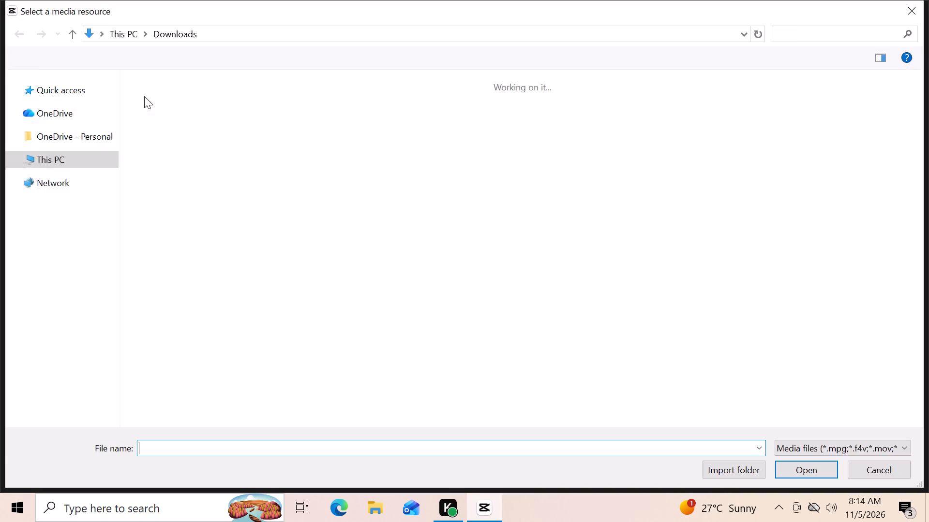
{"action": "left_click_drag", "start_coordinate": [915, 89], "coordinate": [914, 139]}
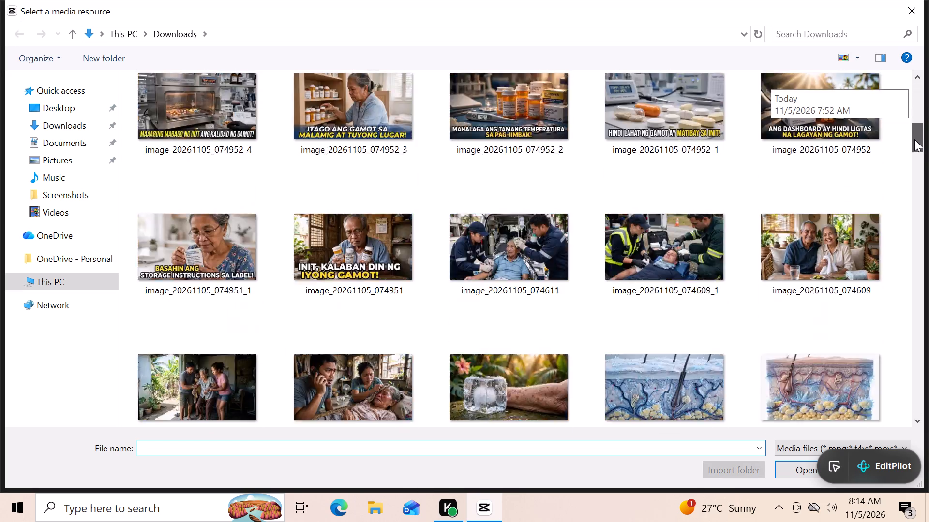
{"action": "left_click_drag", "start_coordinate": [914, 139], "coordinate": [915, 145]}
{"action": "left_click_drag", "start_coordinate": [915, 145], "coordinate": [915, 181]}
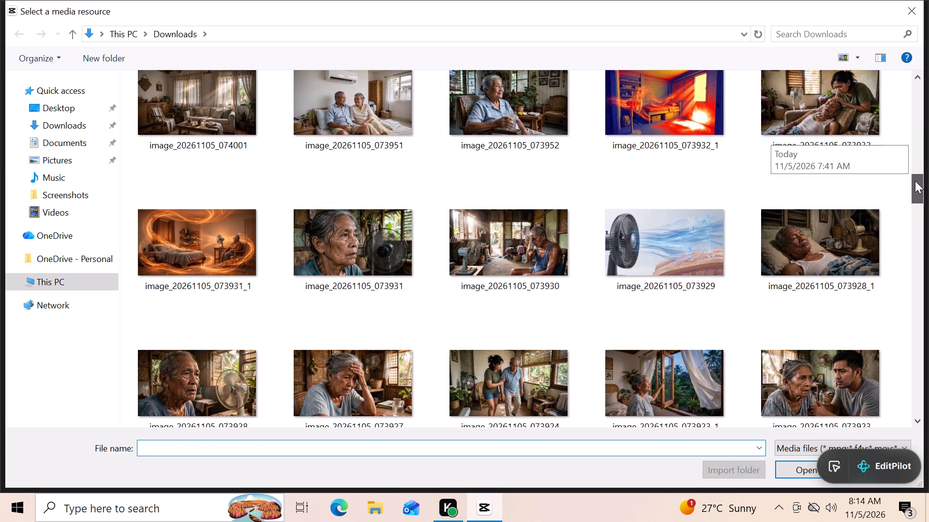
{"action": "left_click_drag", "start_coordinate": [915, 181], "coordinate": [915, 190]}
{"action": "left_click_drag", "start_coordinate": [915, 191], "coordinate": [915, 200]}
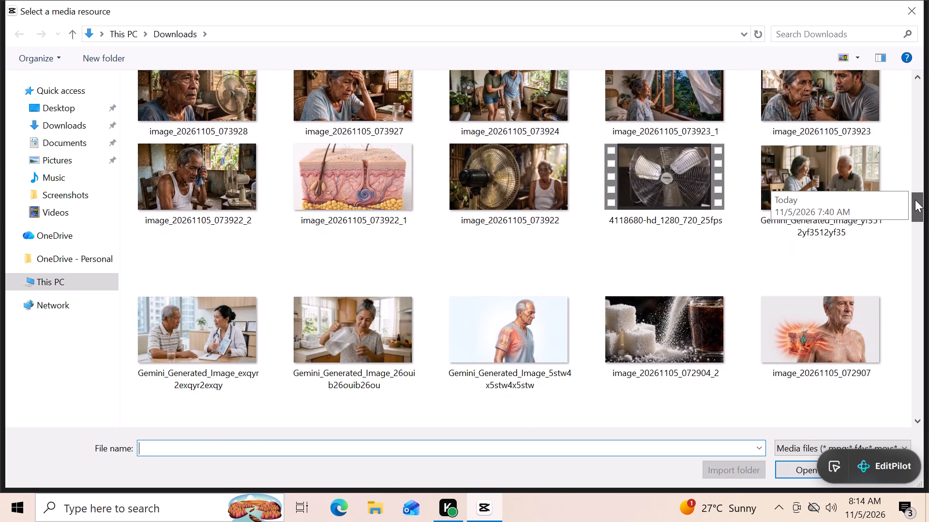
{"action": "left_click_drag", "start_coordinate": [915, 200], "coordinate": [915, 200]}
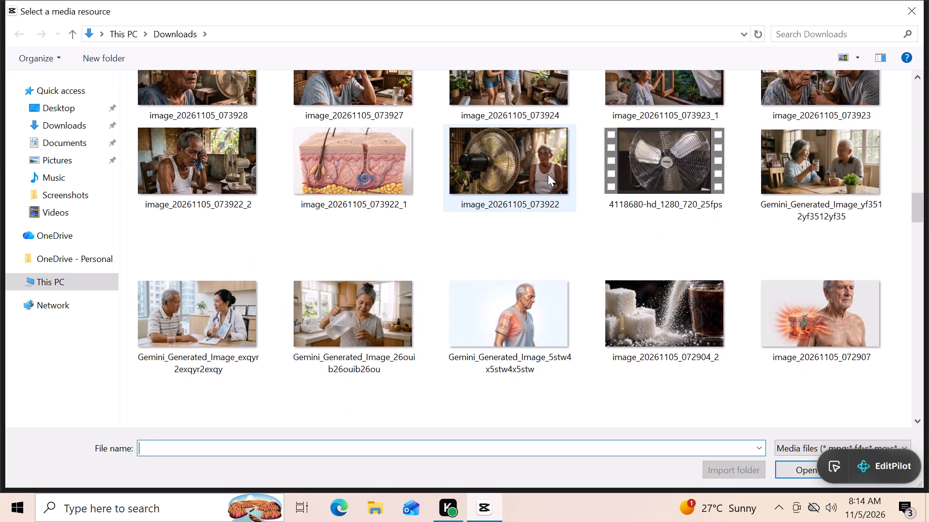
{"action": "double_click", "coordinate": [539, 167]}
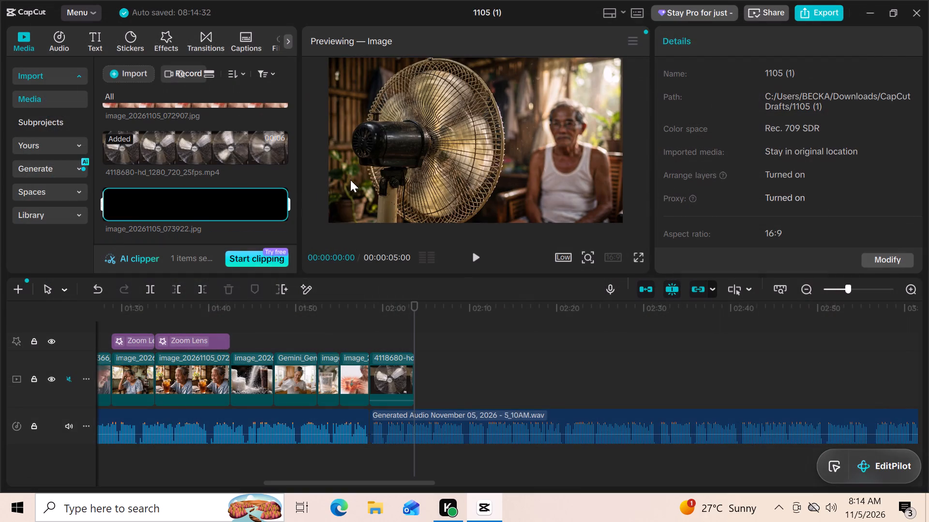
{"action": "left_click", "coordinate": [279, 207]}
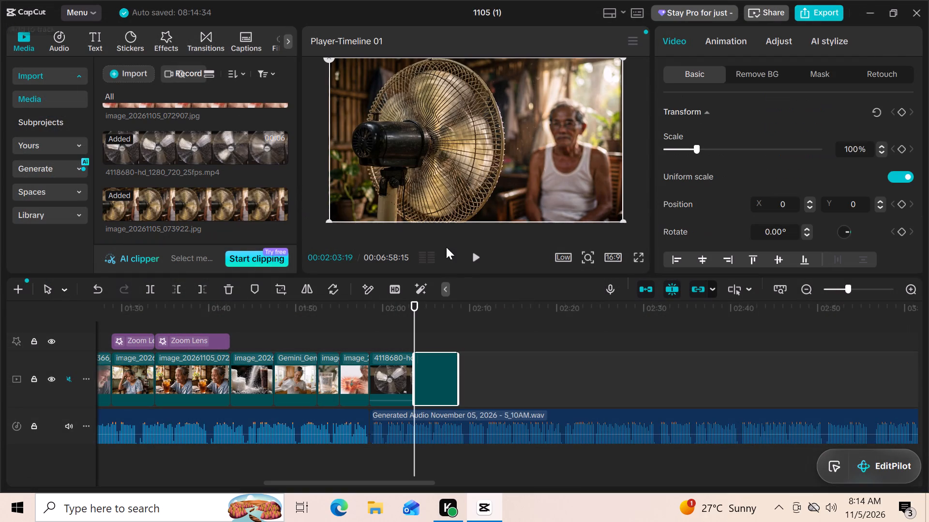
Play the new fan image with the narration and stop at 2:11:11, past the image's end.
{"action": "left_click", "coordinate": [471, 250]}
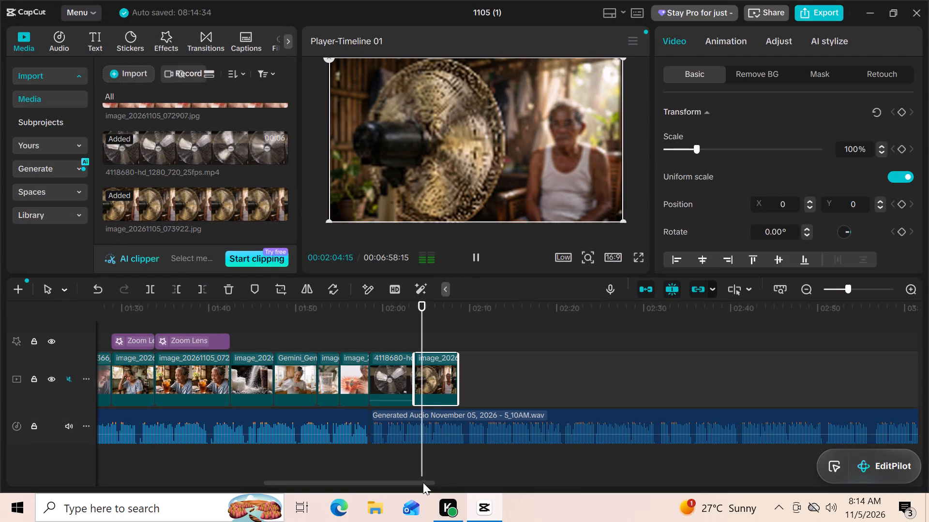
{"action": "left_click_drag", "start_coordinate": [424, 483], "coordinate": [446, 485]}
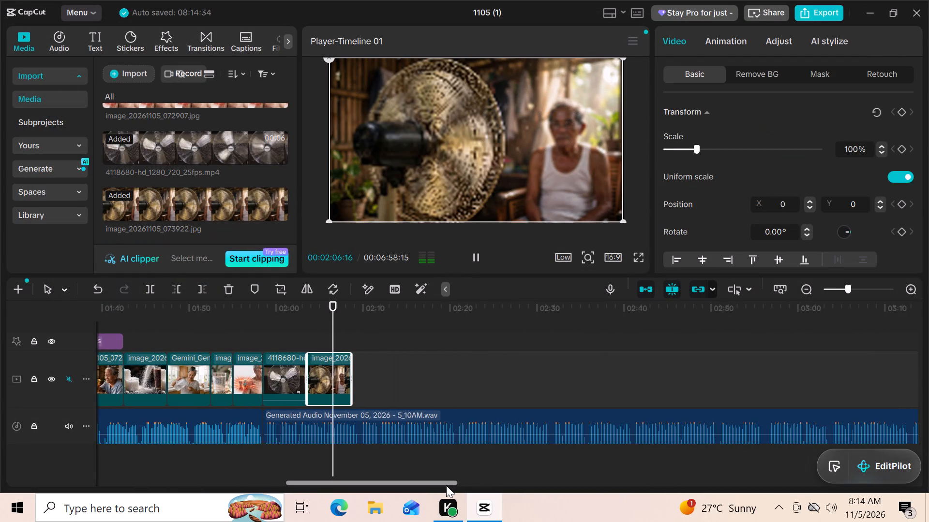
{"action": "left_click", "coordinate": [801, 288]}
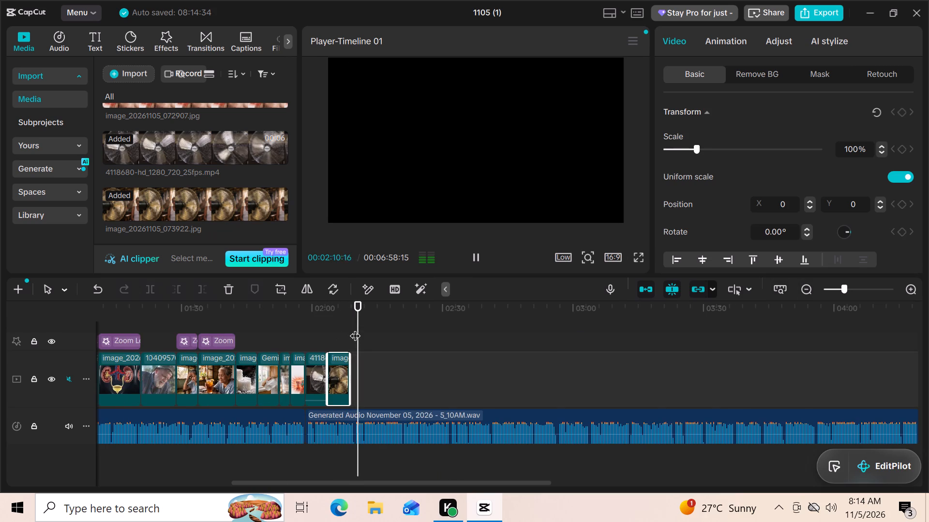
{"action": "left_click", "coordinate": [361, 317]}
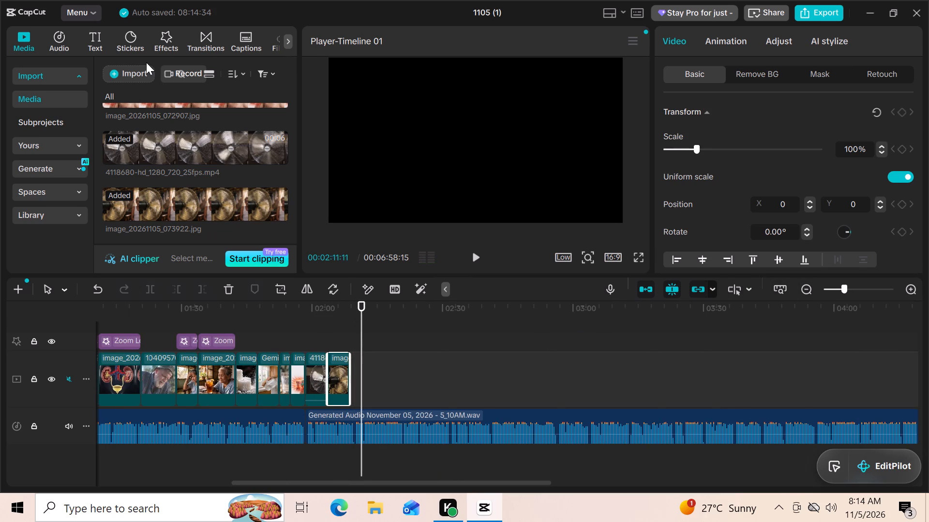
Import image_20261105_074529 (elderly woman wiping her face with a towel) from Downloads and add it after the fan and man image.
{"action": "left_click", "coordinate": [138, 72]}
{"action": "left_click", "coordinate": [149, 99]}
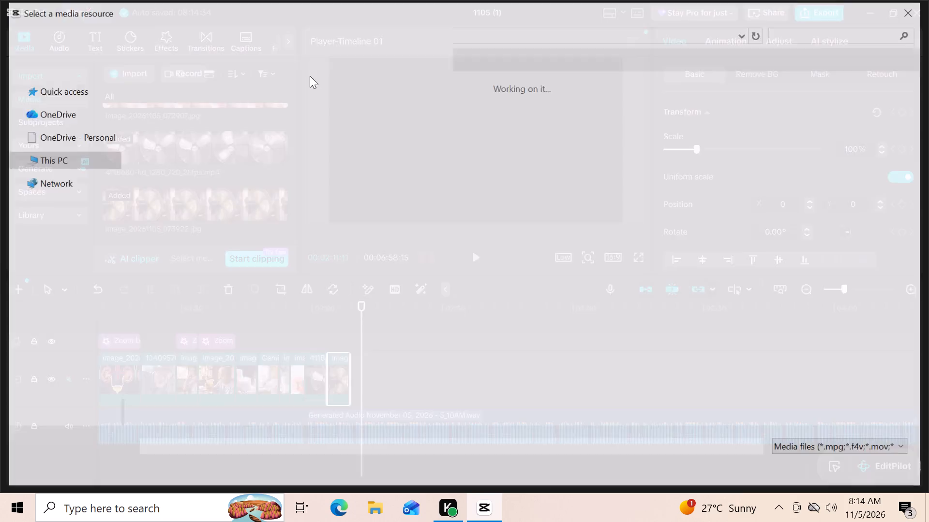
{"action": "left_click_drag", "start_coordinate": [918, 96], "coordinate": [914, 172]}
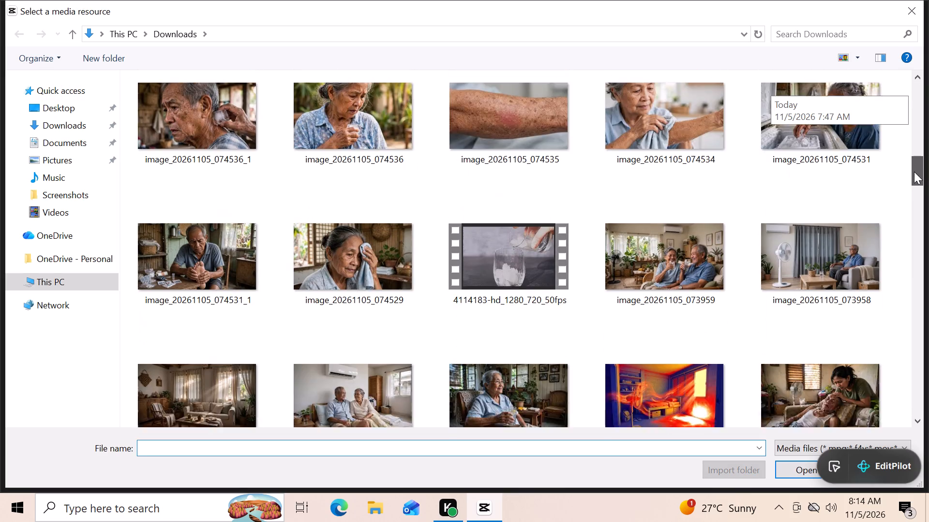
{"action": "left_click_drag", "start_coordinate": [914, 172], "coordinate": [914, 174]}
{"action": "left_click", "coordinate": [914, 174]}
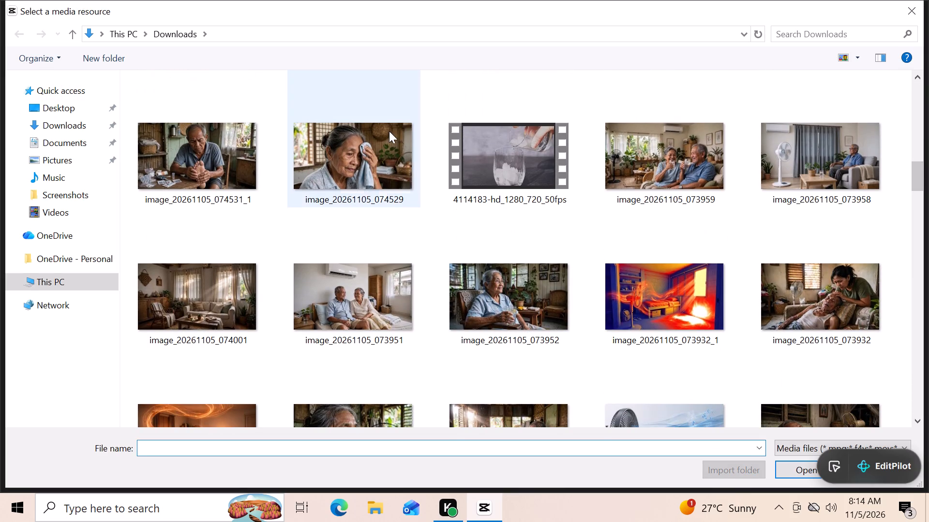
{"action": "double_click", "coordinate": [371, 153]}
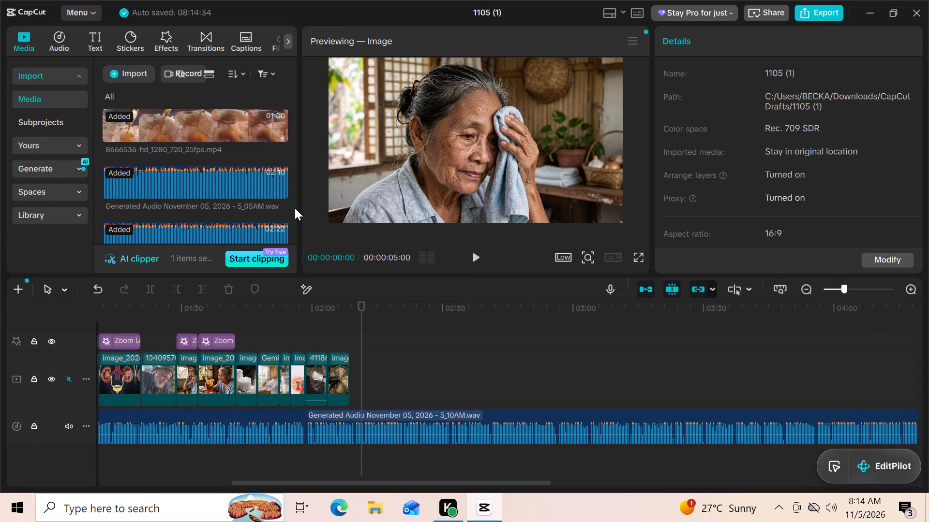
{"action": "left_click", "coordinate": [280, 206]}
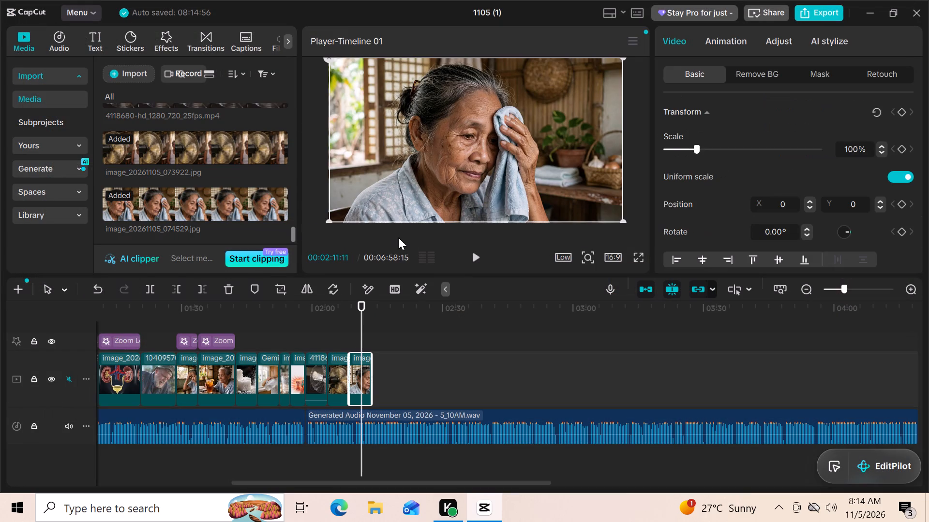
Play the narration past the end of the towel woman image, and return to 2:13:19.
{"action": "left_click", "coordinate": [475, 254]}
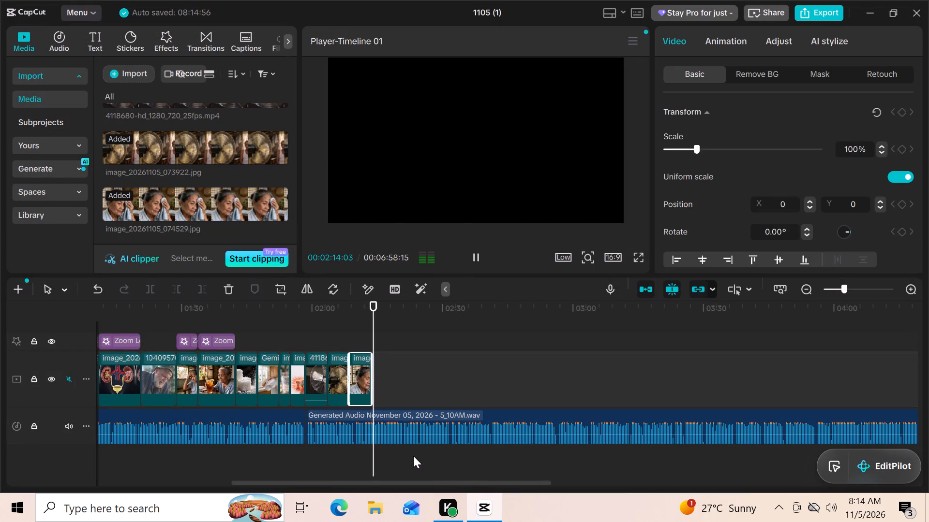
{"action": "left_click_drag", "start_coordinate": [381, 319], "coordinate": [374, 319]}
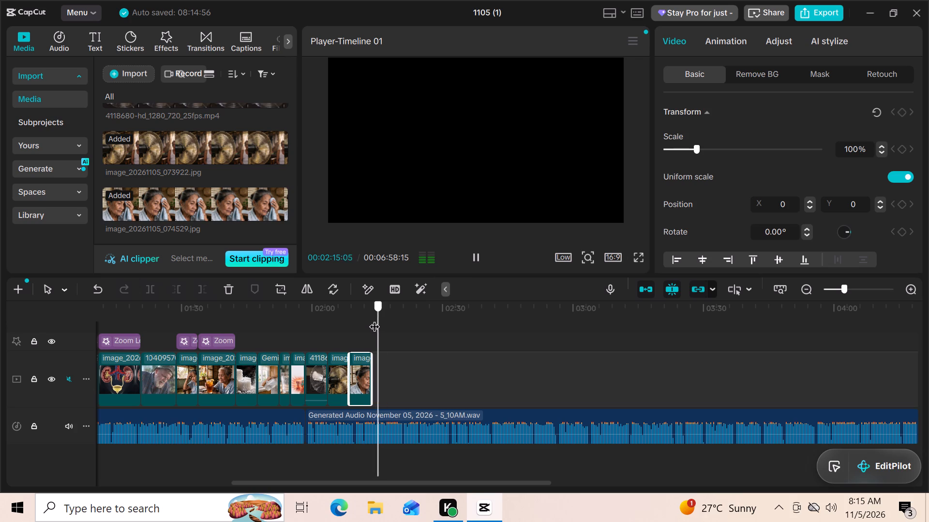
{"action": "left_click_drag", "start_coordinate": [374, 319], "coordinate": [373, 319]}
Import image_20261105_073928 (sweating elderly man beside a fan) from Downloads and add it at 2:13:19 after the towel woman image.
{"action": "left_click", "coordinate": [133, 64]}
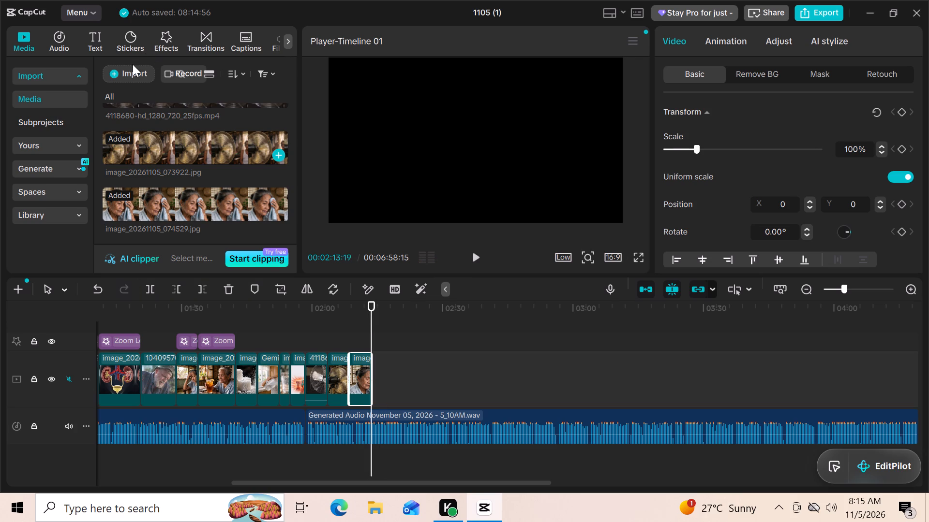
{"action": "left_click", "coordinate": [132, 71]}
{"action": "left_click", "coordinate": [140, 96]}
{"action": "left_click_drag", "start_coordinate": [914, 101], "coordinate": [914, 145]}
{"action": "left_click_drag", "start_coordinate": [914, 145], "coordinate": [914, 153]}
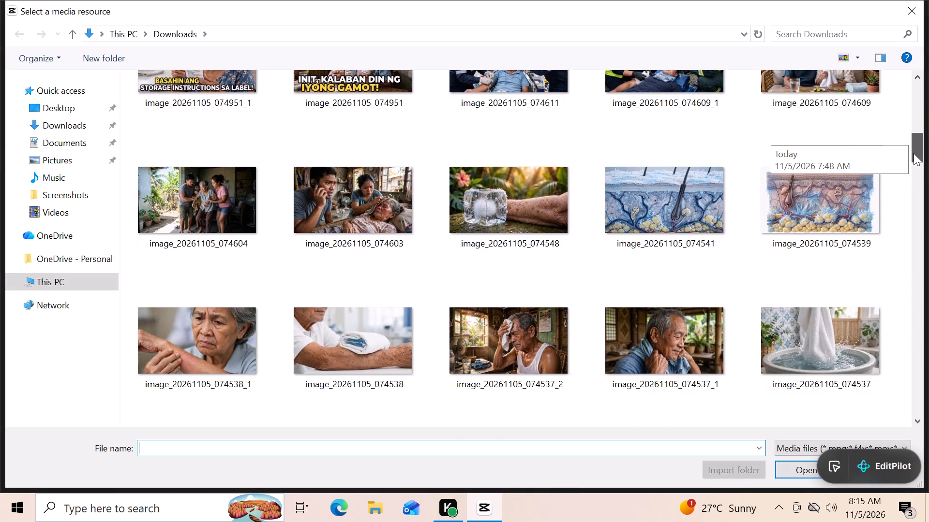
{"action": "left_click_drag", "start_coordinate": [914, 153], "coordinate": [914, 173]}
{"action": "left_click_drag", "start_coordinate": [914, 173], "coordinate": [914, 178]}
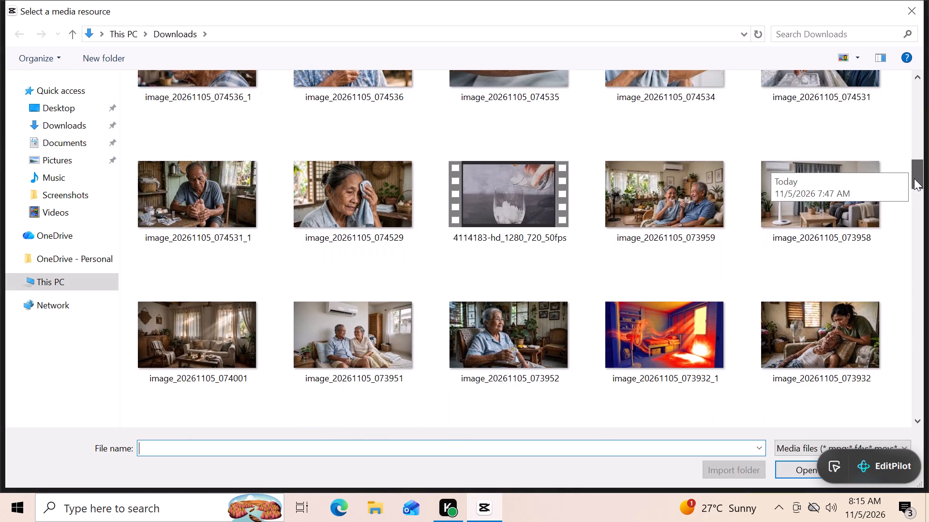
{"action": "left_click_drag", "start_coordinate": [914, 178], "coordinate": [914, 189]}
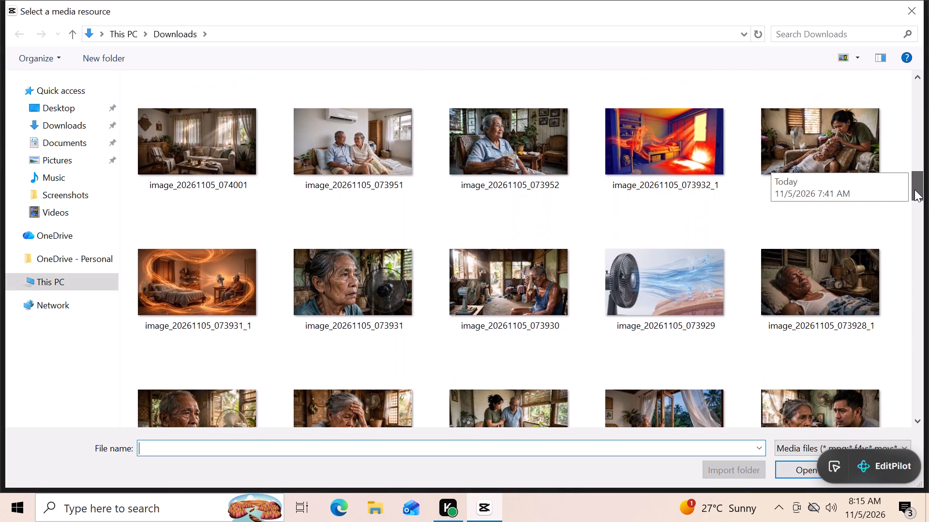
{"action": "left_click_drag", "start_coordinate": [914, 189], "coordinate": [914, 195]}
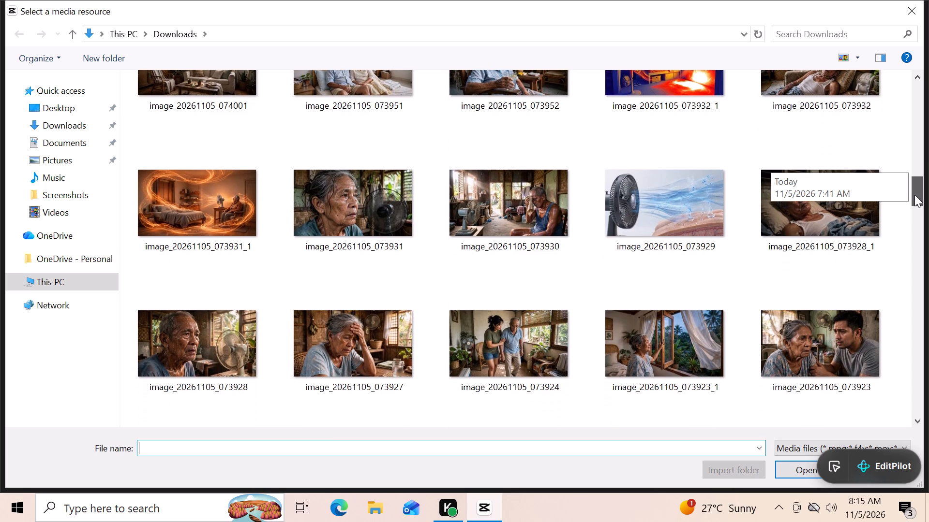
{"action": "left_click_drag", "start_coordinate": [914, 195], "coordinate": [915, 197]}
{"action": "double_click", "coordinate": [221, 322]}
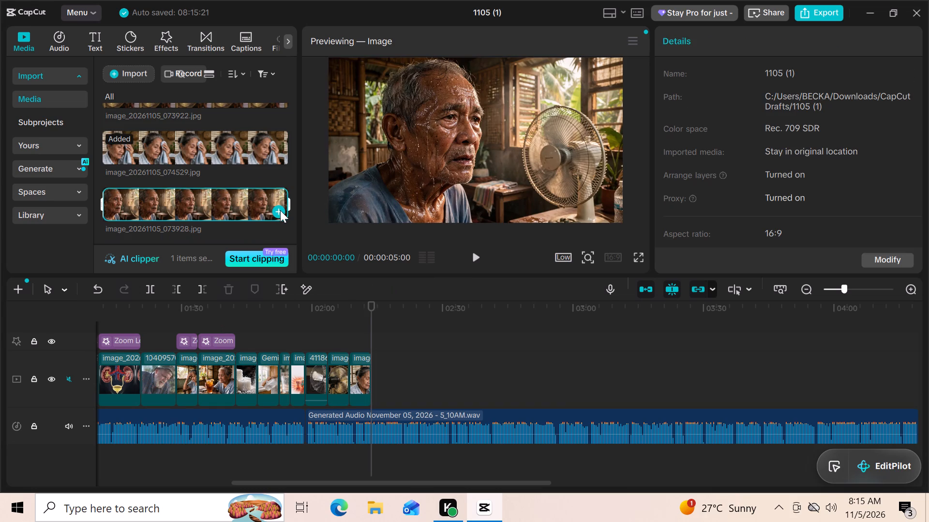
{"action": "left_click", "coordinate": [280, 210]}
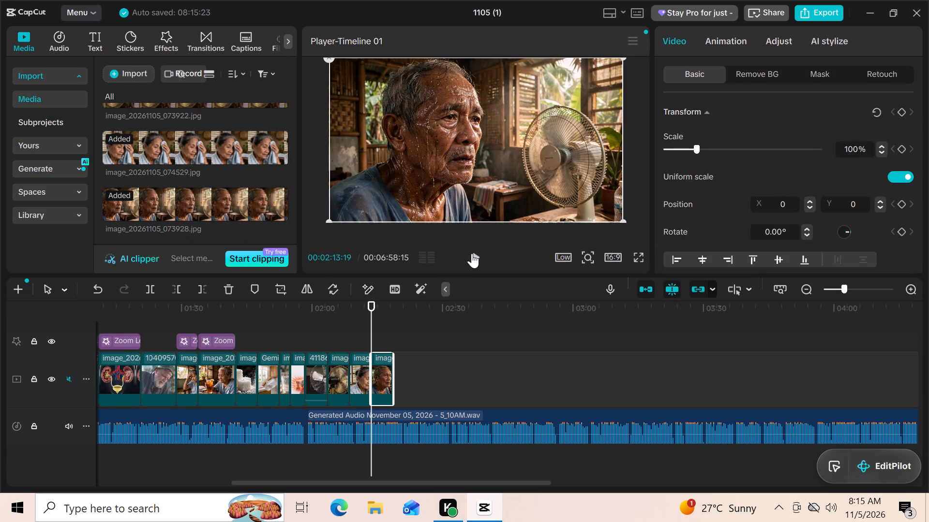
Play the narration past the end of the sweating man image, and return to 2:18:19.
{"action": "left_click", "coordinate": [472, 253]}
{"action": "left_click_drag", "start_coordinate": [455, 485], "coordinate": [471, 486]}
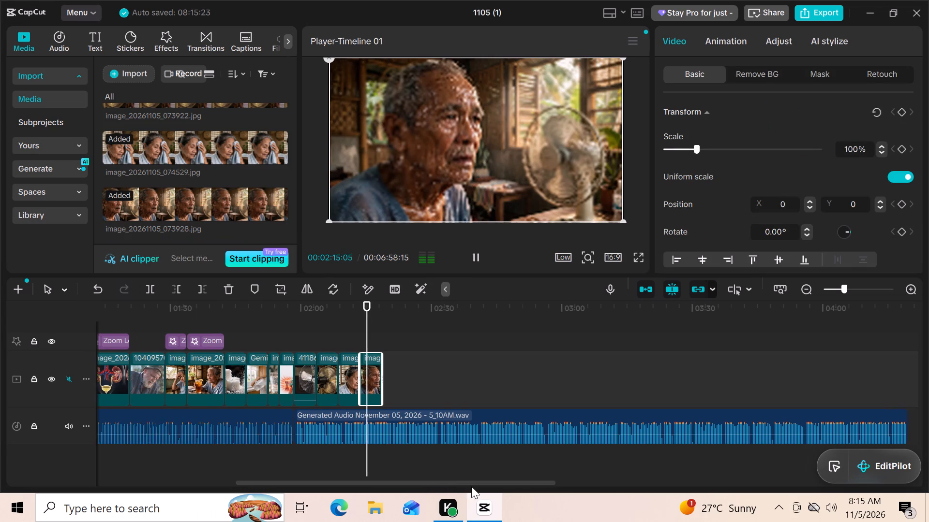
{"action": "left_click_drag", "start_coordinate": [471, 486], "coordinate": [459, 491]}
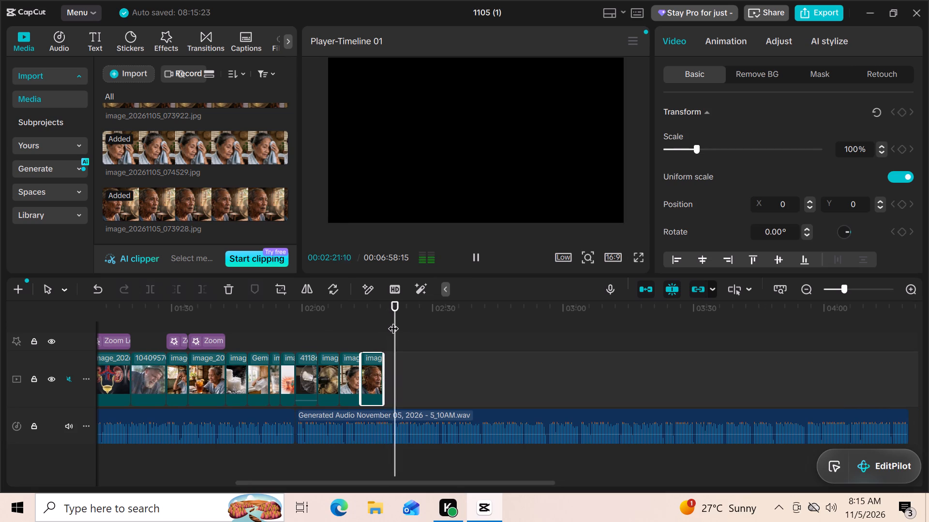
{"action": "left_click_drag", "start_coordinate": [393, 321], "coordinate": [381, 321]}
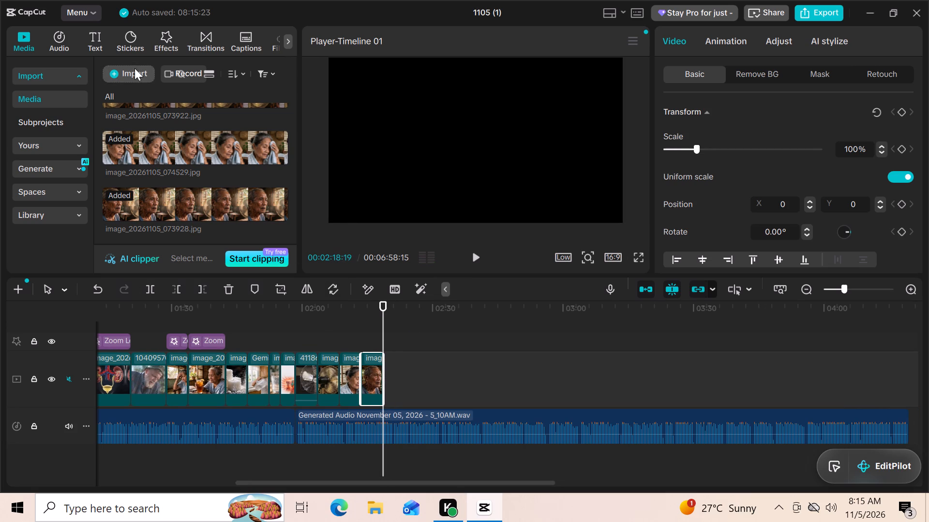
Import the fan video 4118680-hd_1280_720_25fps from Downloads again and add it at 2:18:19 after the sweating man image.
{"action": "left_click", "coordinate": [135, 68]}
{"action": "left_click", "coordinate": [147, 99]}
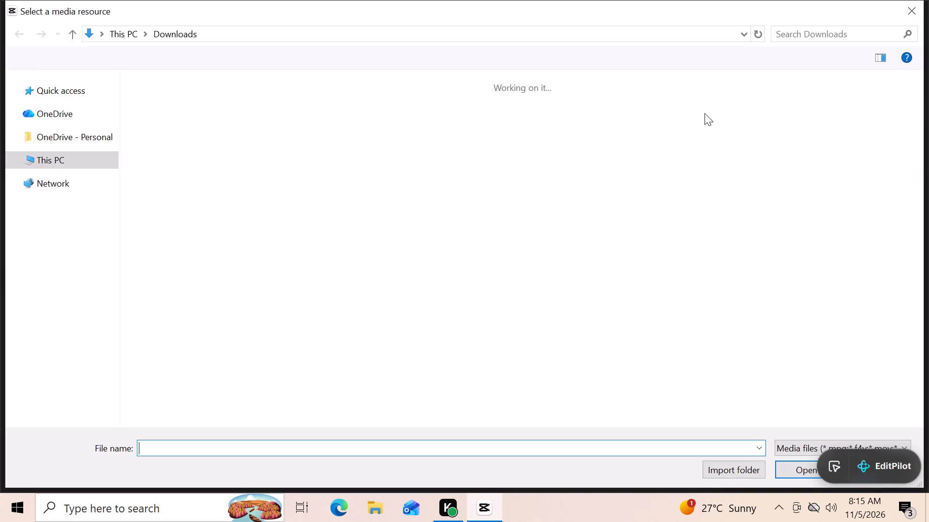
{"action": "double_click", "coordinate": [917, 99]}
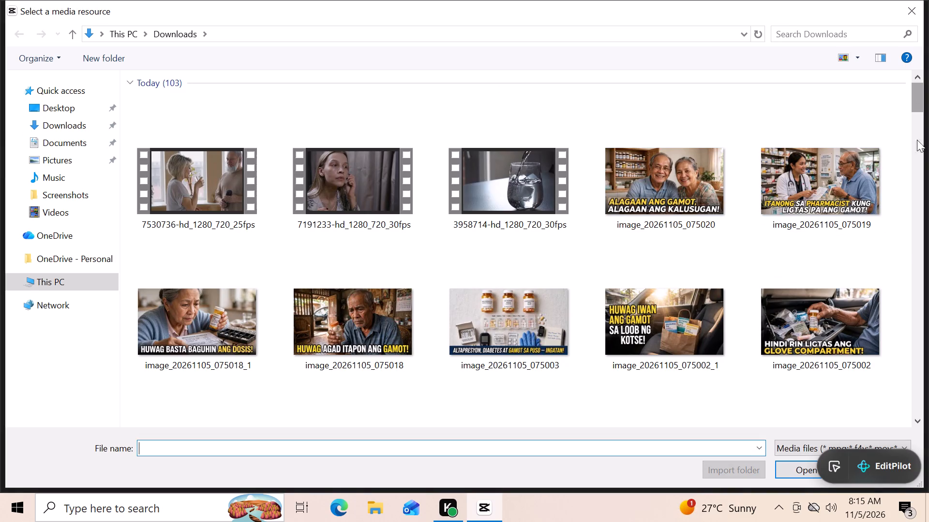
{"action": "left_click_drag", "start_coordinate": [916, 100], "coordinate": [916, 137]}
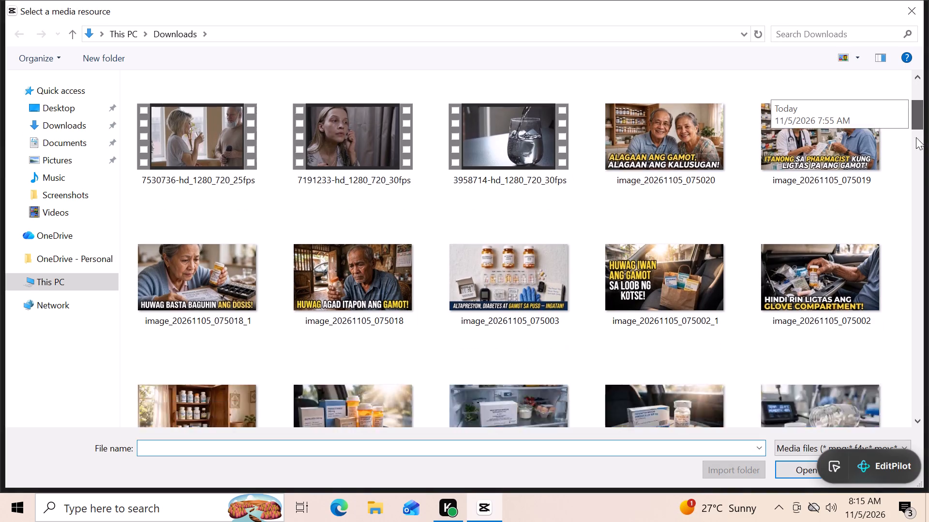
{"action": "left_click_drag", "start_coordinate": [916, 137], "coordinate": [917, 173]}
{"action": "left_click_drag", "start_coordinate": [917, 173], "coordinate": [917, 194]}
{"action": "left_click_drag", "start_coordinate": [917, 194], "coordinate": [917, 208]}
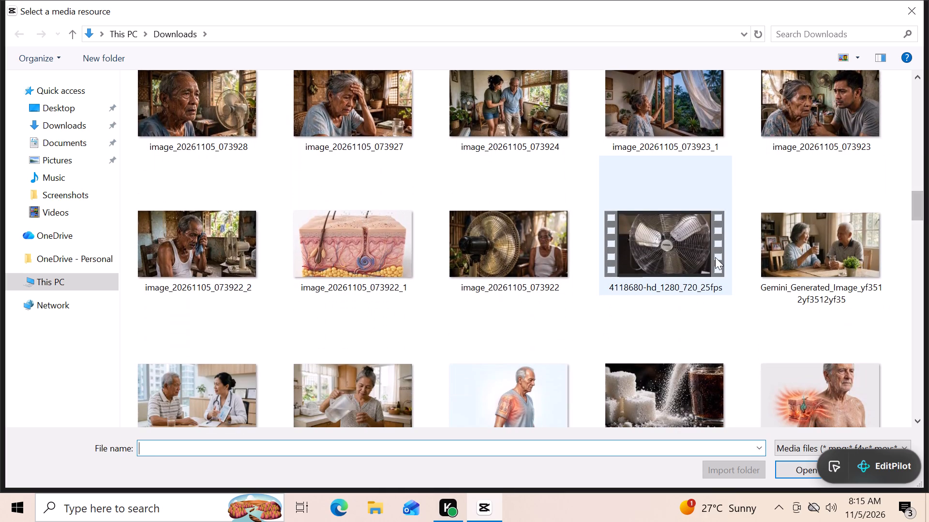
{"action": "double_click", "coordinate": [693, 263]}
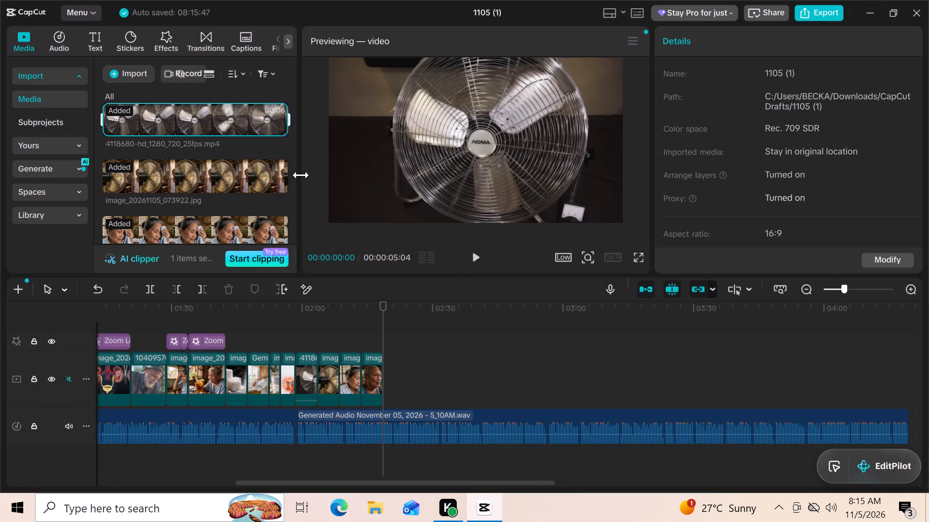
{"action": "left_click", "coordinate": [280, 123]}
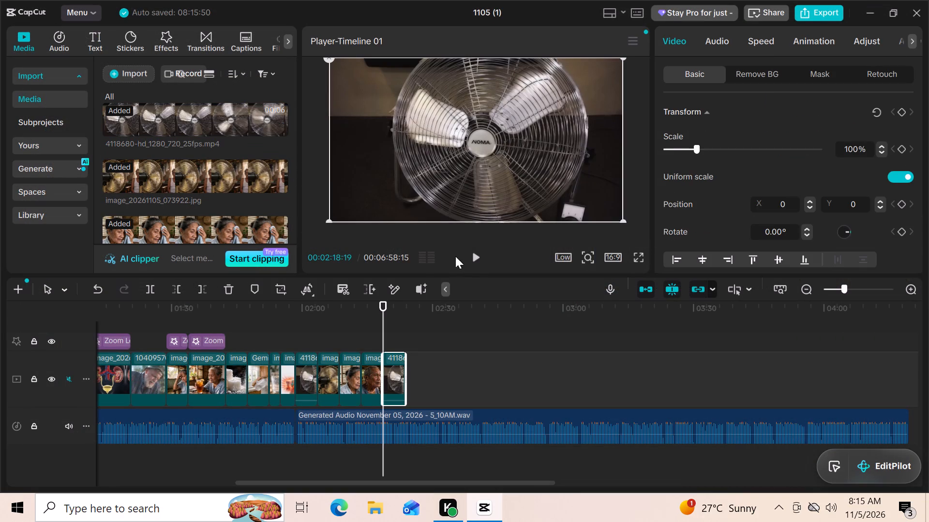
Play the narration past the end of the second fan video, and return to 2:23:23.
{"action": "left_click", "coordinate": [475, 255]}
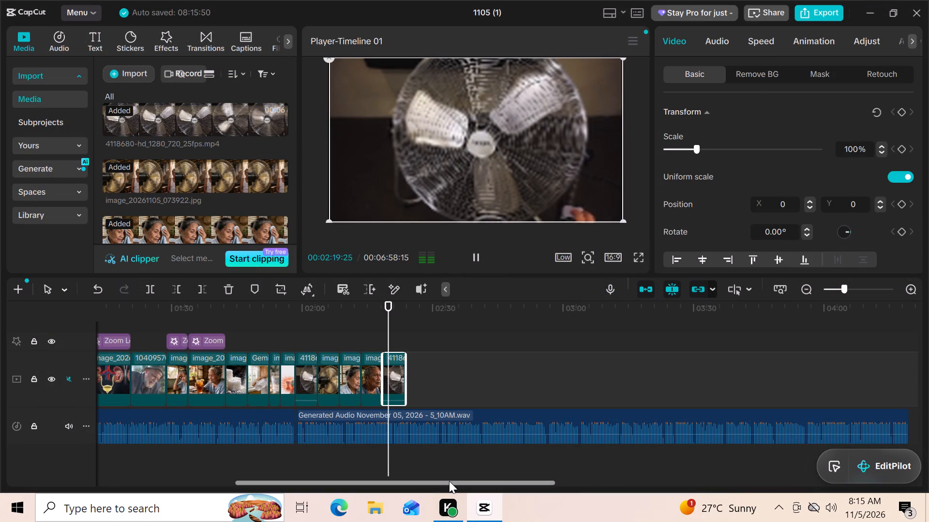
{"action": "left_click_drag", "start_coordinate": [449, 481], "coordinate": [458, 482]}
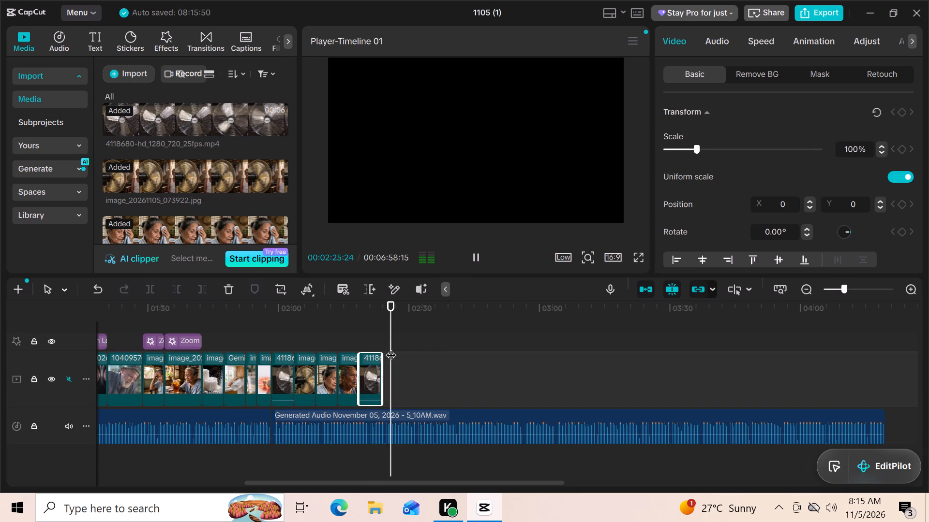
{"action": "left_click_drag", "start_coordinate": [393, 328], "coordinate": [371, 330]}
{"action": "left_click_drag", "start_coordinate": [371, 330], "coordinate": [388, 331]}
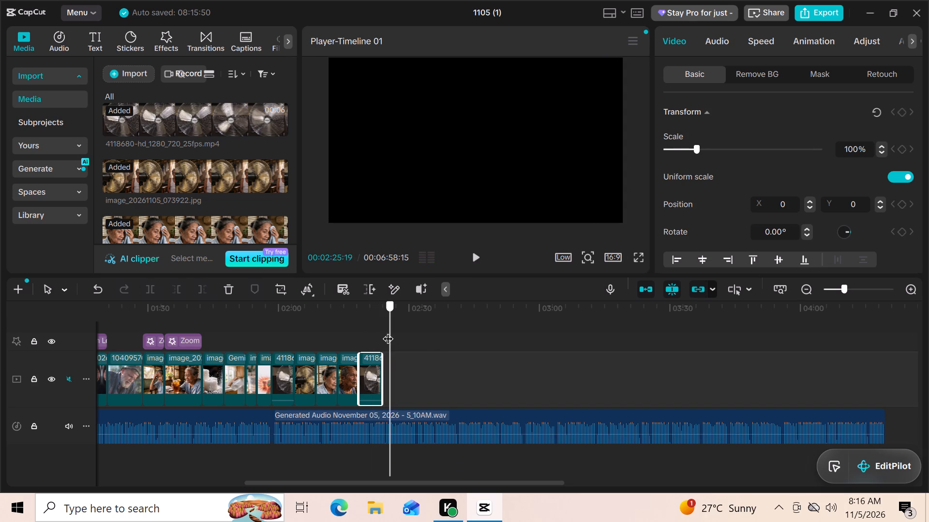
{"action": "left_click_drag", "start_coordinate": [388, 331], "coordinate": [384, 331]}
Import image_20261105_073922_2 (elderly man wiping his face) from Downloads, add it at 2:23:23 and extend its end to about 2:33.
{"action": "left_click", "coordinate": [138, 72]}
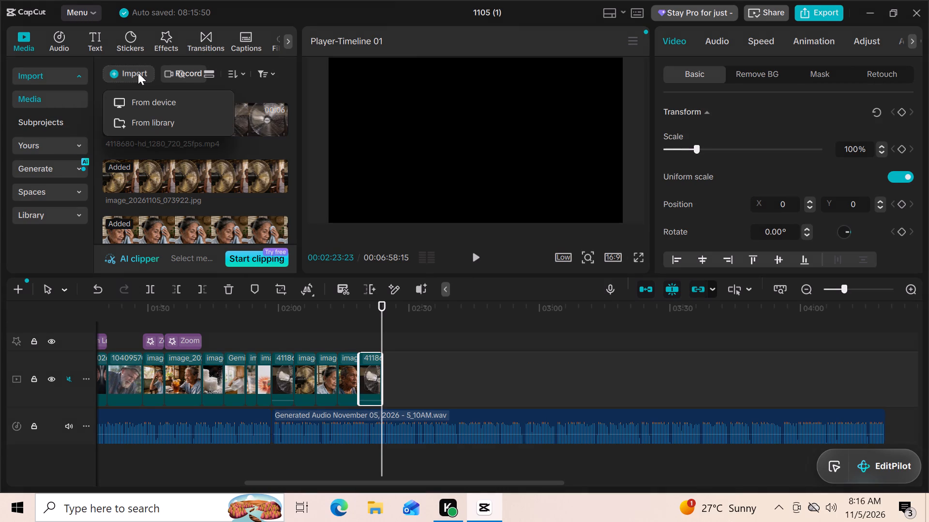
{"action": "left_click", "coordinate": [149, 104]}
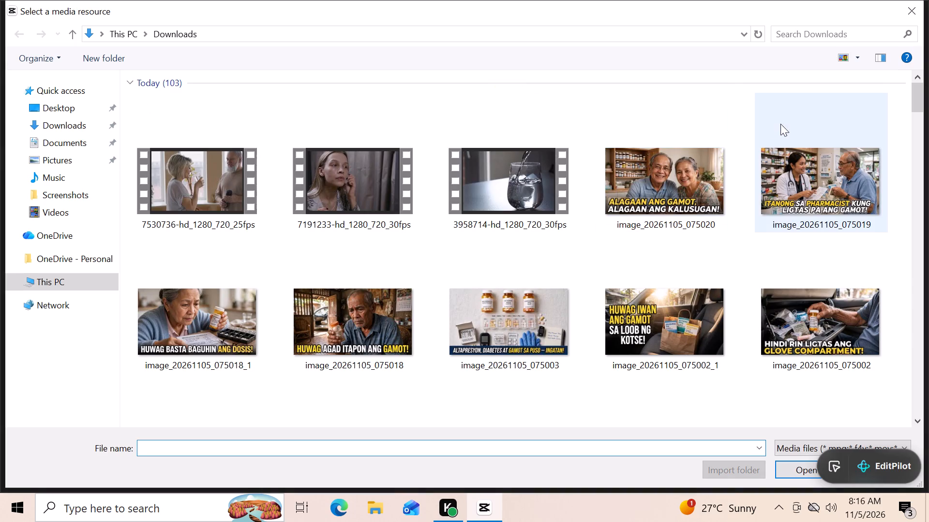
{"action": "left_click_drag", "start_coordinate": [917, 98], "coordinate": [916, 197]}
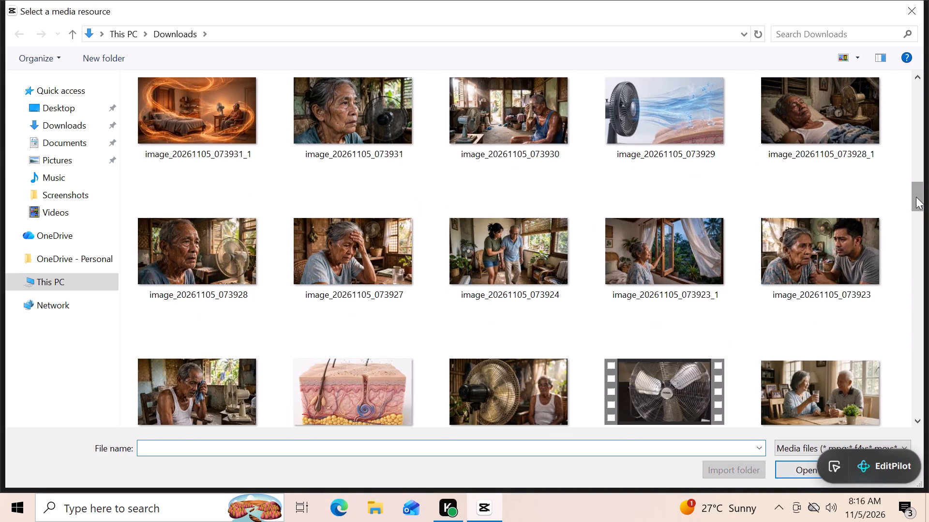
{"action": "left_click_drag", "start_coordinate": [916, 197], "coordinate": [916, 207]}
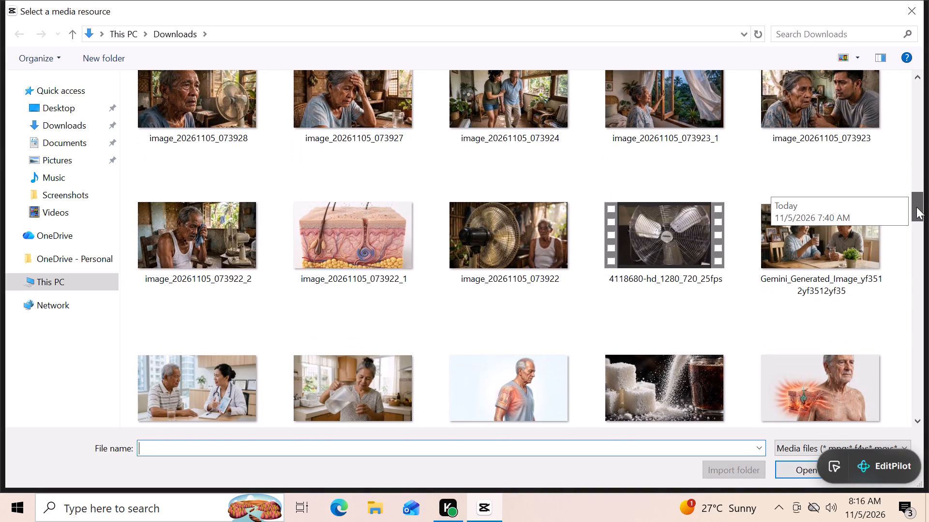
{"action": "left_click_drag", "start_coordinate": [916, 207], "coordinate": [916, 205]}
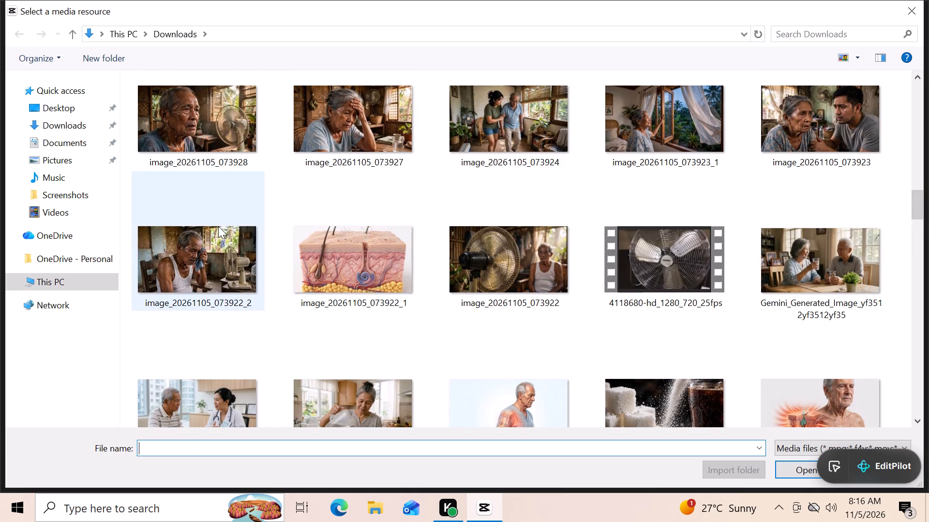
{"action": "double_click", "coordinate": [216, 239]}
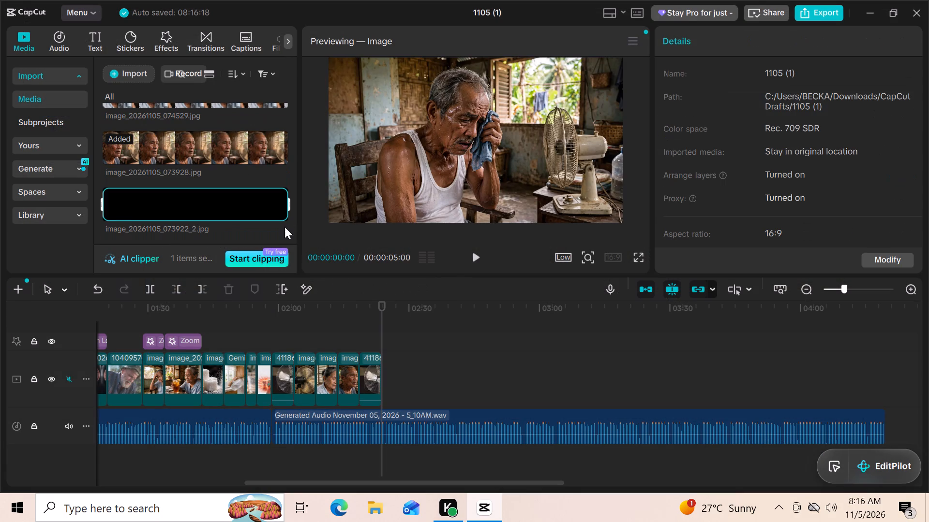
{"action": "left_click", "coordinate": [281, 212]}
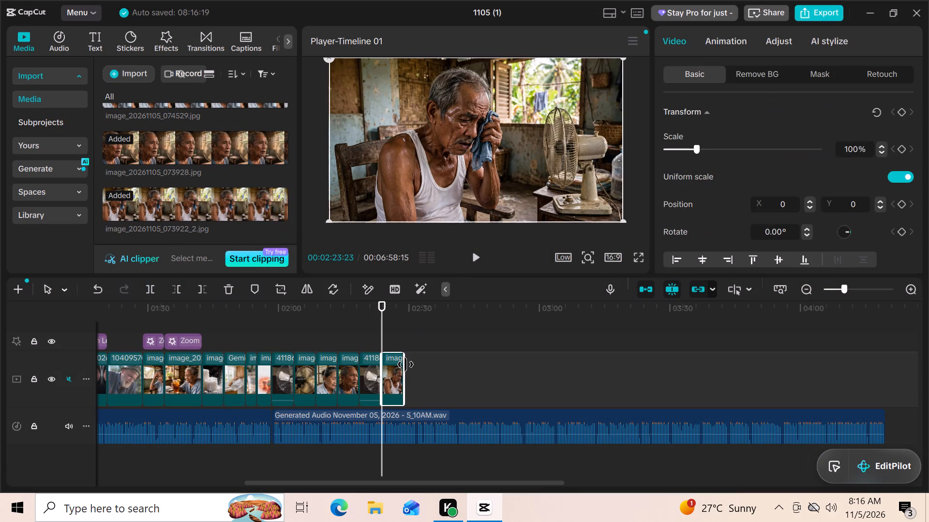
{"action": "left_click_drag", "start_coordinate": [405, 364], "coordinate": [420, 366]}
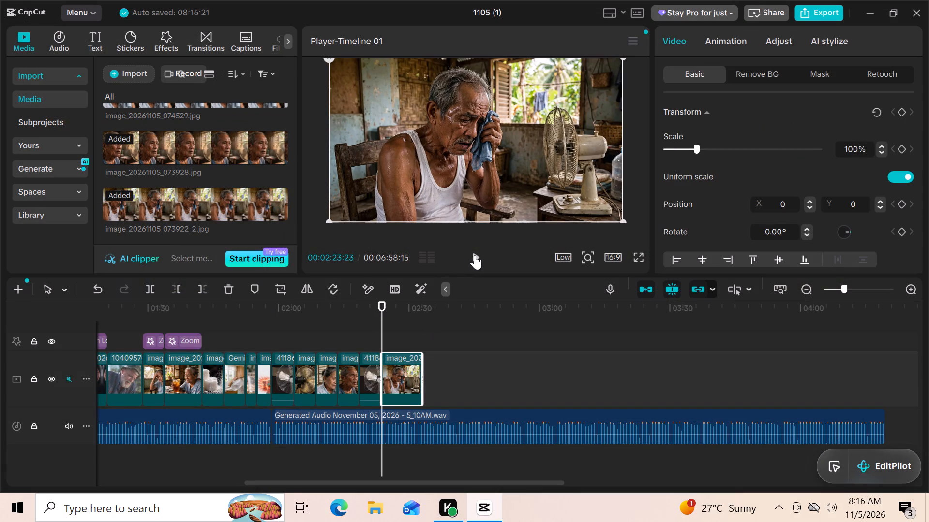
Play the narration from 2:23:23 through the extended image of the man wiping his face.
{"action": "left_click", "coordinate": [475, 255]}
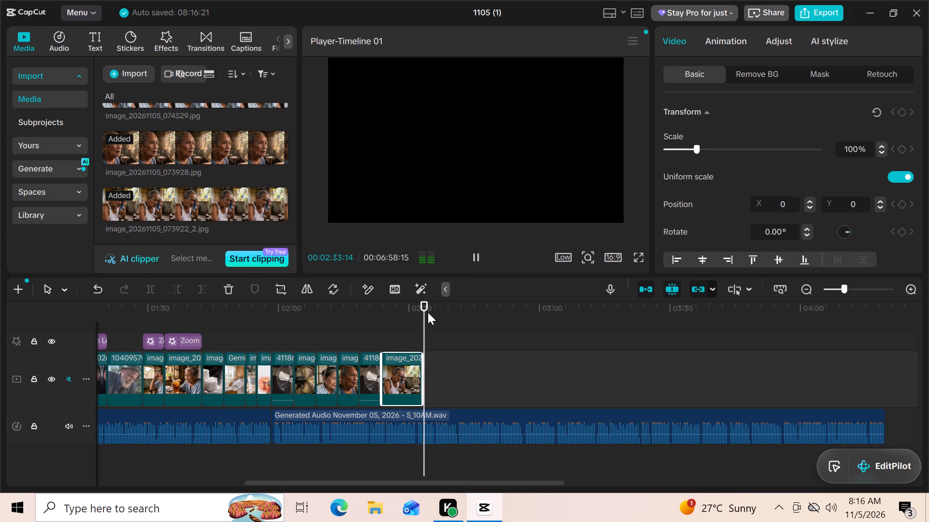
Import image_20261105_073932_1 (thermal view of a hot room) from Downloads and add it after the extended image of the man.
{"action": "left_click", "coordinate": [136, 74]}
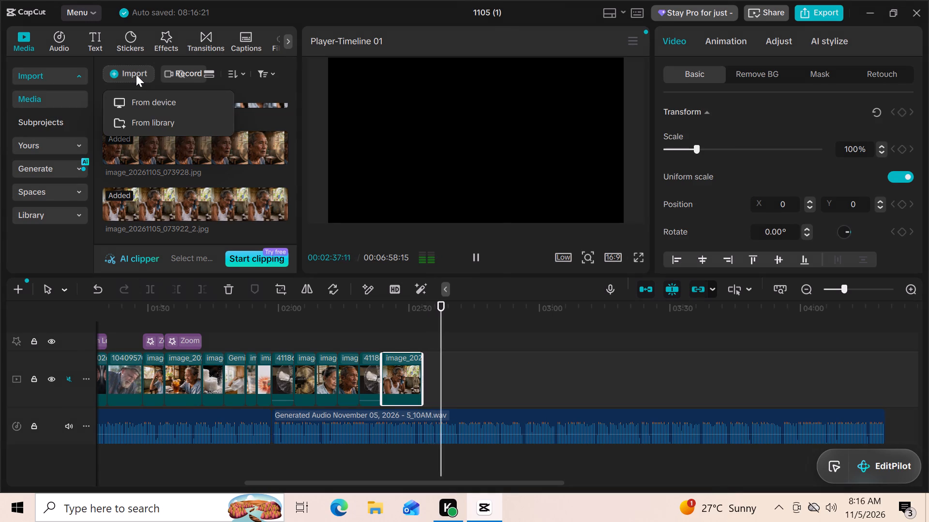
{"action": "left_click", "coordinate": [148, 100]}
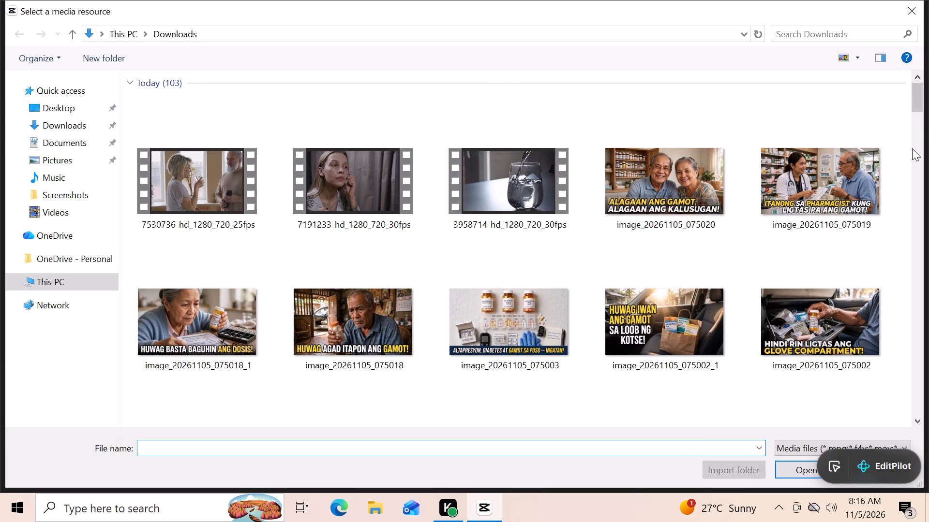
{"action": "left_click_drag", "start_coordinate": [917, 92], "coordinate": [916, 169]}
{"action": "left_click_drag", "start_coordinate": [916, 169], "coordinate": [916, 174]}
{"action": "double_click", "coordinate": [674, 255]}
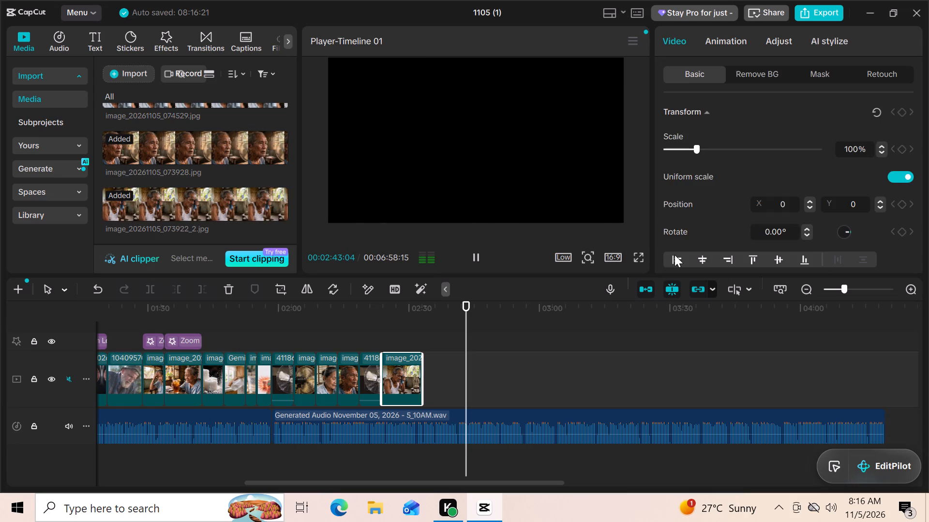
{"action": "left_click", "coordinate": [281, 212]}
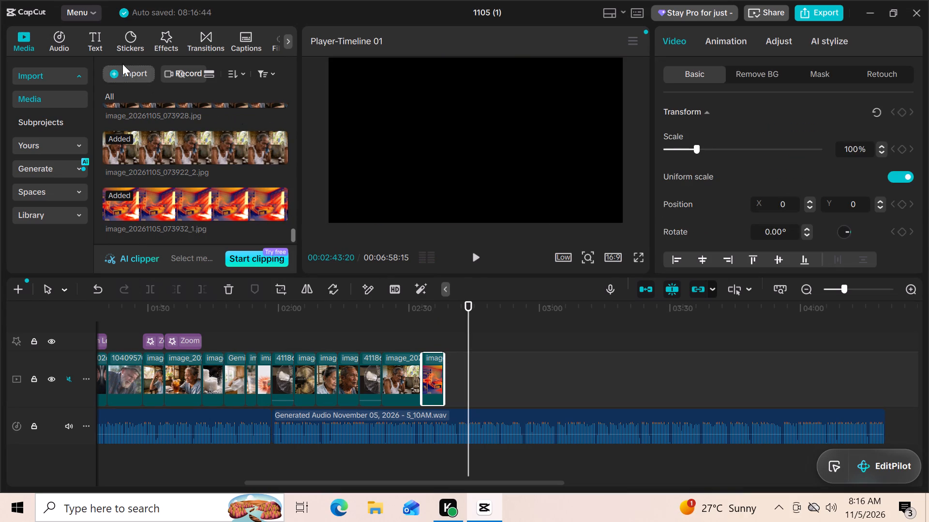
Import image_20261105_073931_1 (glowing heat swirling around a bedroom) from Downloads, add it after the thermal room image and extend its end to 2:46:16.
{"action": "left_click", "coordinate": [127, 71]}
{"action": "left_click", "coordinate": [142, 96]}
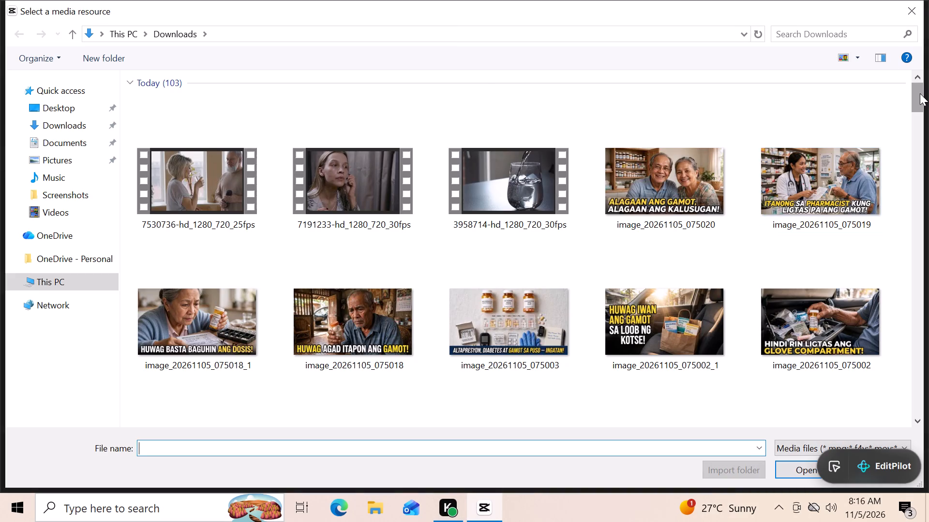
{"action": "left_click_drag", "start_coordinate": [920, 93], "coordinate": [920, 160]}
{"action": "left_click_drag", "start_coordinate": [920, 160], "coordinate": [920, 169]}
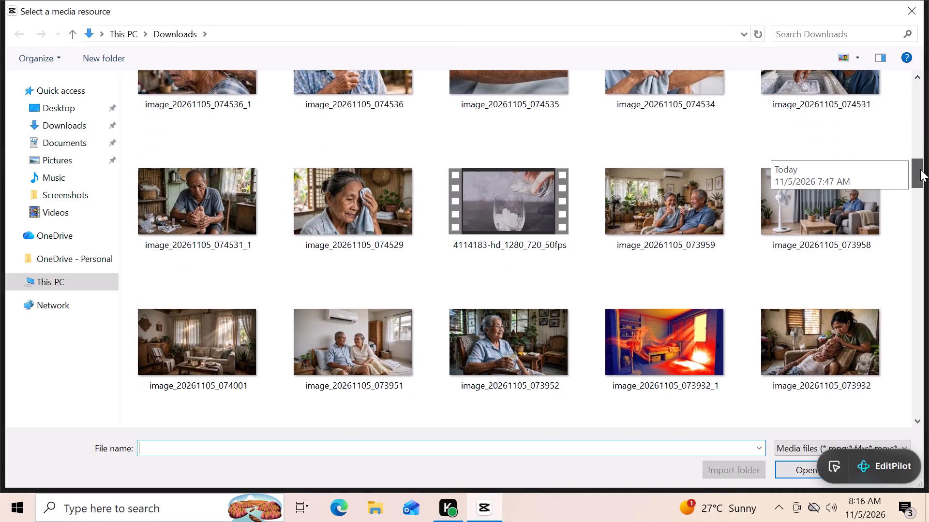
{"action": "left_click_drag", "start_coordinate": [920, 169], "coordinate": [921, 181]}
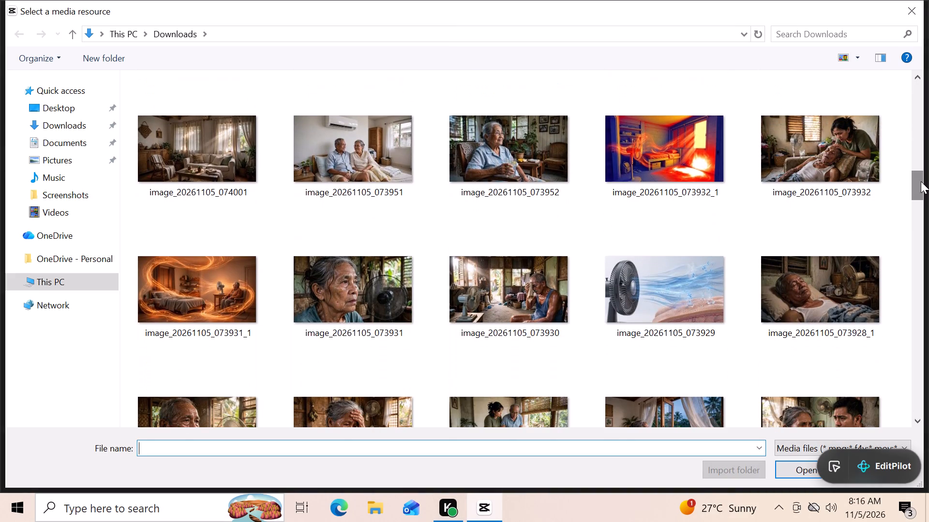
{"action": "left_click", "coordinate": [216, 291]}
{"action": "double_click", "coordinate": [216, 291]}
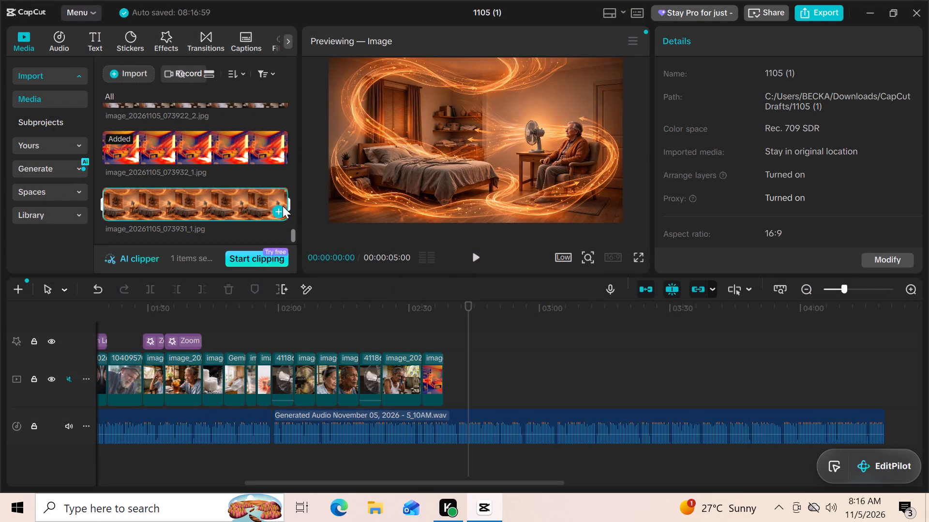
{"action": "left_click", "coordinate": [282, 208]}
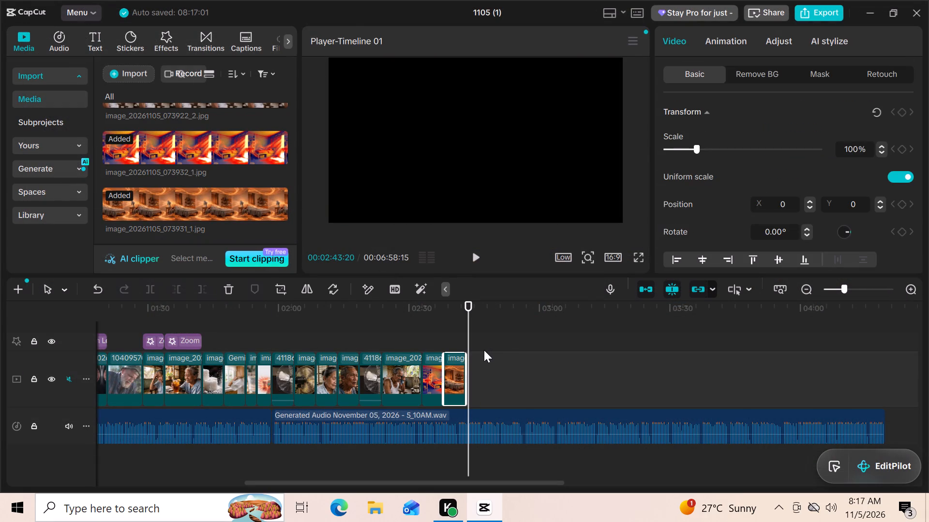
{"action": "left_click_drag", "start_coordinate": [465, 367], "coordinate": [477, 367]}
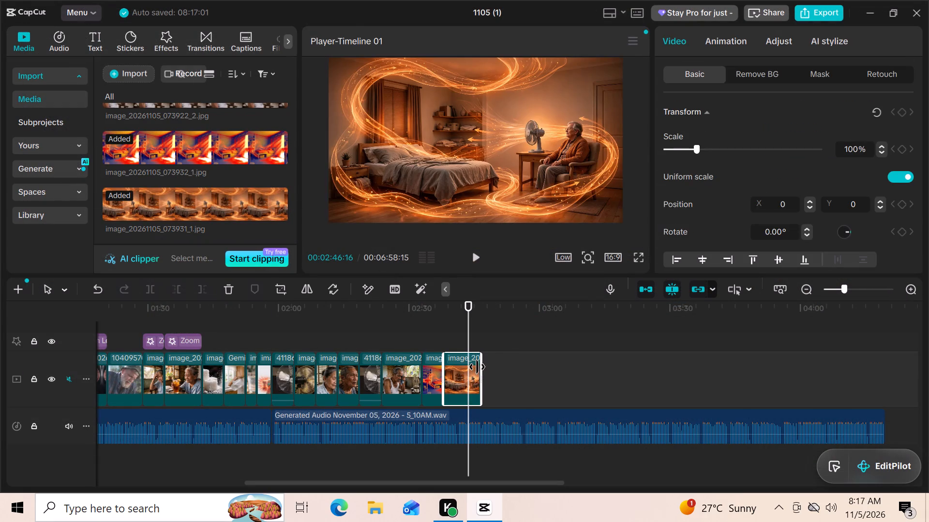
Play the narration past the end of the glowing bedroom image, and return to 2:46:16.
{"action": "left_click", "coordinate": [471, 254]}
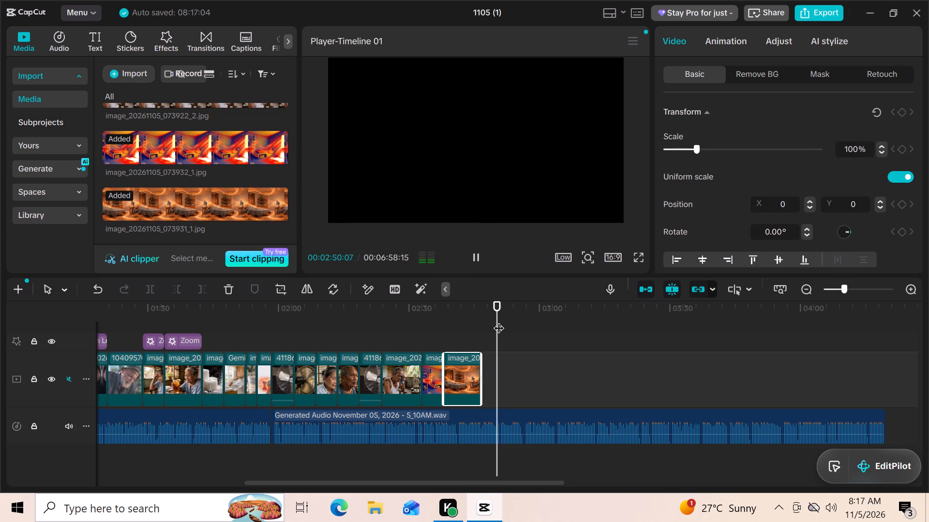
{"action": "left_click_drag", "start_coordinate": [498, 320], "coordinate": [482, 320]}
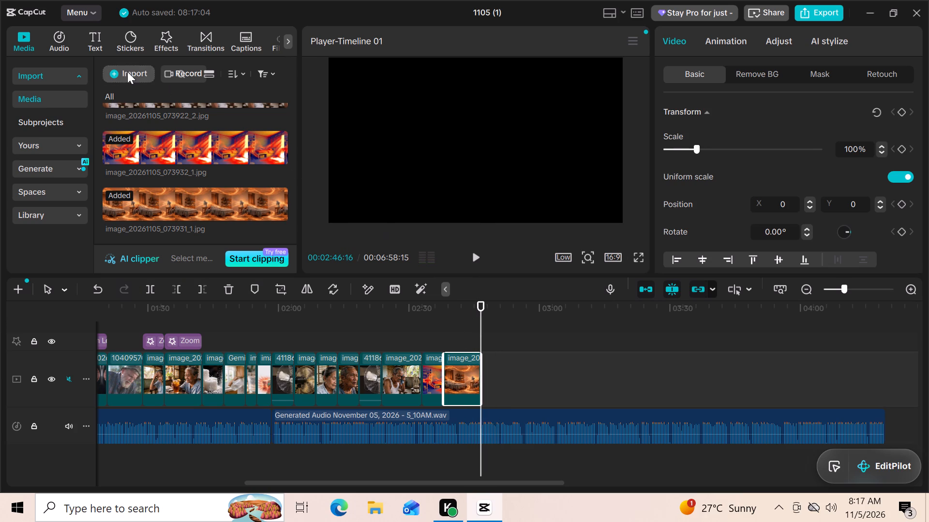
Import image_20261105_073922_1 (skin cross-section) from Downloads, add it at 2:46:16 and extend its end to about 2:54.
{"action": "left_click", "coordinate": [127, 72]}
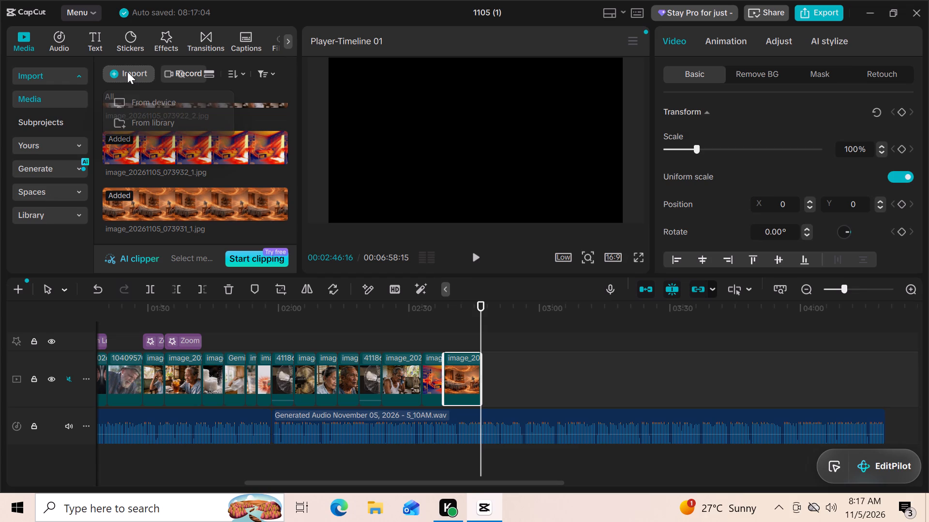
{"action": "left_click", "coordinate": [146, 103]}
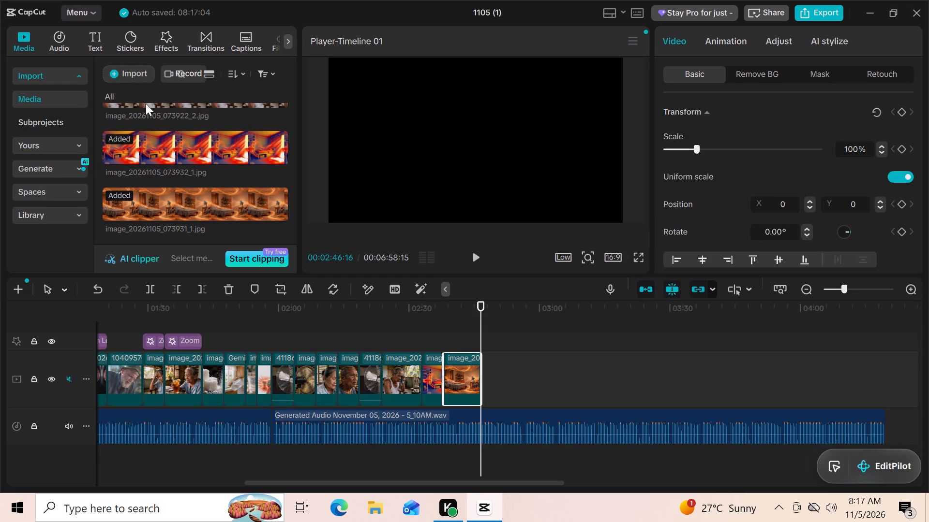
{"action": "left_click_drag", "start_coordinate": [915, 94], "coordinate": [916, 129]}
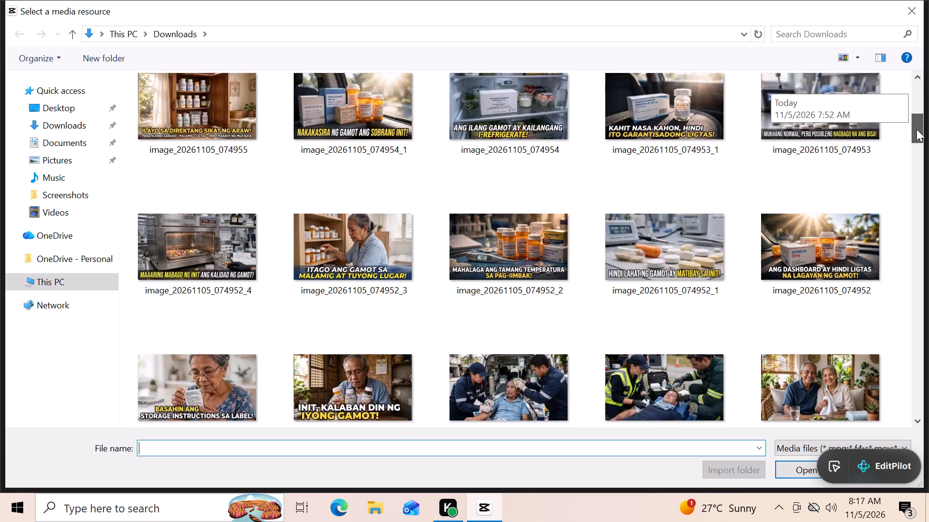
{"action": "left_click_drag", "start_coordinate": [916, 129], "coordinate": [918, 151]}
{"action": "left_click_drag", "start_coordinate": [918, 151], "coordinate": [918, 174]}
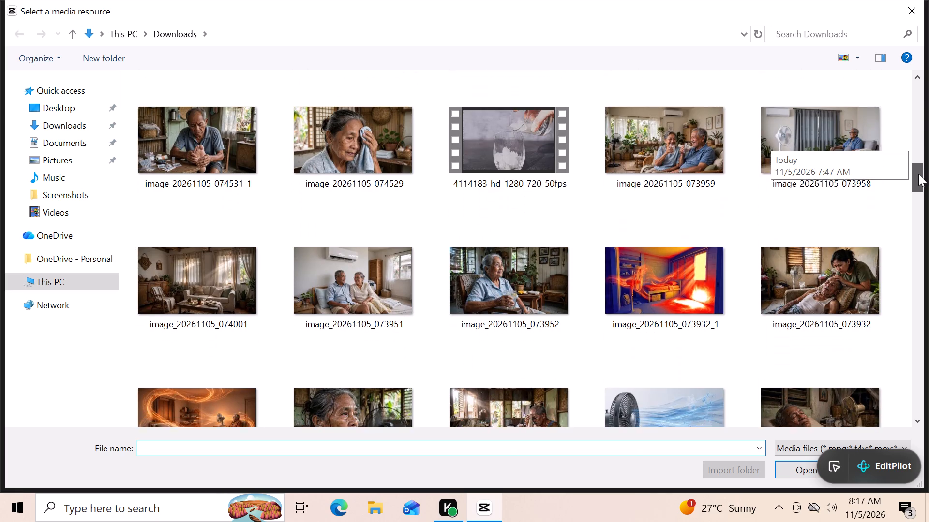
{"action": "left_click_drag", "start_coordinate": [918, 174], "coordinate": [918, 162]}
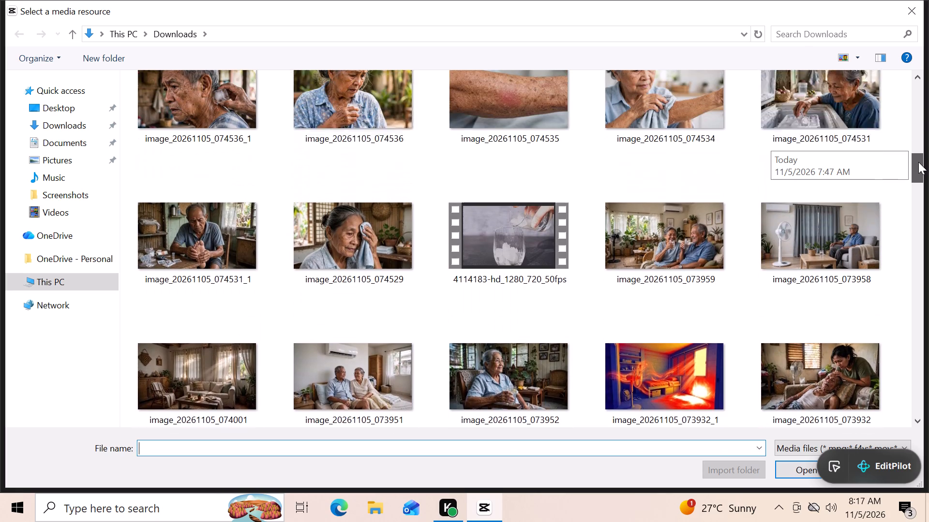
{"action": "left_click_drag", "start_coordinate": [918, 162], "coordinate": [917, 167]}
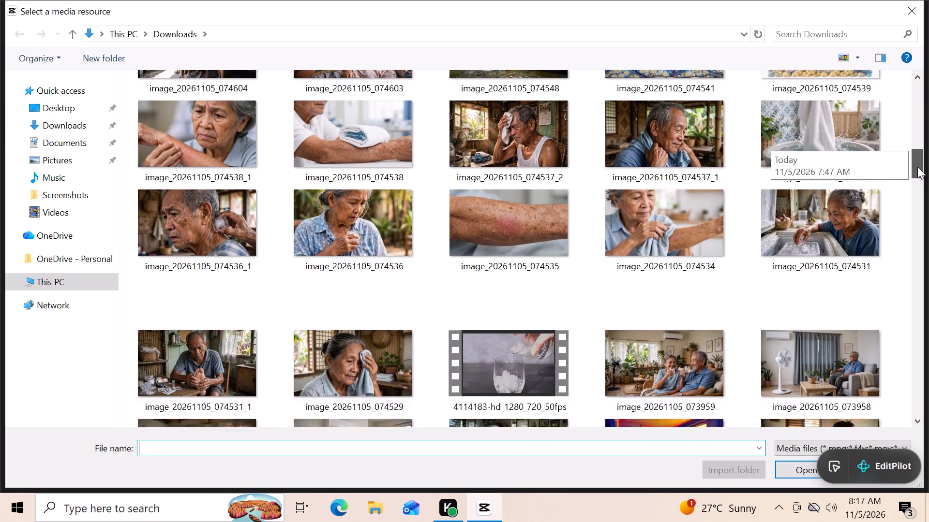
{"action": "left_click_drag", "start_coordinate": [917, 167], "coordinate": [917, 196]}
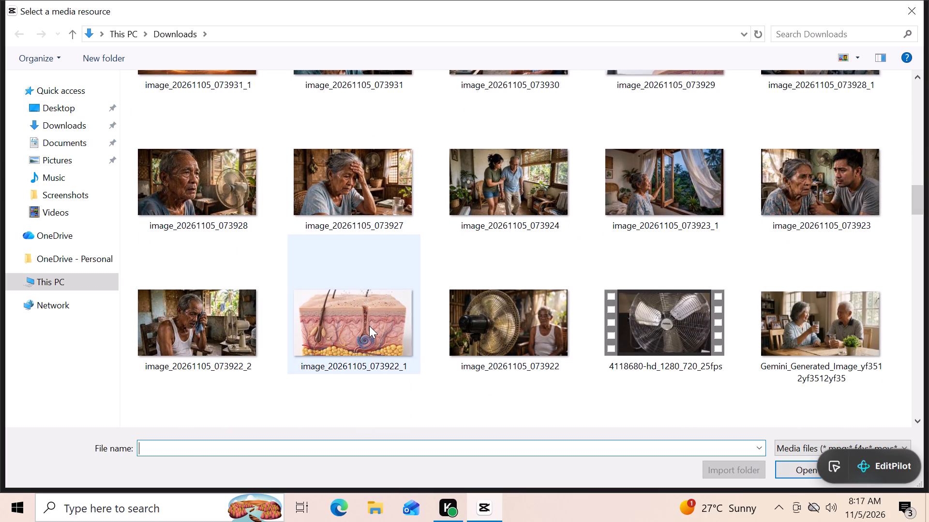
{"action": "double_click", "coordinate": [369, 326]}
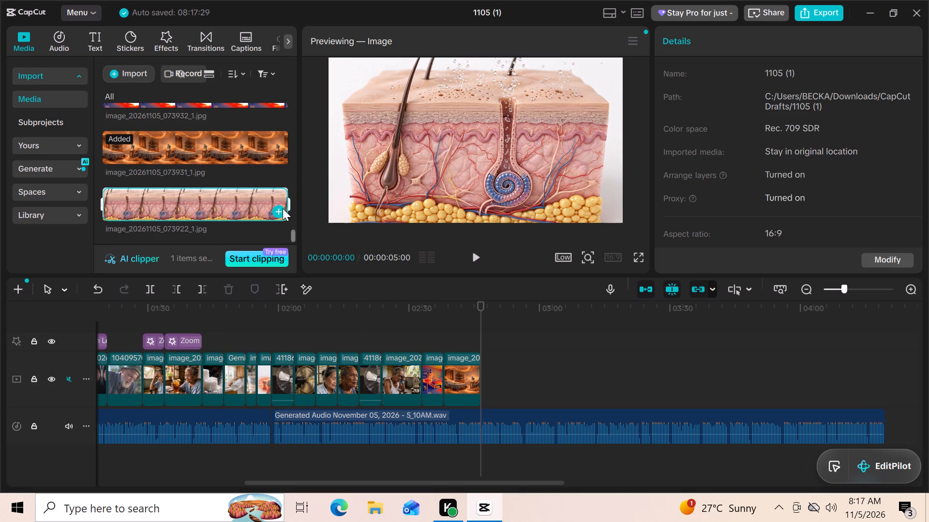
{"action": "left_click", "coordinate": [283, 208]}
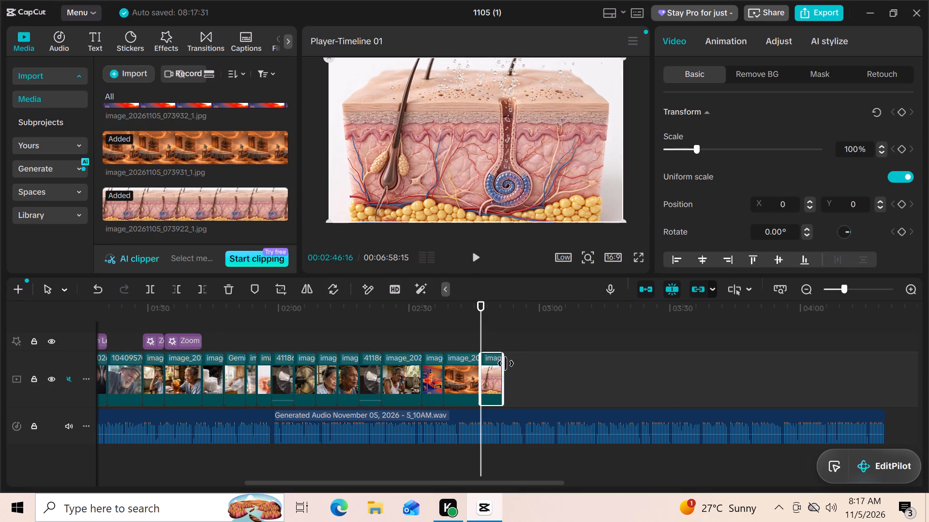
{"action": "left_click_drag", "start_coordinate": [506, 363], "coordinate": [515, 364]}
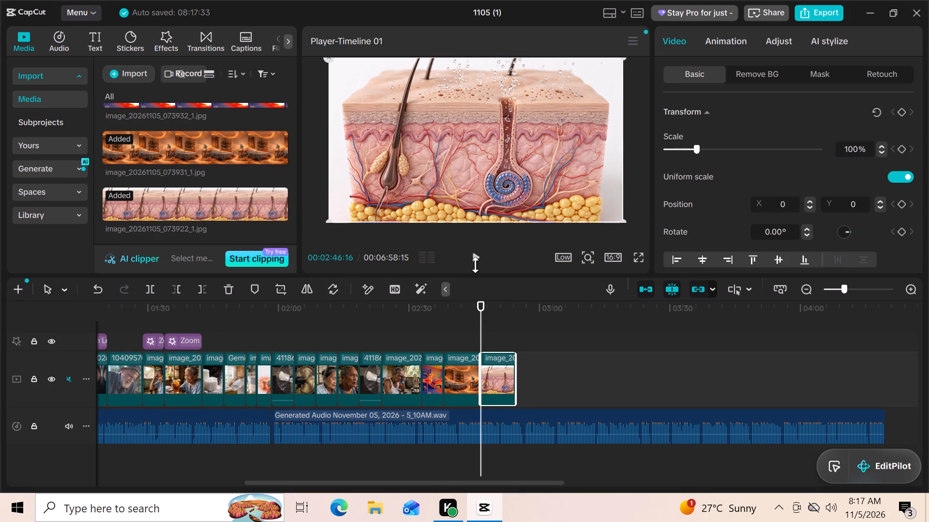
Play the narration from 2:46:16 through the extended skin cross-section image.
{"action": "left_click", "coordinate": [475, 258]}
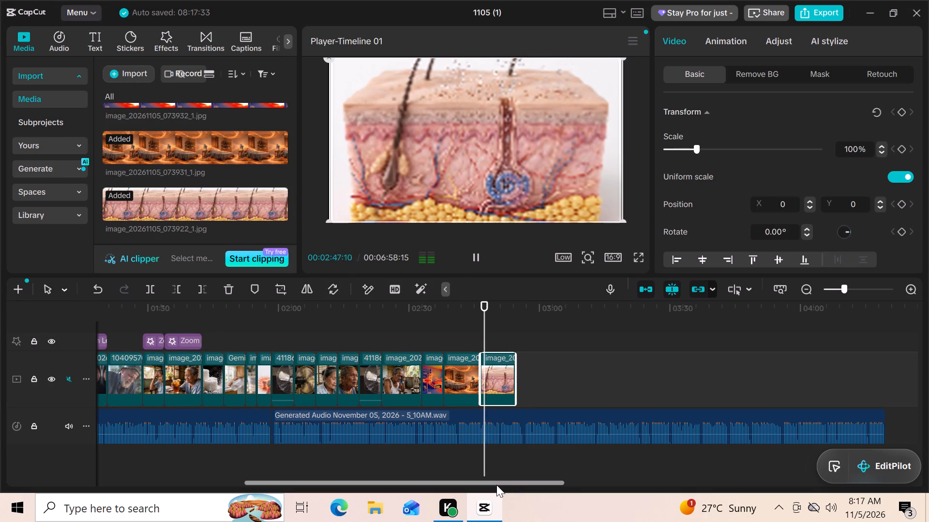
{"action": "left_click_drag", "start_coordinate": [496, 485], "coordinate": [542, 491]}
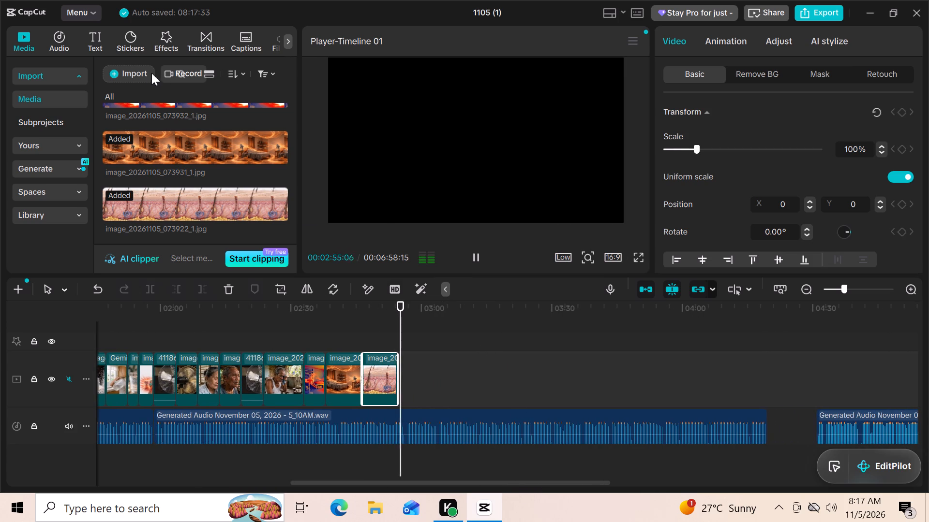
Import image_20261105_073932_1 (thermal room view) from Downloads again, add it after the skin cross-section and extend its end to about 3:02.
{"action": "left_click", "coordinate": [146, 71]}
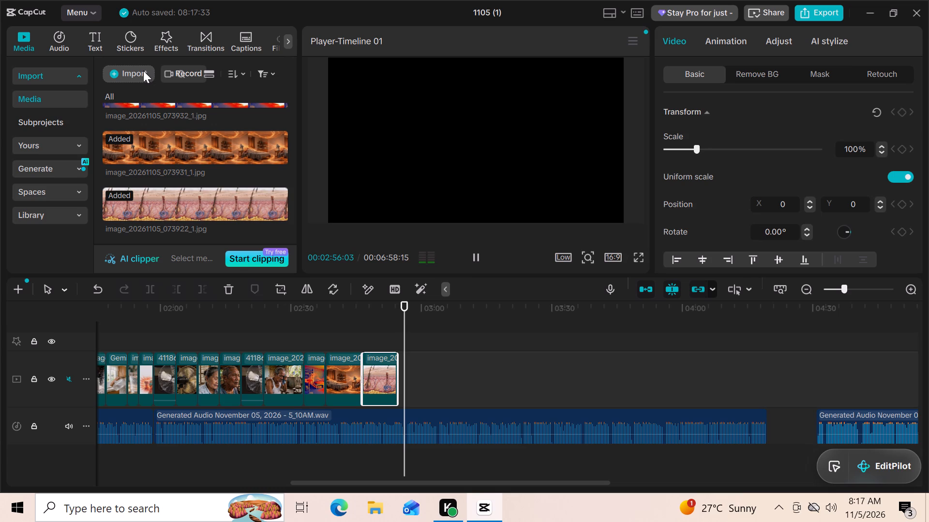
{"action": "left_click", "coordinate": [132, 68]}
{"action": "left_click", "coordinate": [132, 68]}
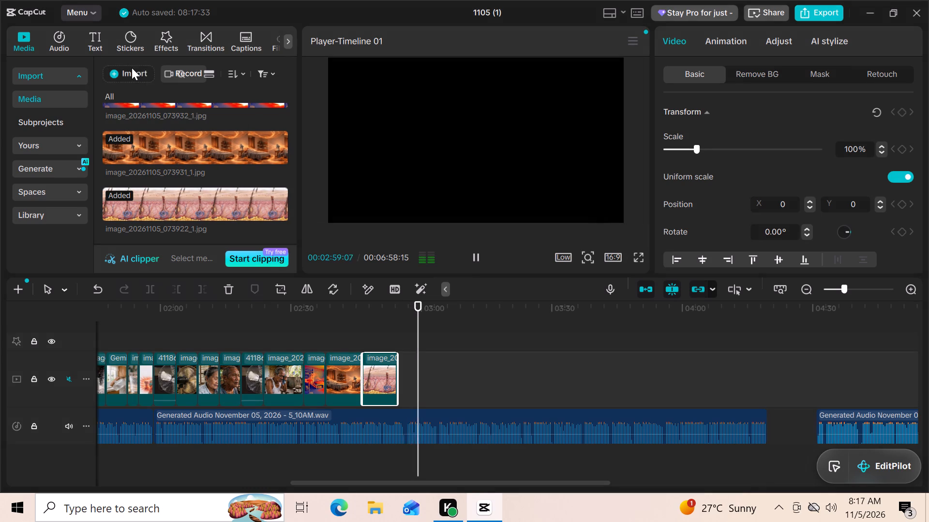
{"action": "left_click", "coordinate": [141, 72]}
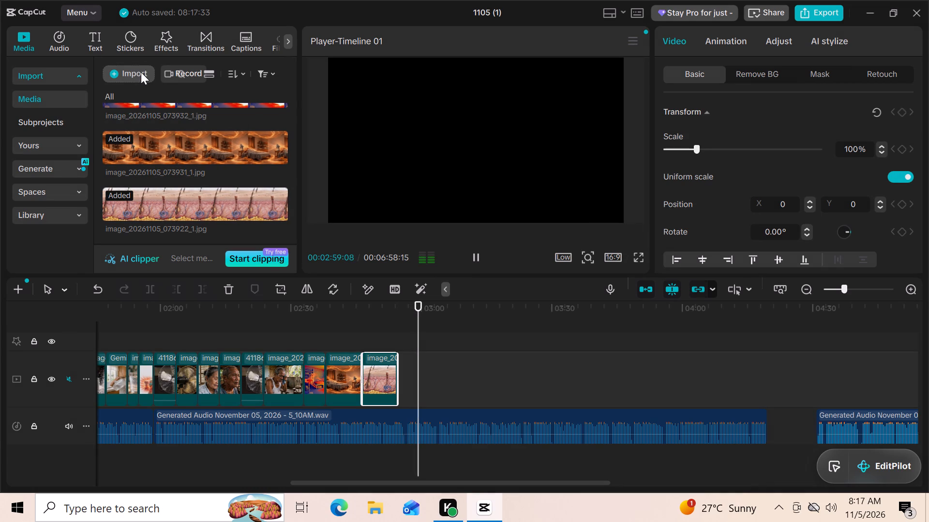
{"action": "left_click", "coordinate": [137, 74]}
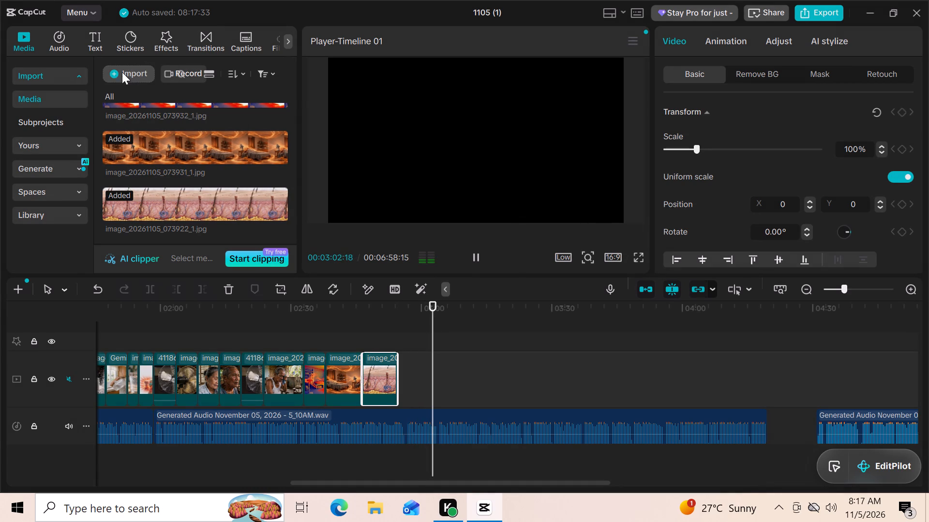
{"action": "left_click", "coordinate": [129, 70]}
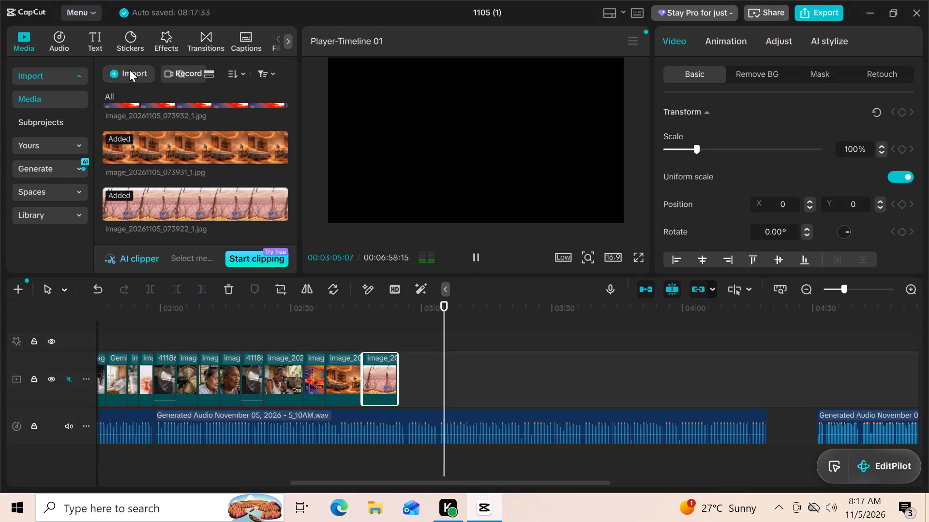
{"action": "left_click", "coordinate": [129, 70]}
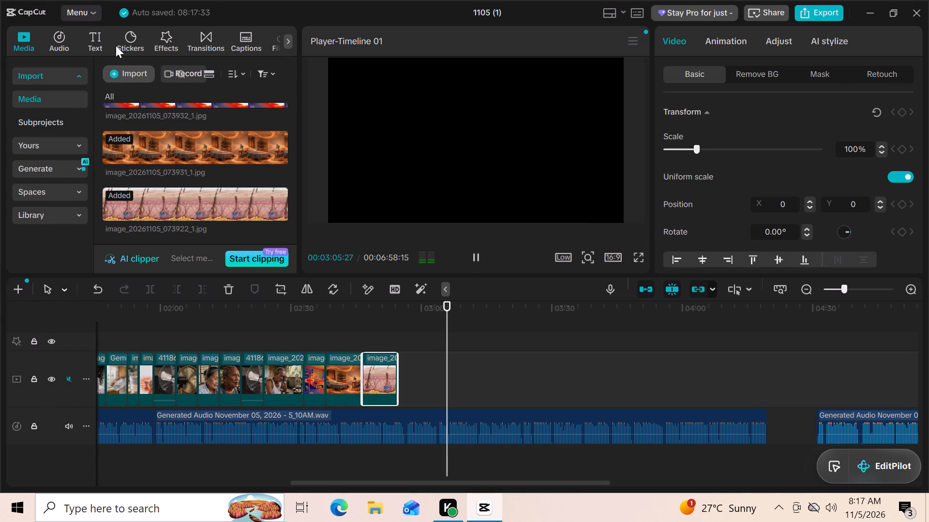
{"action": "left_click", "coordinate": [124, 70]}
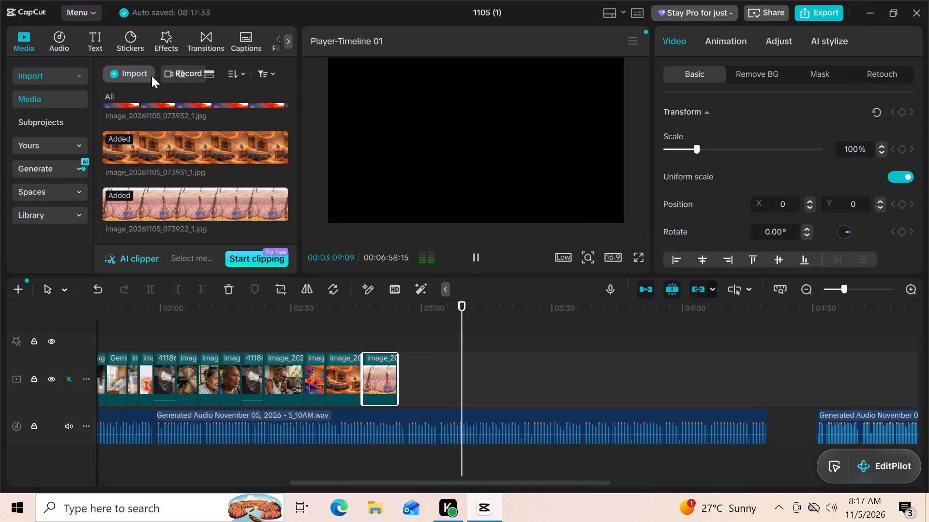
{"action": "left_click", "coordinate": [140, 73]}
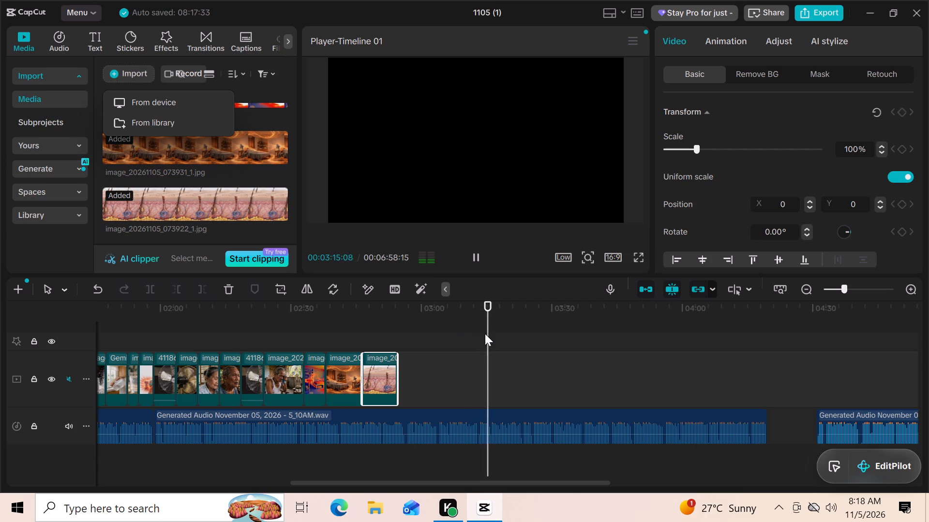
{"action": "left_click", "coordinate": [167, 100]}
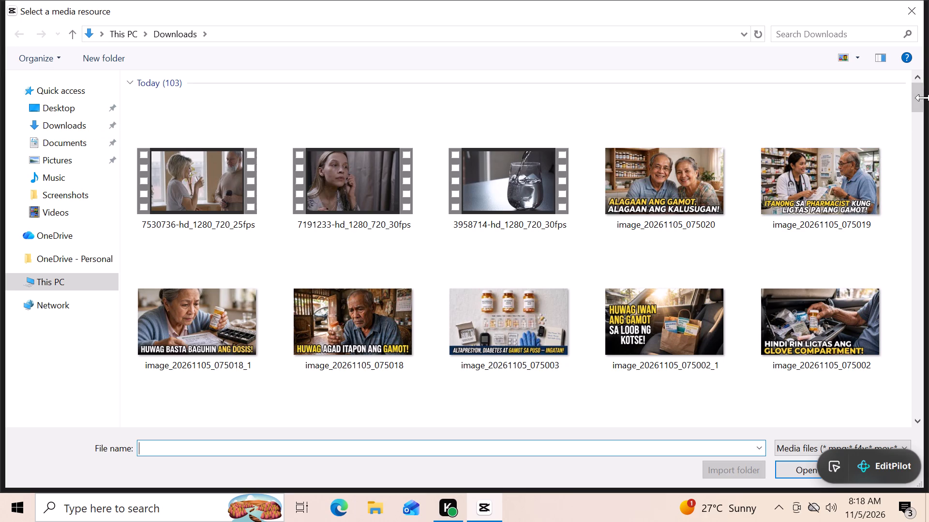
{"action": "left_click_drag", "start_coordinate": [921, 102], "coordinate": [911, 222]}
{"action": "left_click_drag", "start_coordinate": [911, 222], "coordinate": [910, 241]}
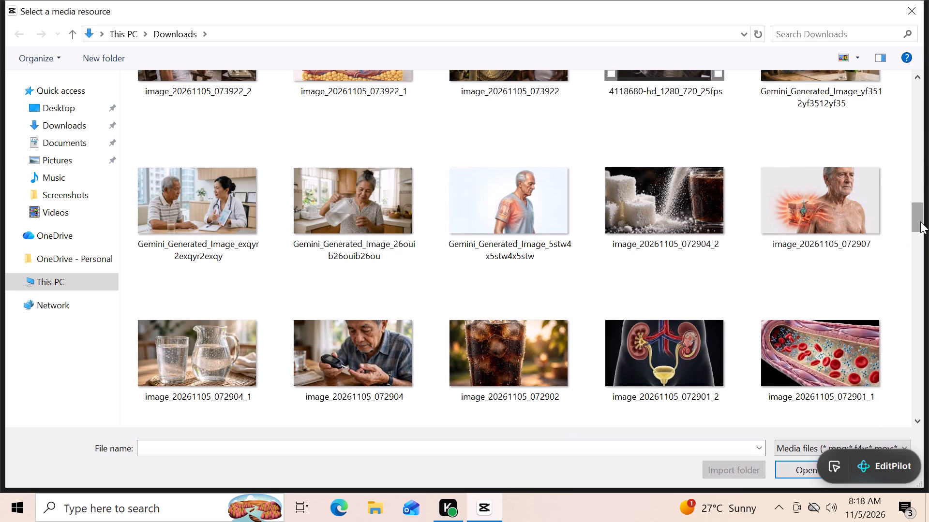
{"action": "left_click_drag", "start_coordinate": [920, 221], "coordinate": [920, 197]}
{"action": "left_click_drag", "start_coordinate": [920, 197], "coordinate": [919, 189]}
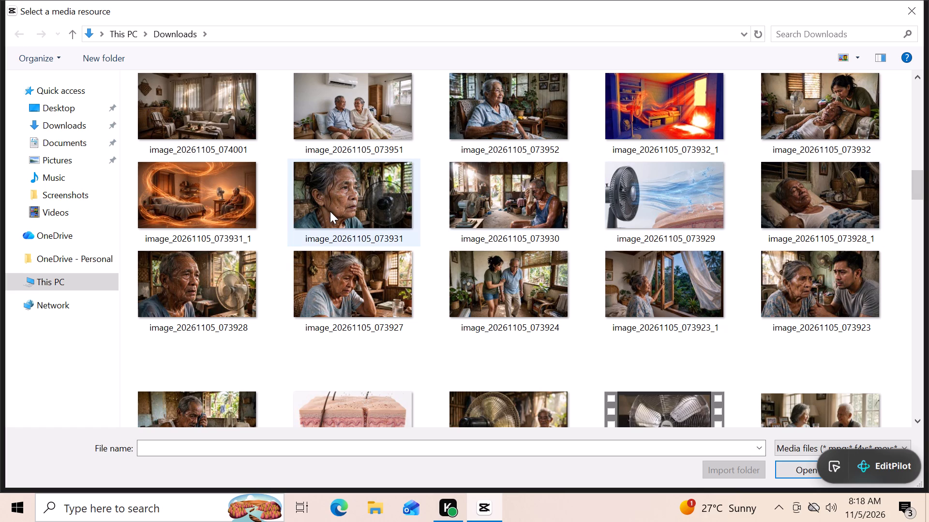
{"action": "double_click", "coordinate": [657, 118]}
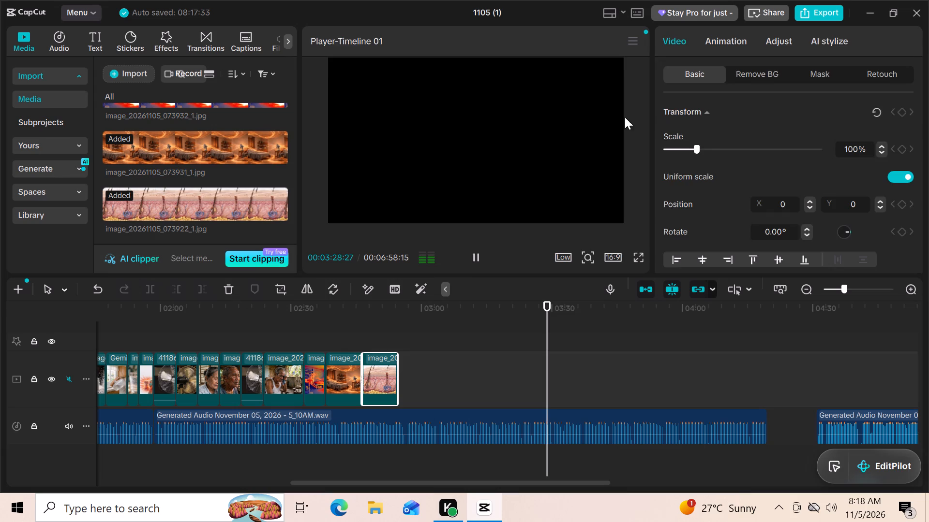
{"action": "left_click", "coordinate": [276, 125]}
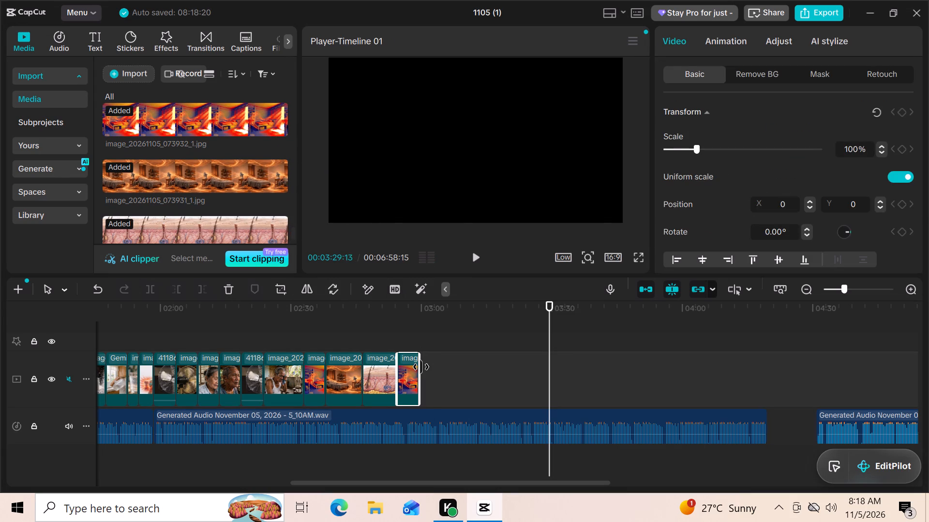
{"action": "left_click_drag", "start_coordinate": [421, 367], "coordinate": [430, 369]}
Import image_20261105_073929 (fan airflow) from Downloads, keep one copy after the thermal room view and extend its end to about 3:10.
{"action": "left_click", "coordinate": [139, 71]}
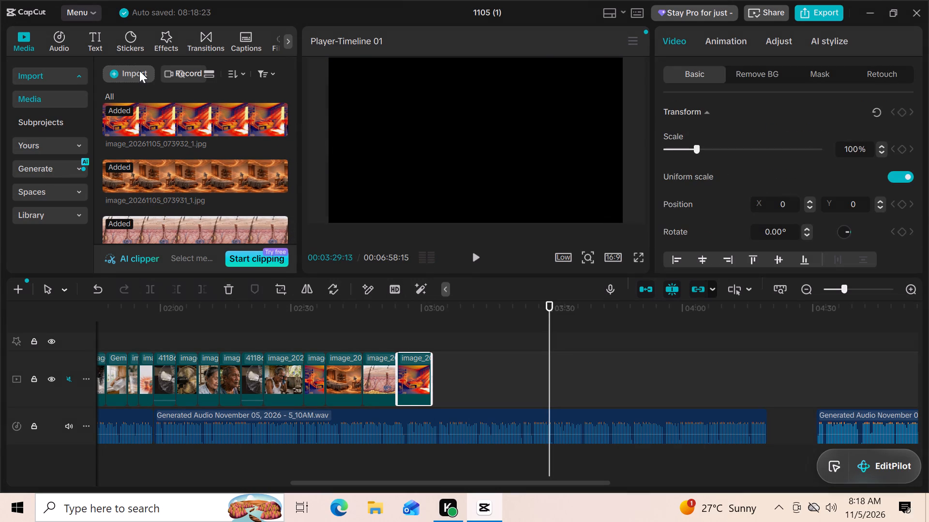
{"action": "left_click", "coordinate": [145, 97]}
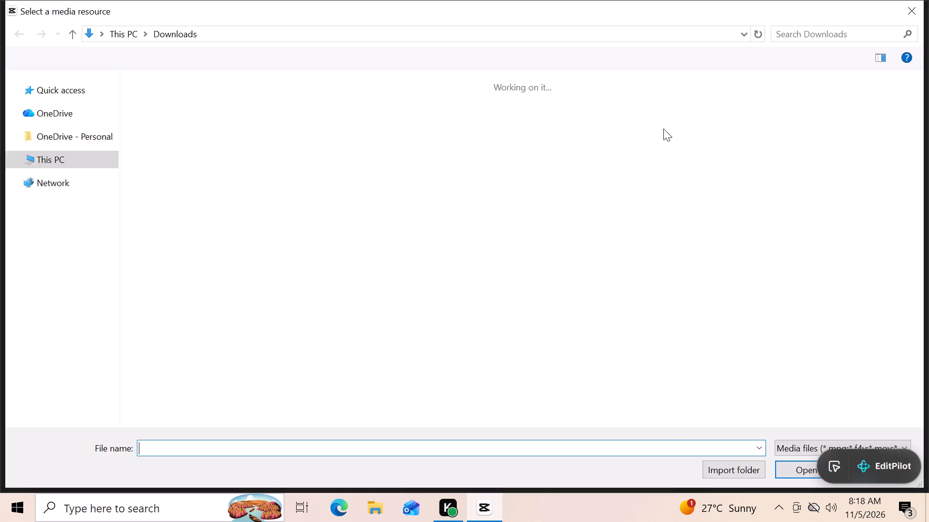
{"action": "left_click_drag", "start_coordinate": [914, 93], "coordinate": [914, 125]}
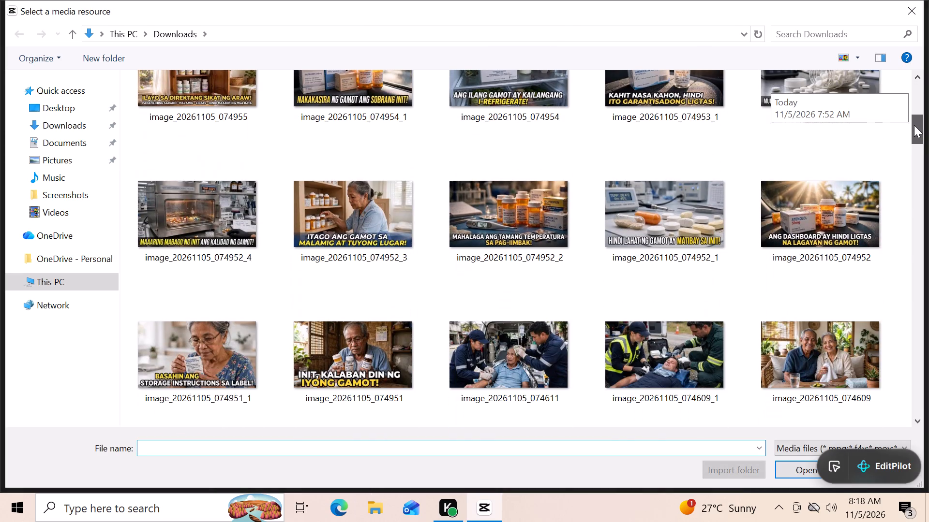
{"action": "left_click_drag", "start_coordinate": [914, 125], "coordinate": [914, 145]}
{"action": "left_click_drag", "start_coordinate": [914, 145], "coordinate": [914, 163]}
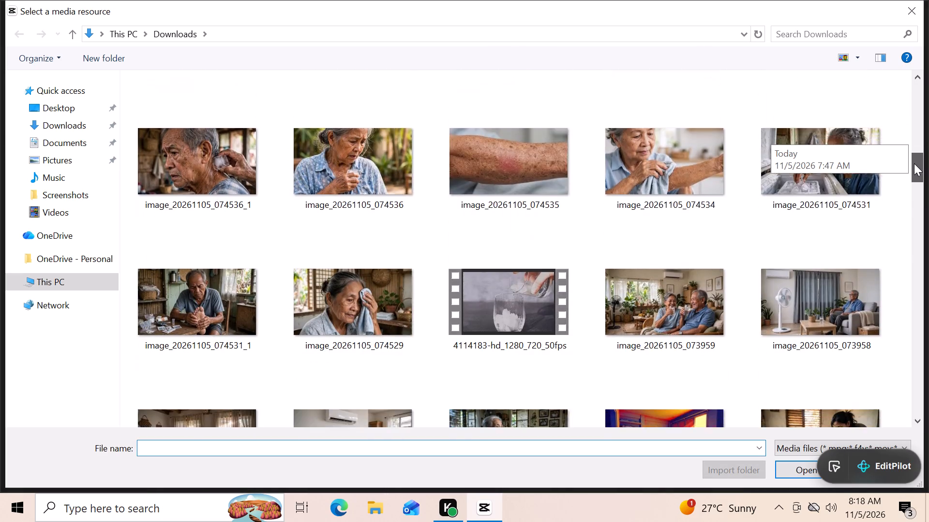
{"action": "left_click_drag", "start_coordinate": [914, 163], "coordinate": [914, 174]}
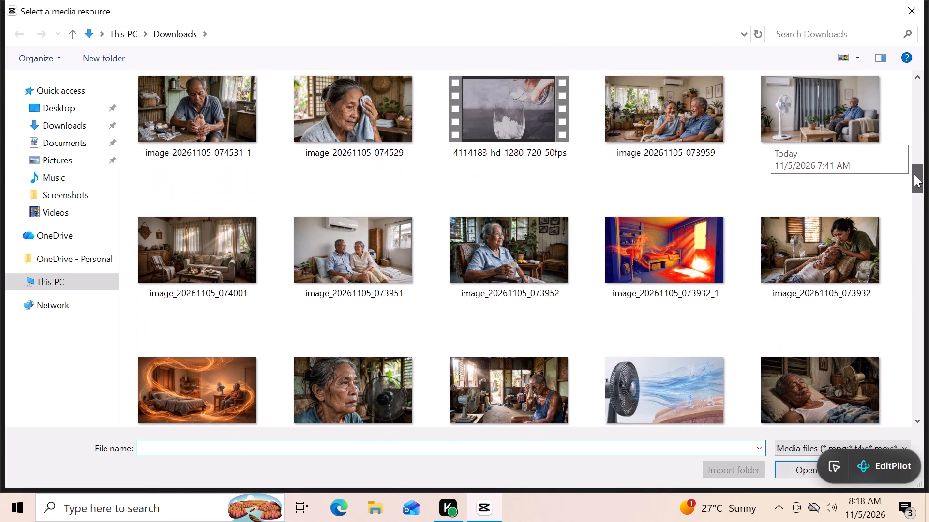
{"action": "left_click_drag", "start_coordinate": [914, 174], "coordinate": [914, 185]}
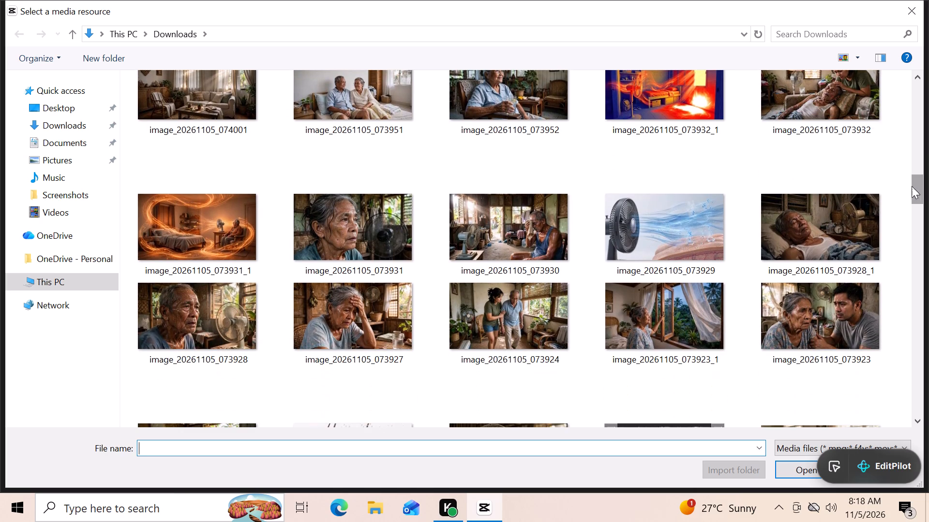
{"action": "double_click", "coordinate": [724, 239]}
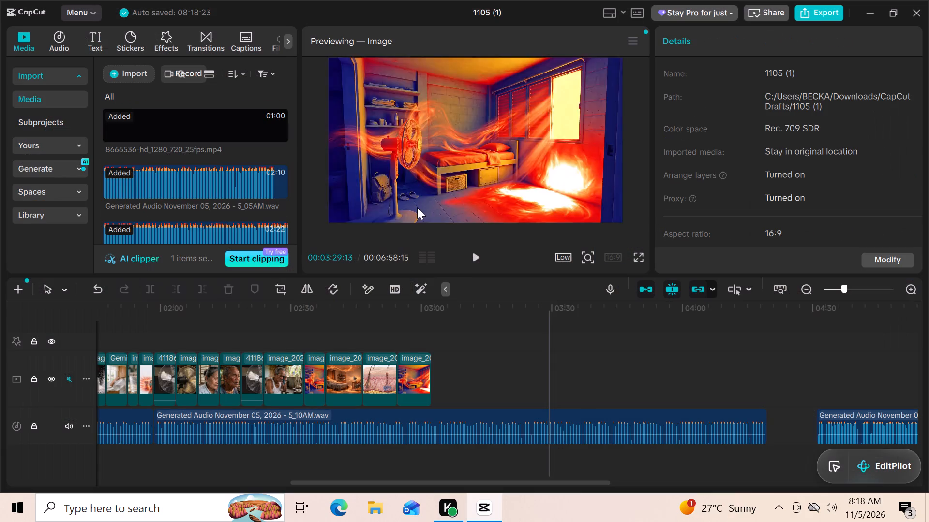
{"action": "double_click", "coordinate": [277, 205]}
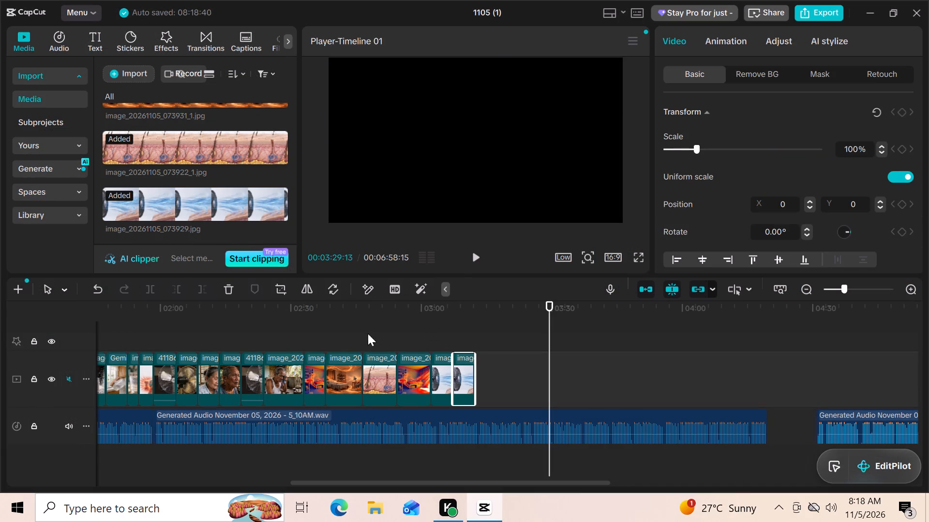
{"action": "left_click", "coordinate": [225, 282]}
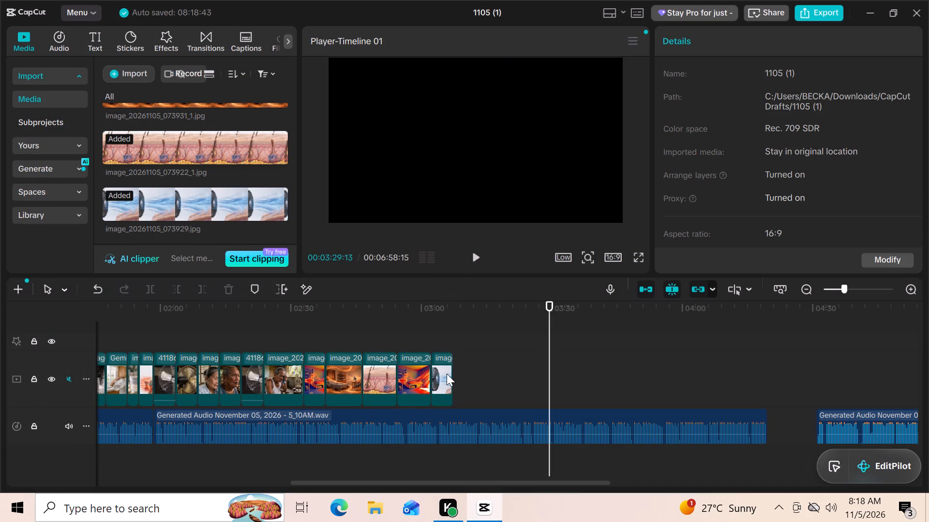
{"action": "left_click", "coordinate": [447, 374]}
{"action": "left_click_drag", "start_coordinate": [453, 377], "coordinate": [464, 377]}
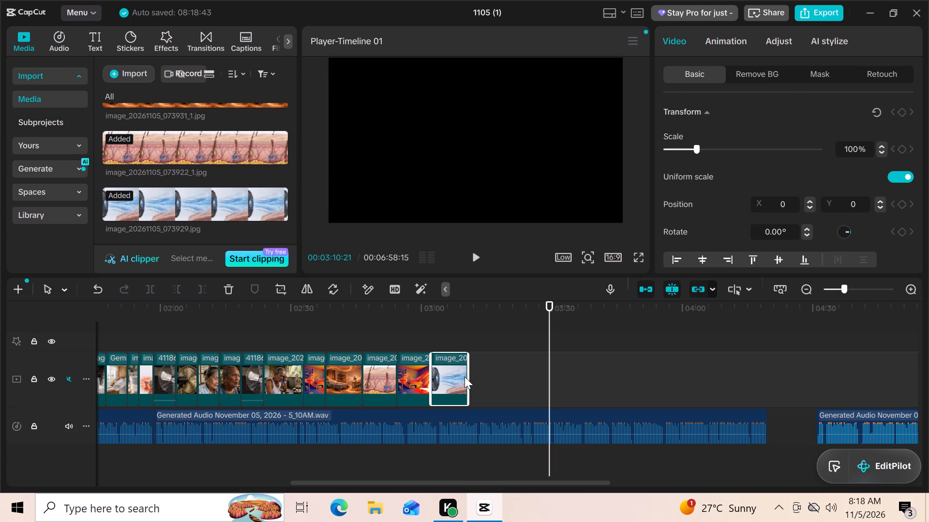
Play the narration from 3:02:09 through the extended fan airflow image and past its end.
{"action": "left_click_drag", "start_coordinate": [550, 324], "coordinate": [435, 326]}
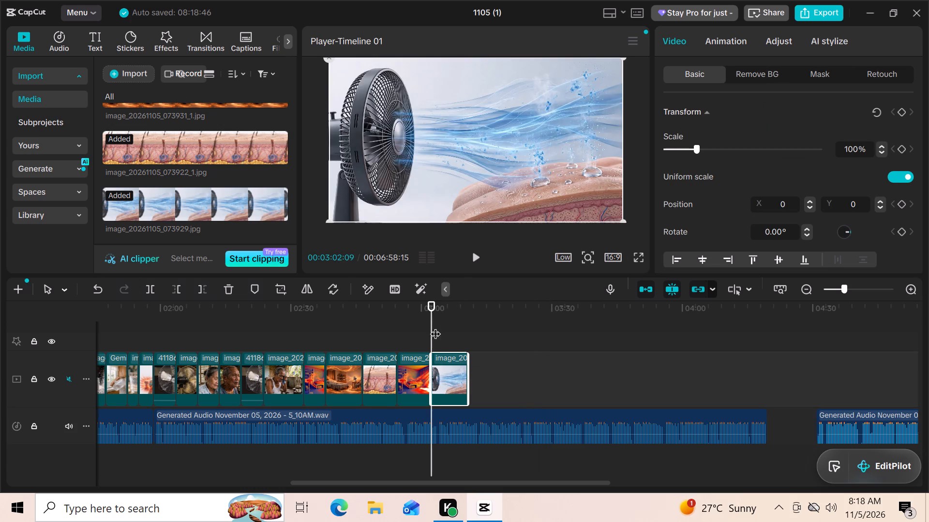
{"action": "left_click", "coordinate": [476, 255]}
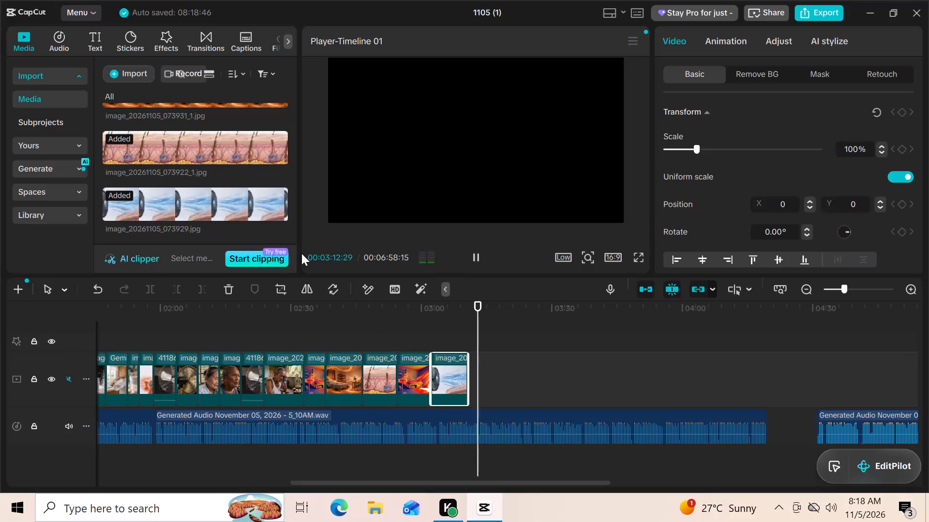
Import image_20261105_073930 (sweating man beside a fan) from Downloads and add it after the fan airflow image.
{"action": "left_click", "coordinate": [132, 73]}
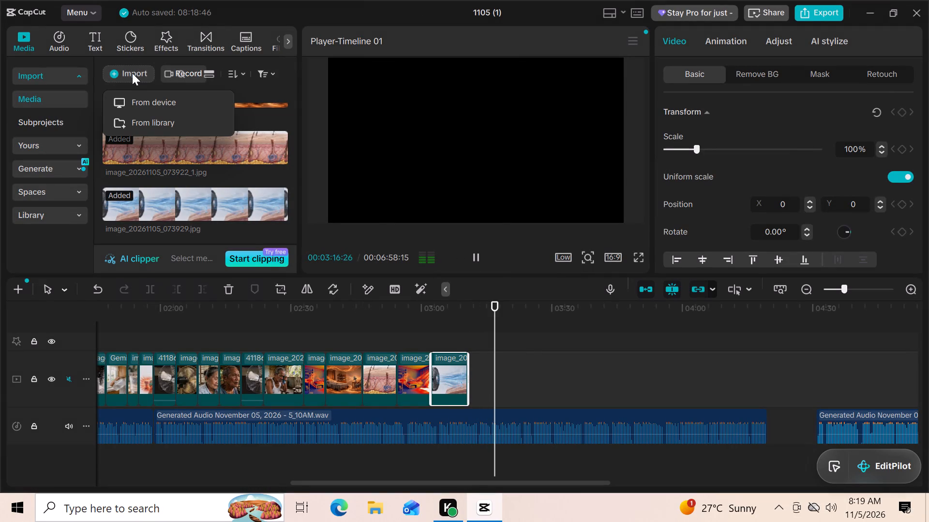
{"action": "left_click", "coordinate": [145, 101]}
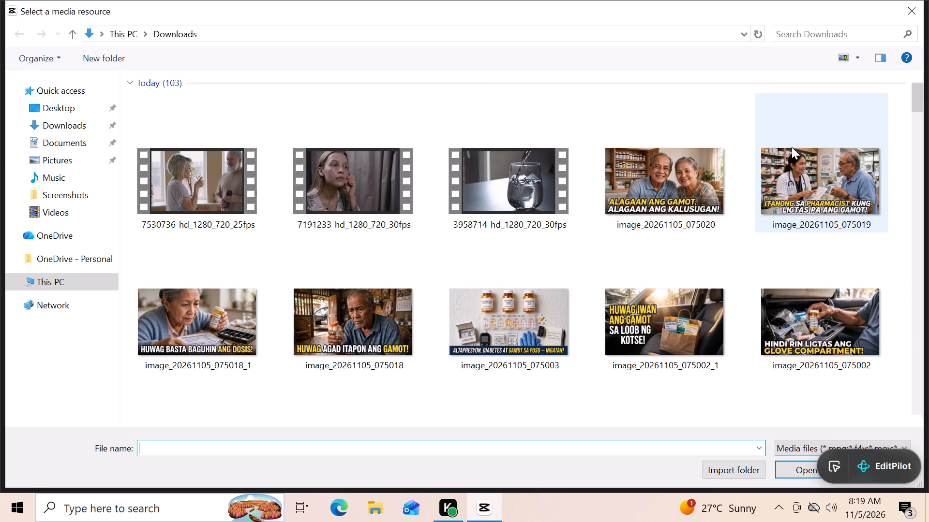
{"action": "left_click_drag", "start_coordinate": [914, 91], "coordinate": [907, 225]}
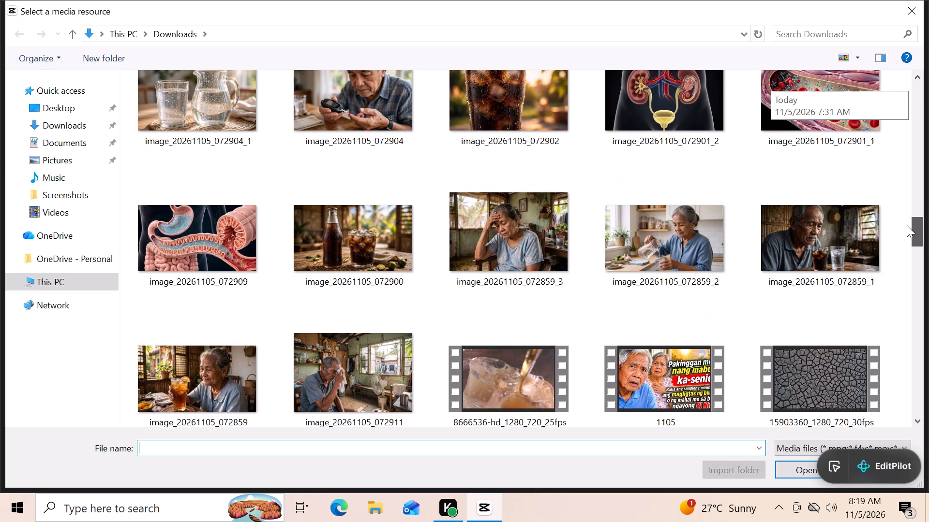
{"action": "left_click", "coordinate": [907, 225]}
{"action": "left_click_drag", "start_coordinate": [907, 226], "coordinate": [907, 237]}
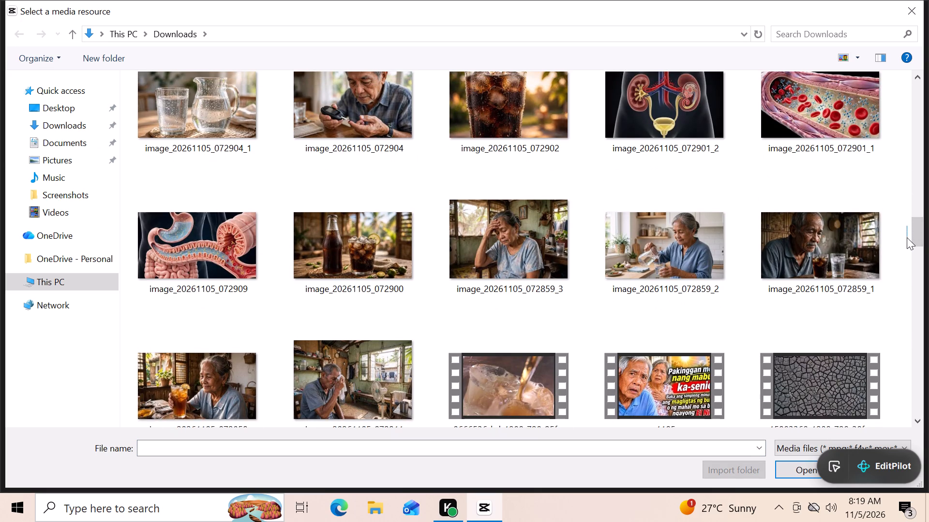
{"action": "left_click_drag", "start_coordinate": [907, 237], "coordinate": [907, 239]}
{"action": "left_click_drag", "start_coordinate": [917, 224], "coordinate": [915, 195]}
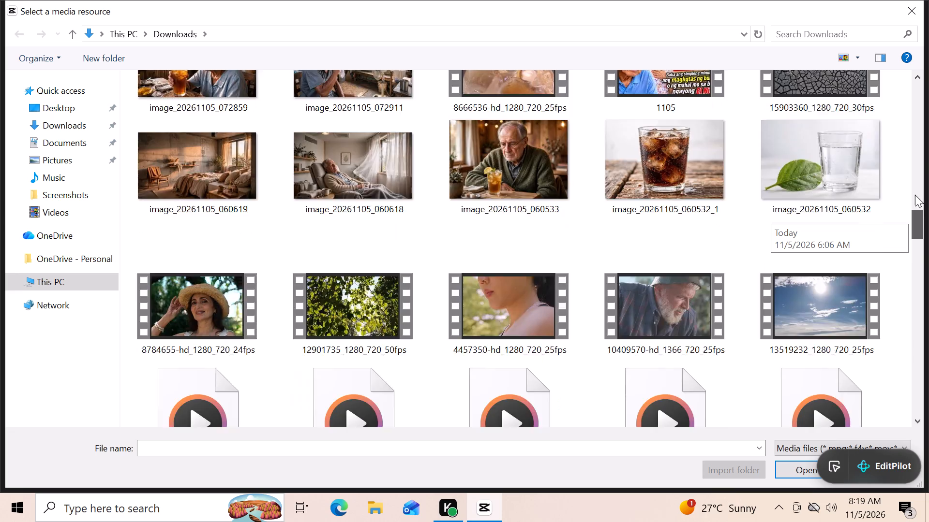
{"action": "left_click_drag", "start_coordinate": [915, 195], "coordinate": [915, 161]}
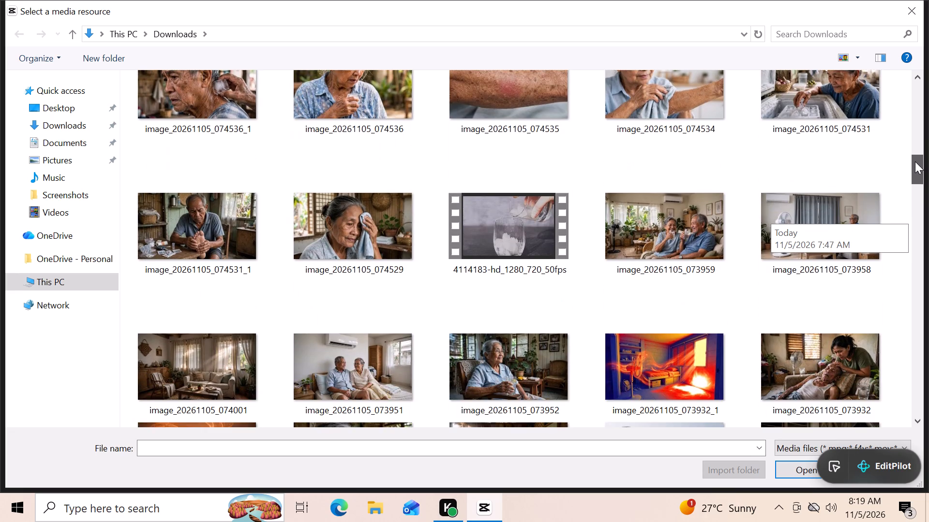
{"action": "left_click_drag", "start_coordinate": [915, 161], "coordinate": [915, 167]}
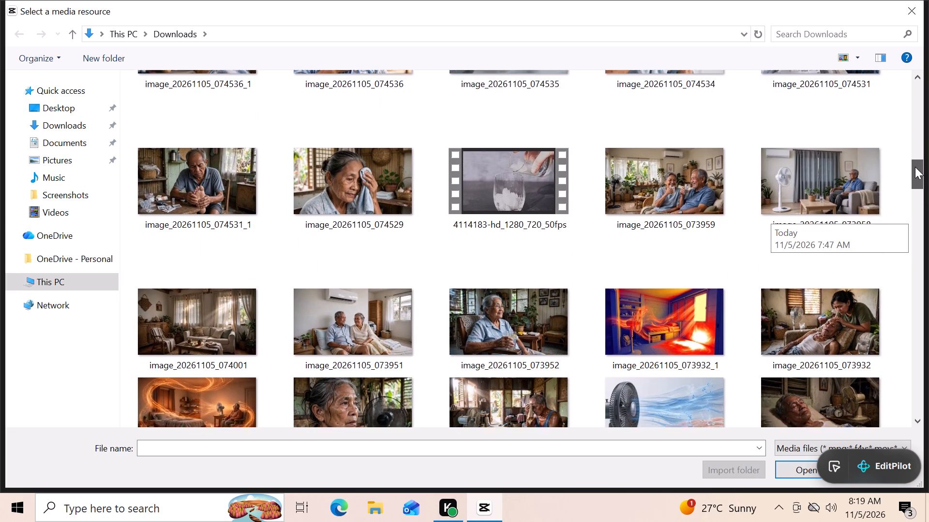
{"action": "left_click_drag", "start_coordinate": [915, 167], "coordinate": [915, 171]}
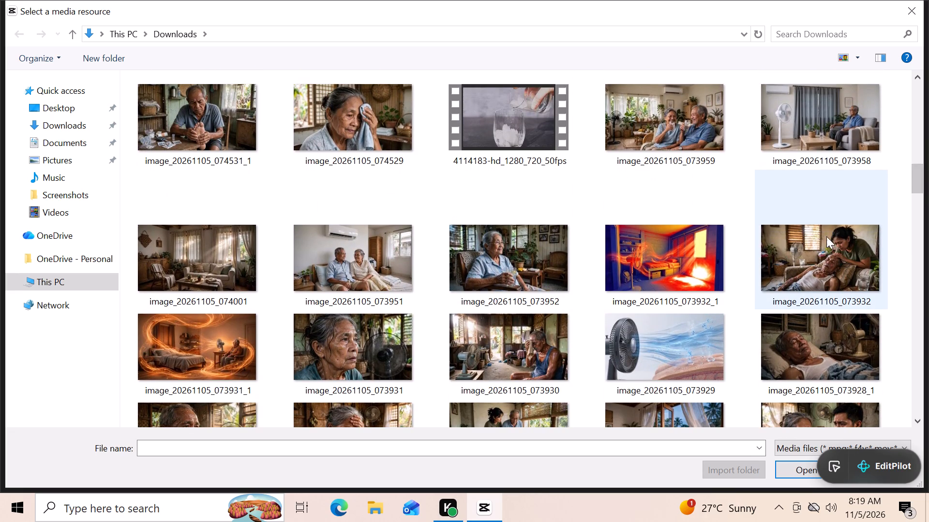
{"action": "double_click", "coordinate": [521, 369]}
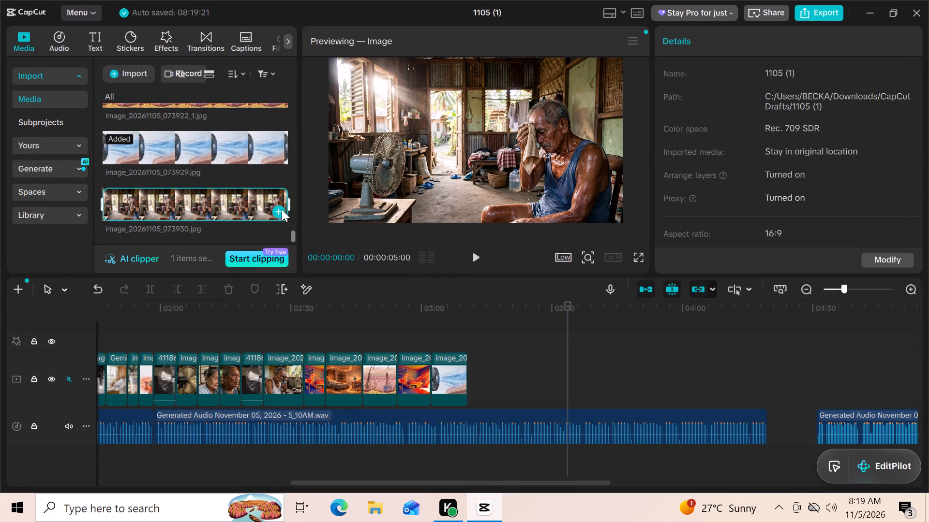
{"action": "left_click", "coordinate": [280, 209]}
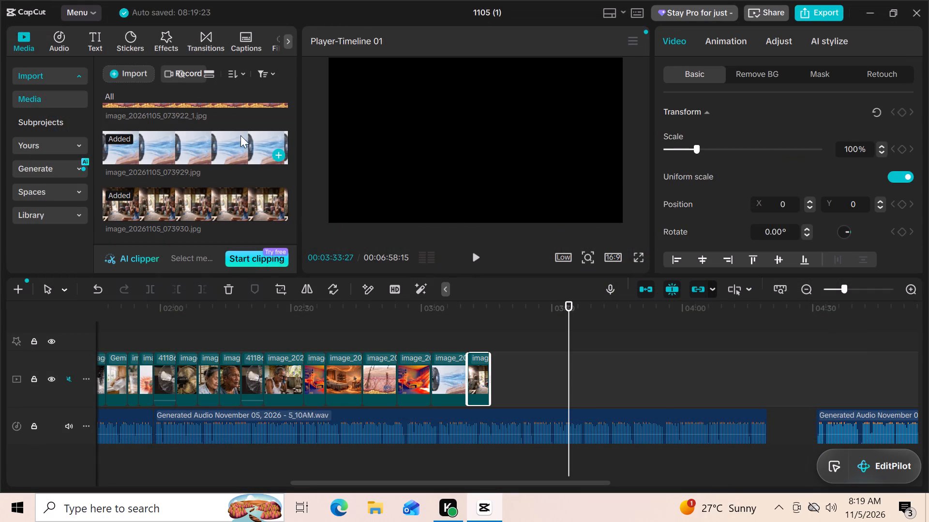
Import image_20261105_073932 (woman tending a lying man) from Downloads, add it after the sweating man and extend its end to about 3:24.
{"action": "left_click", "coordinate": [143, 70]}
{"action": "left_click", "coordinate": [150, 99]}
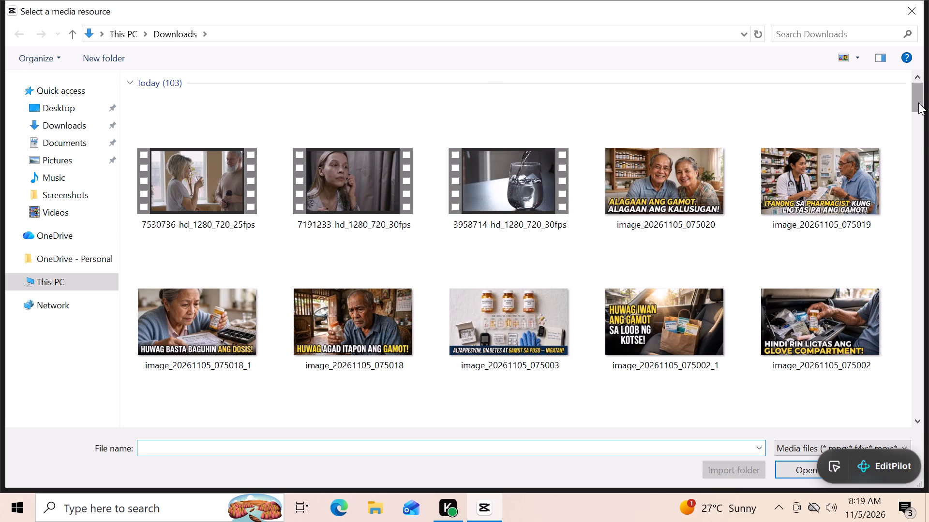
{"action": "left_click_drag", "start_coordinate": [918, 102], "coordinate": [919, 153]}
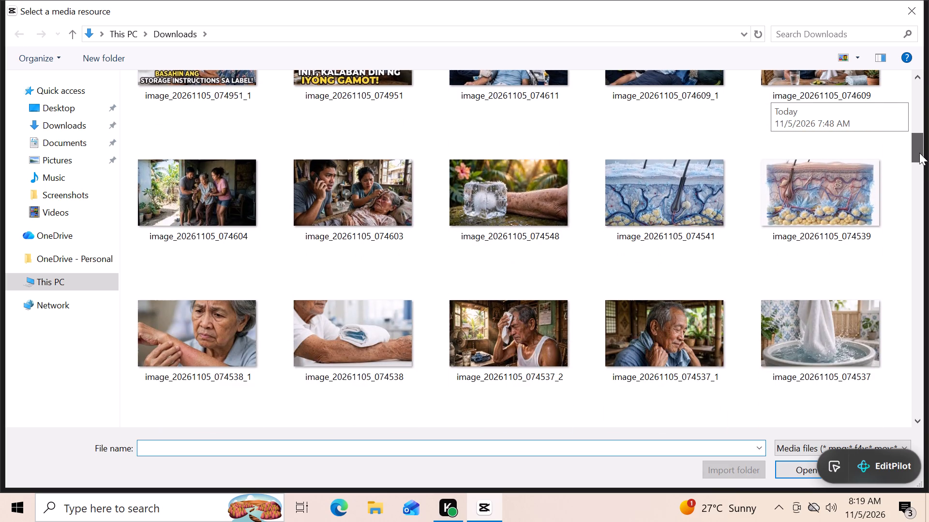
{"action": "left_click_drag", "start_coordinate": [919, 153], "coordinate": [919, 152]}
{"action": "left_click_drag", "start_coordinate": [919, 152], "coordinate": [919, 178]}
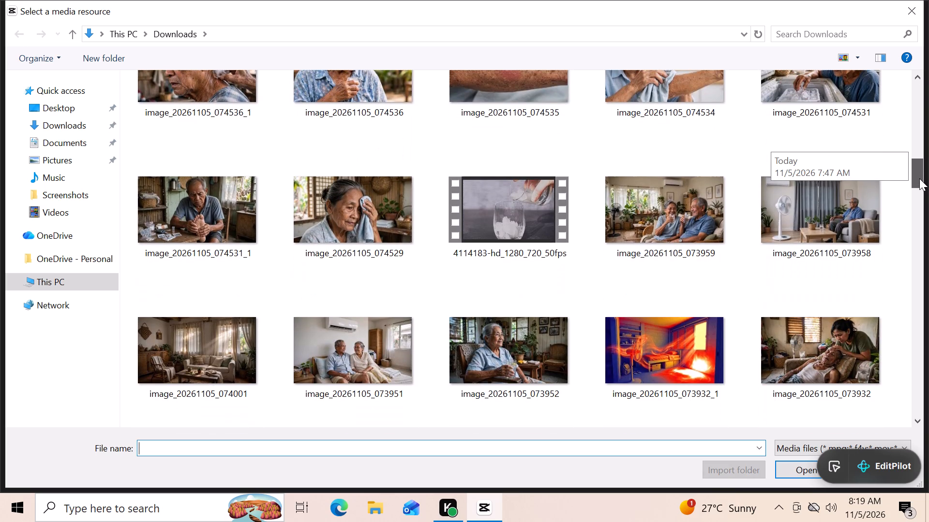
{"action": "left_click_drag", "start_coordinate": [919, 178], "coordinate": [919, 182]}
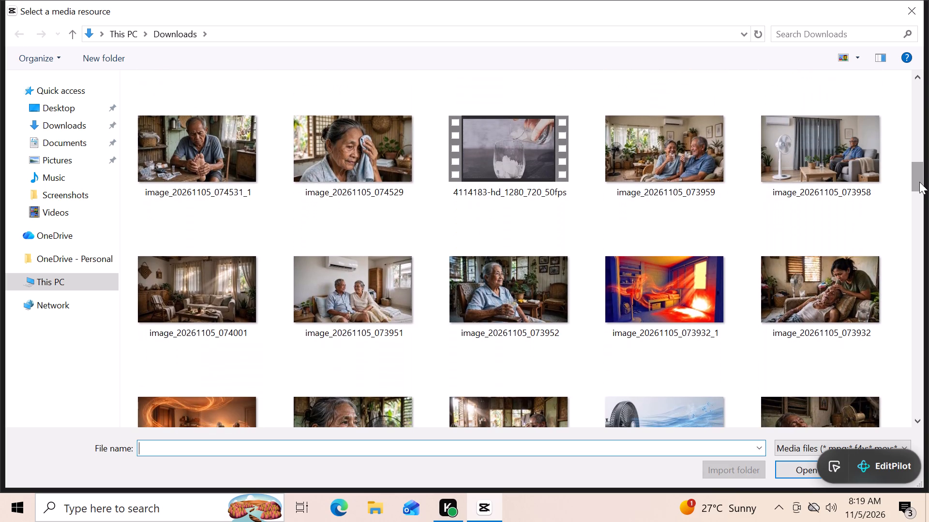
{"action": "double_click", "coordinate": [829, 277]}
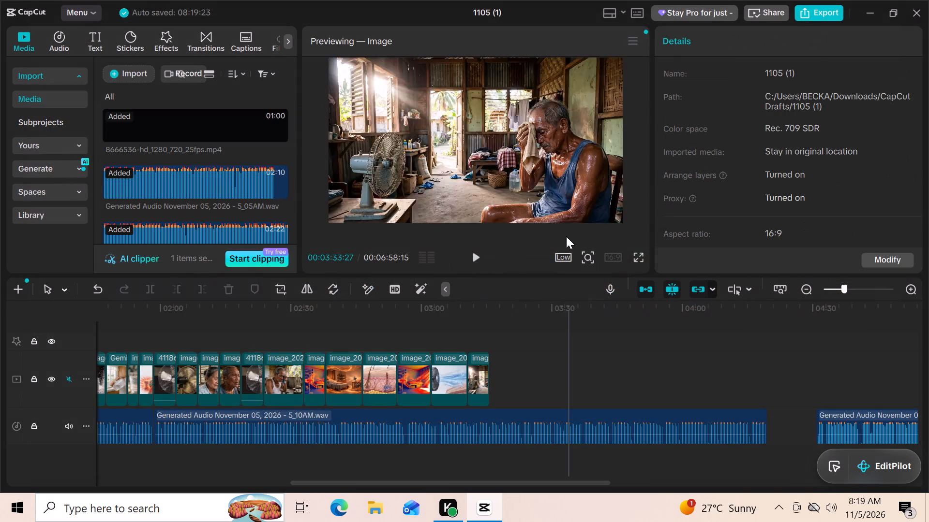
{"action": "left_click", "coordinate": [282, 207]}
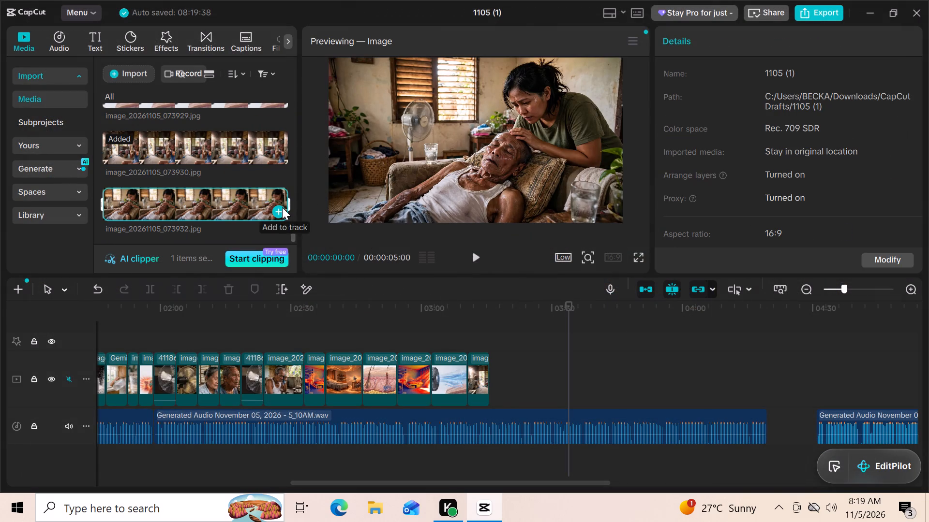
{"action": "left_click_drag", "start_coordinate": [512, 362], "coordinate": [521, 363]}
Import image_20261105_074001 (sunlit living room) from Downloads, add it after the woman tending a lying man and extend its end to about 3:34.
{"action": "left_click", "coordinate": [136, 75]}
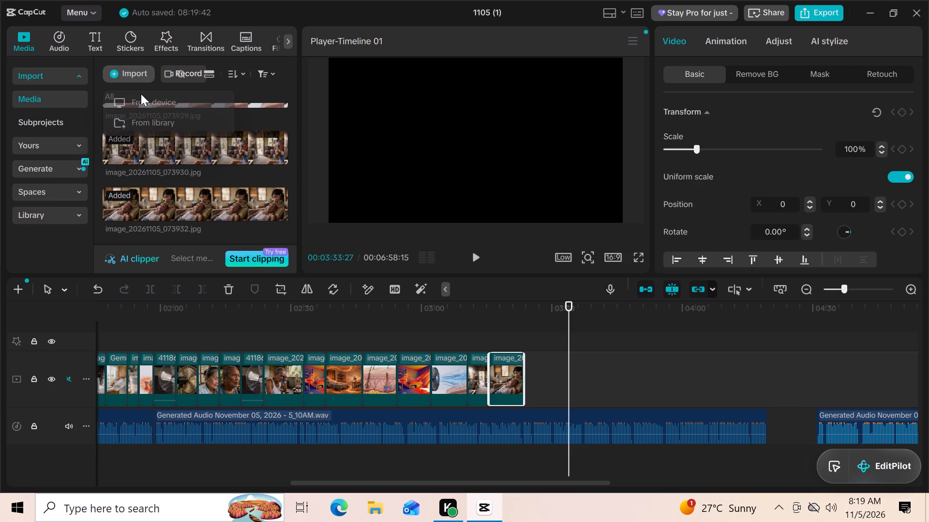
{"action": "left_click", "coordinate": [144, 100]}
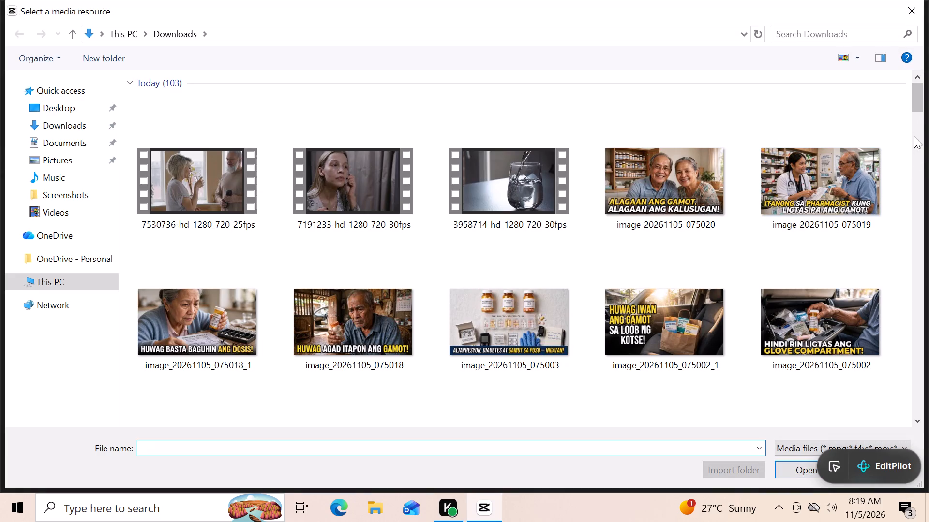
{"action": "left_click_drag", "start_coordinate": [916, 89], "coordinate": [914, 154]}
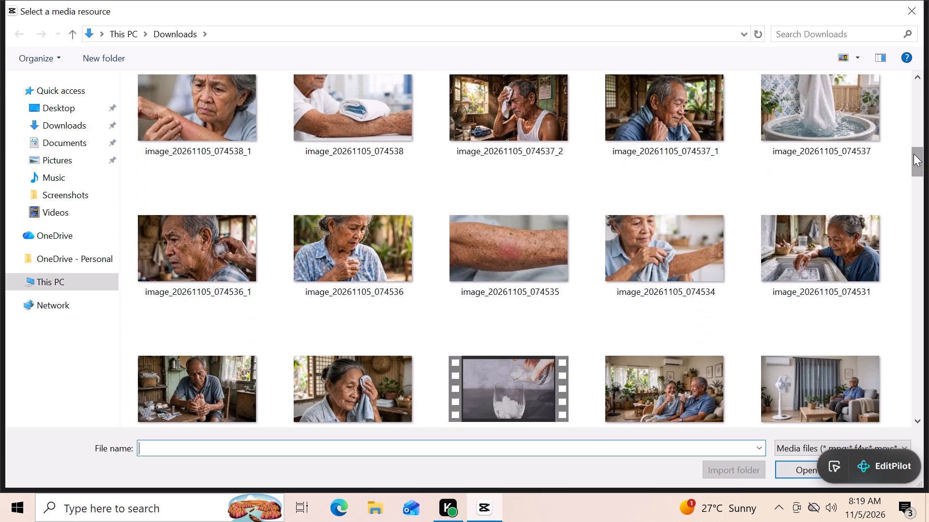
{"action": "left_click_drag", "start_coordinate": [914, 154], "coordinate": [914, 169]}
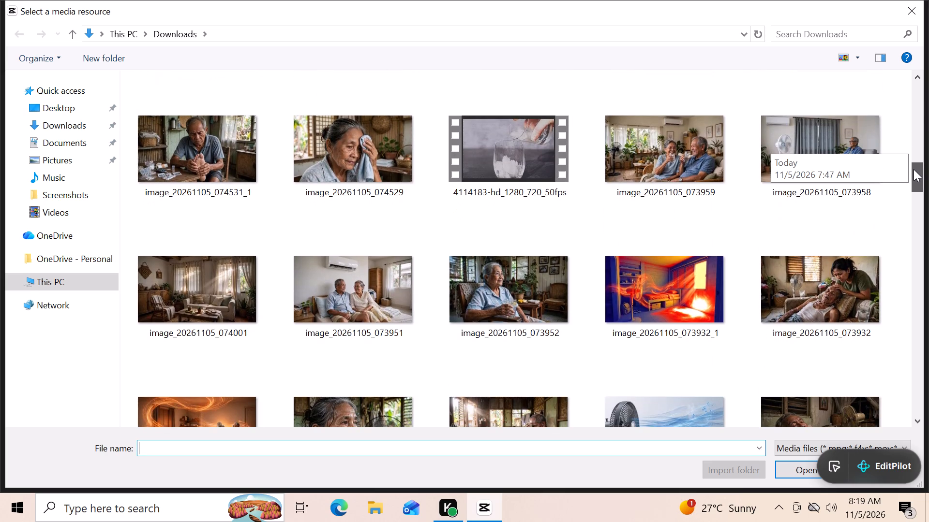
{"action": "left_click_drag", "start_coordinate": [914, 169], "coordinate": [914, 174]}
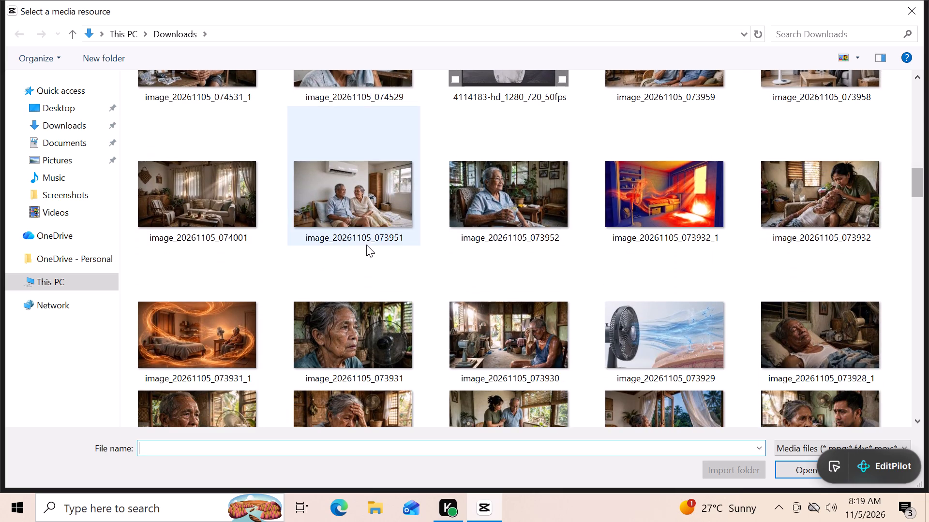
{"action": "double_click", "coordinate": [208, 183]}
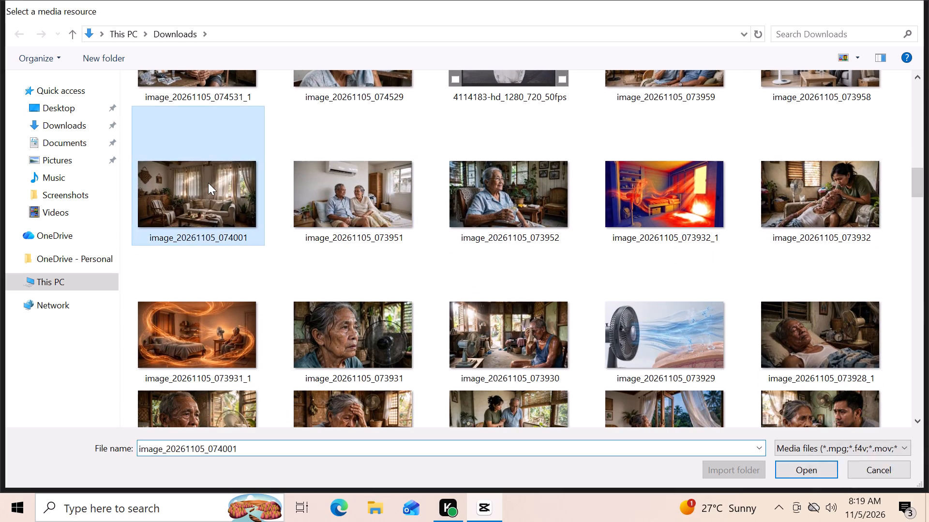
{"action": "left_click", "coordinate": [283, 209]}
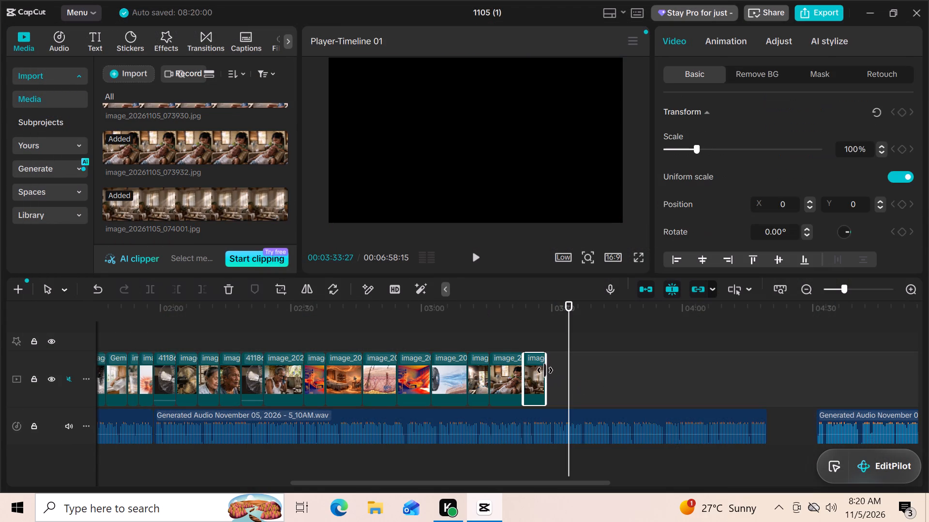
{"action": "left_click_drag", "start_coordinate": [545, 371], "coordinate": [563, 372]}
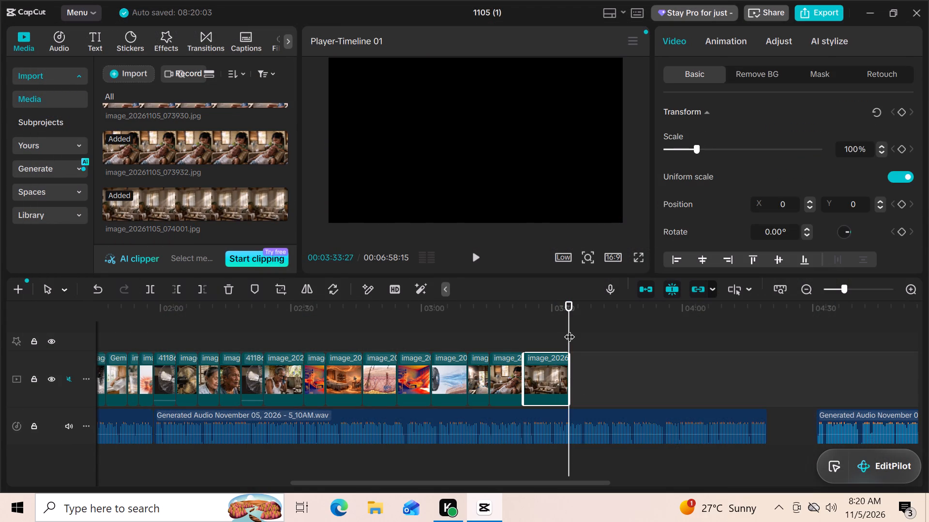
Play the narration from 3:28:12 through the extended living room image and past its end.
{"action": "left_click_drag", "start_coordinate": [569, 329], "coordinate": [545, 329]}
{"action": "left_click", "coordinate": [475, 249]}
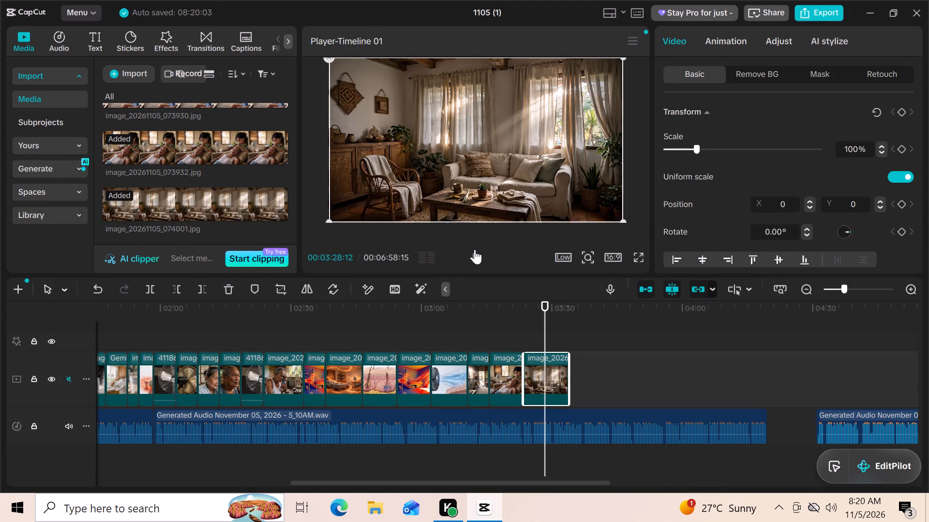
{"action": "left_click_drag", "start_coordinate": [524, 481], "coordinate": [554, 488]}
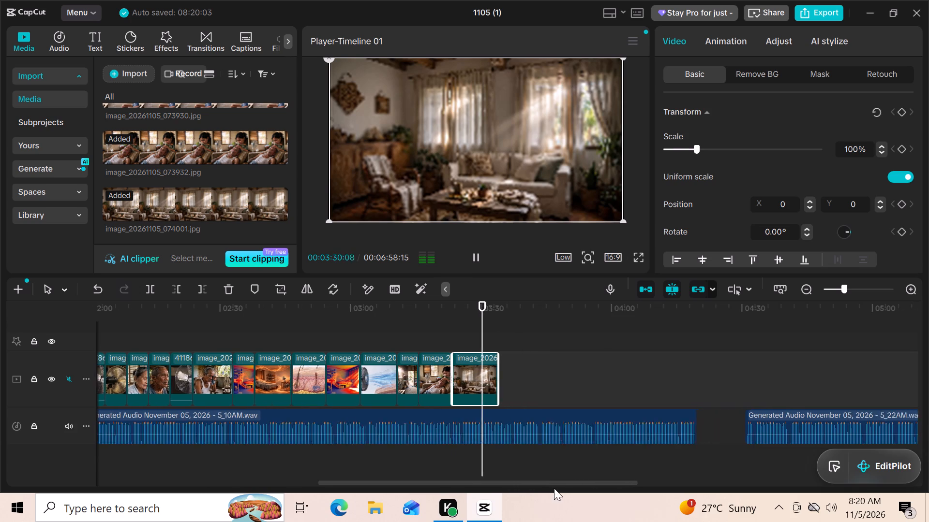
{"action": "left_click_drag", "start_coordinate": [554, 488], "coordinate": [556, 489]}
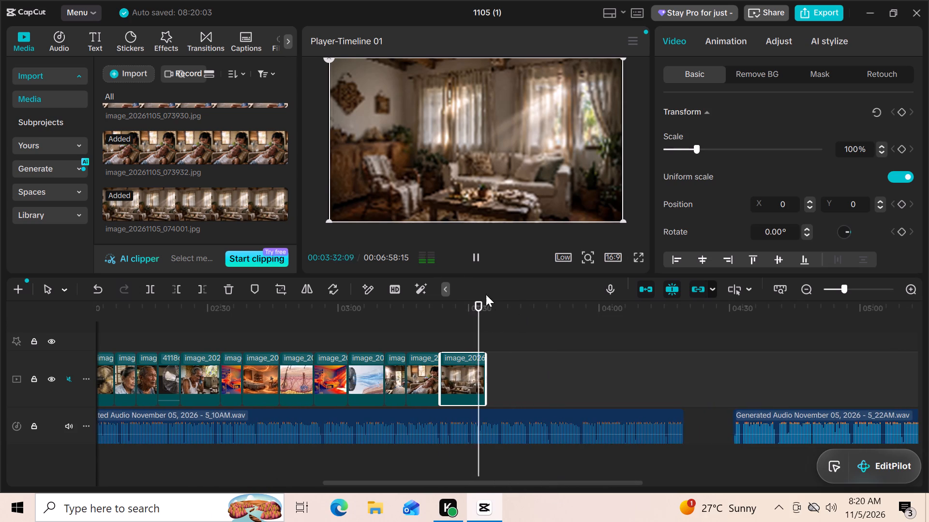
Import image_20261105_073923_1 (woman opening a window) from Downloads and add it after the living room image.
{"action": "left_click", "coordinate": [142, 71]}
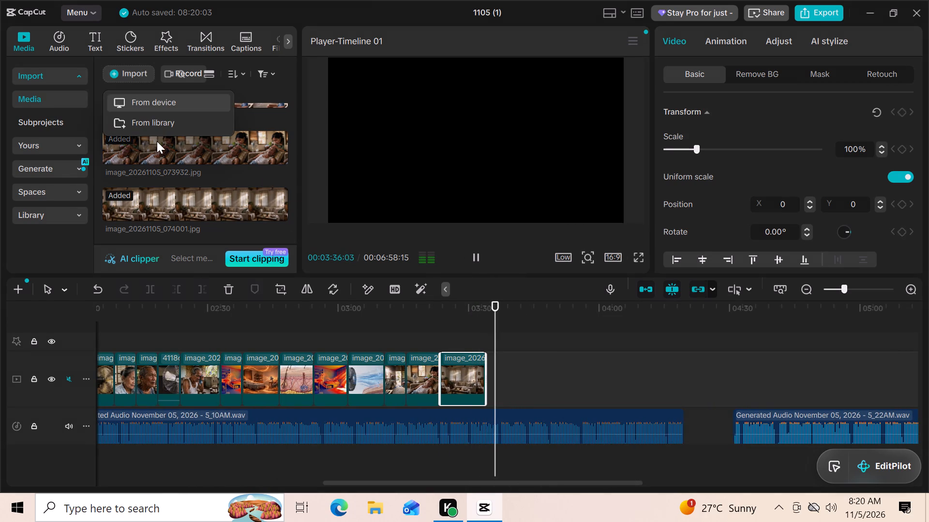
{"action": "left_click", "coordinate": [146, 97]}
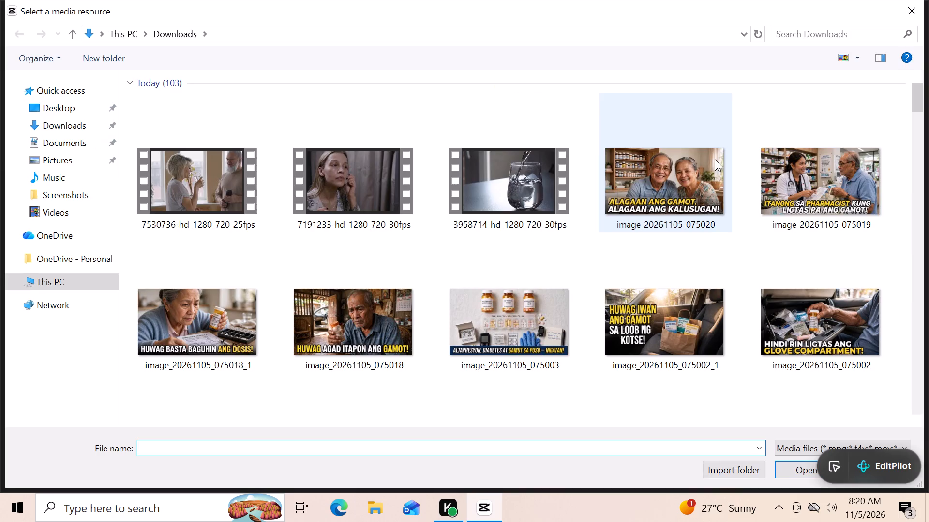
{"action": "left_click_drag", "start_coordinate": [914, 100], "coordinate": [915, 135]}
{"action": "left_click_drag", "start_coordinate": [915, 135], "coordinate": [916, 155]}
{"action": "left_click_drag", "start_coordinate": [916, 155], "coordinate": [918, 177]}
{"action": "left_click_drag", "start_coordinate": [918, 177], "coordinate": [918, 178]}
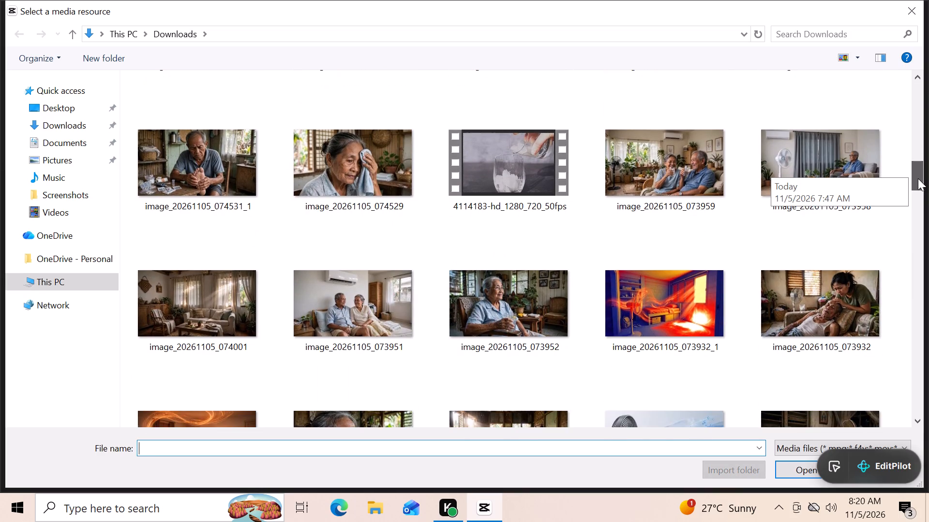
{"action": "left_click_drag", "start_coordinate": [918, 178], "coordinate": [918, 188]}
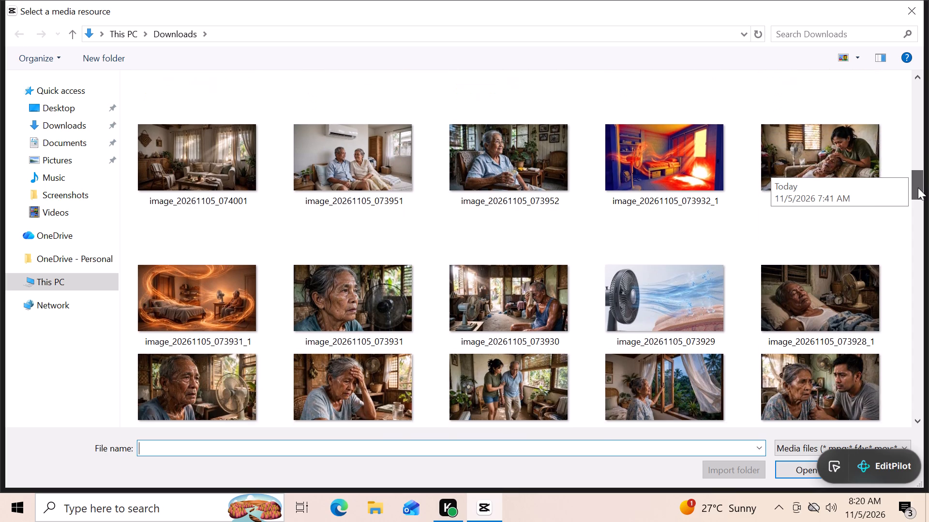
{"action": "left_click_drag", "start_coordinate": [918, 188], "coordinate": [918, 191]}
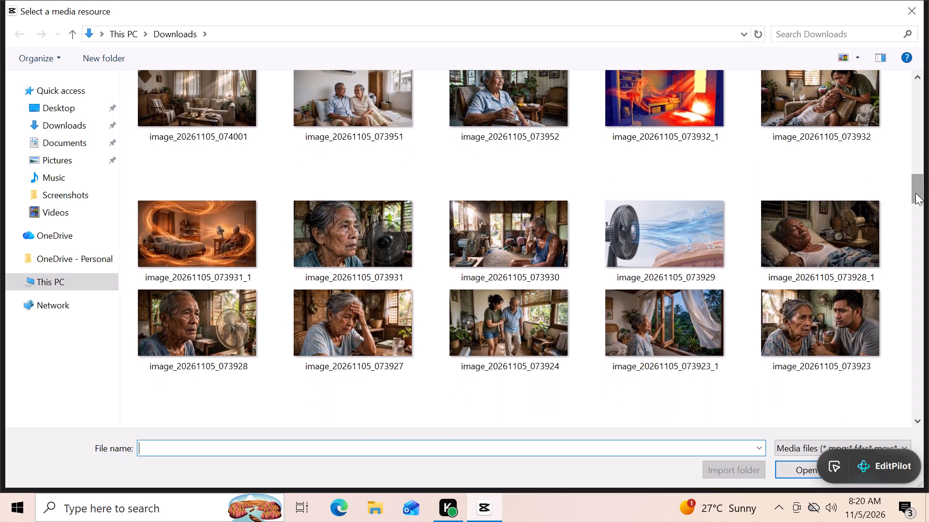
{"action": "double_click", "coordinate": [674, 323]}
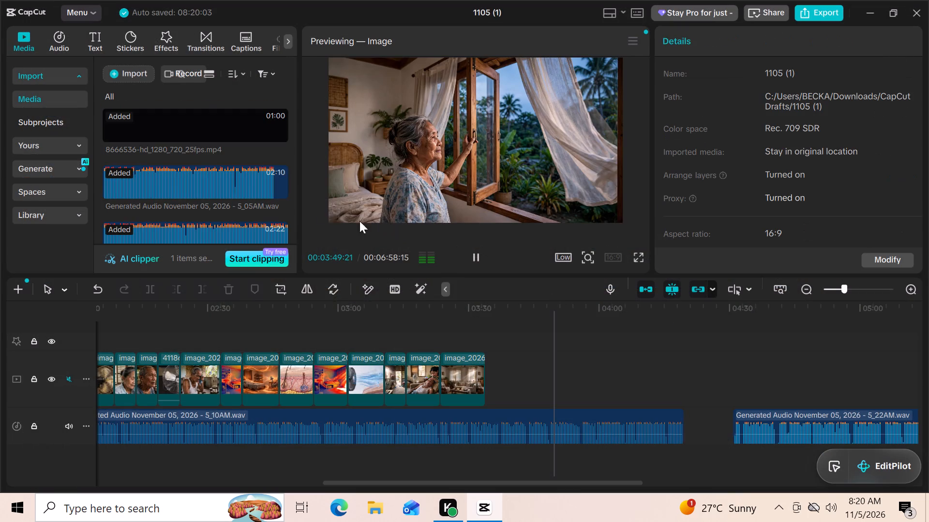
{"action": "left_click", "coordinate": [283, 210]}
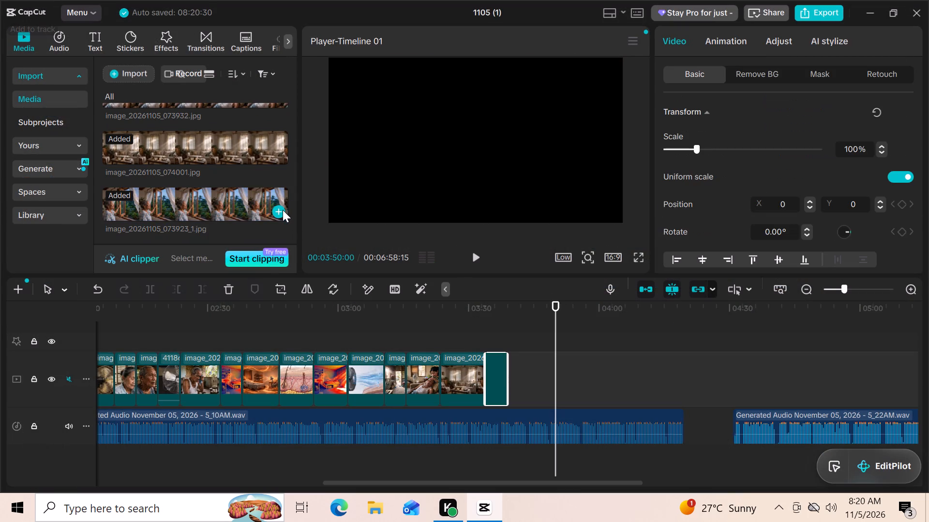
Import image_20261105_073951 (couple on a bed under an air conditioner) from Downloads and add it after the window image.
{"action": "left_click", "coordinate": [125, 70]}
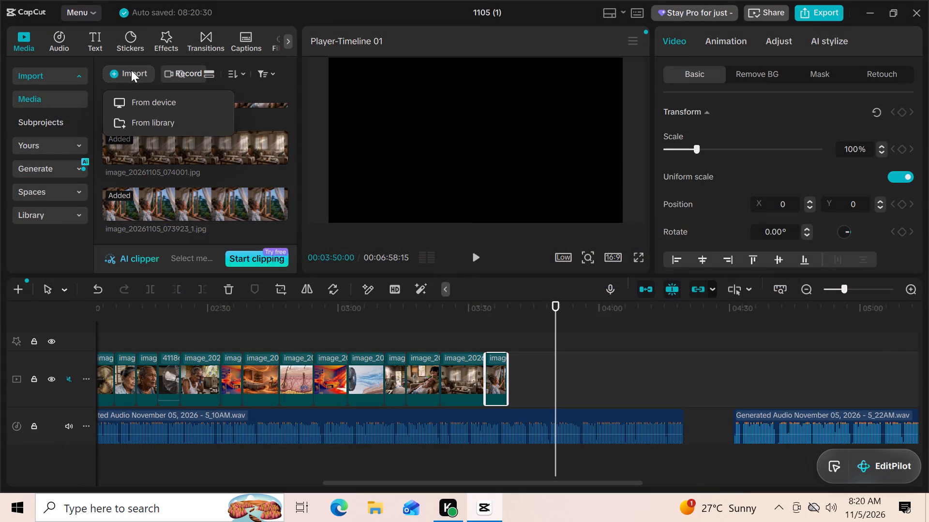
{"action": "left_click", "coordinate": [149, 99]}
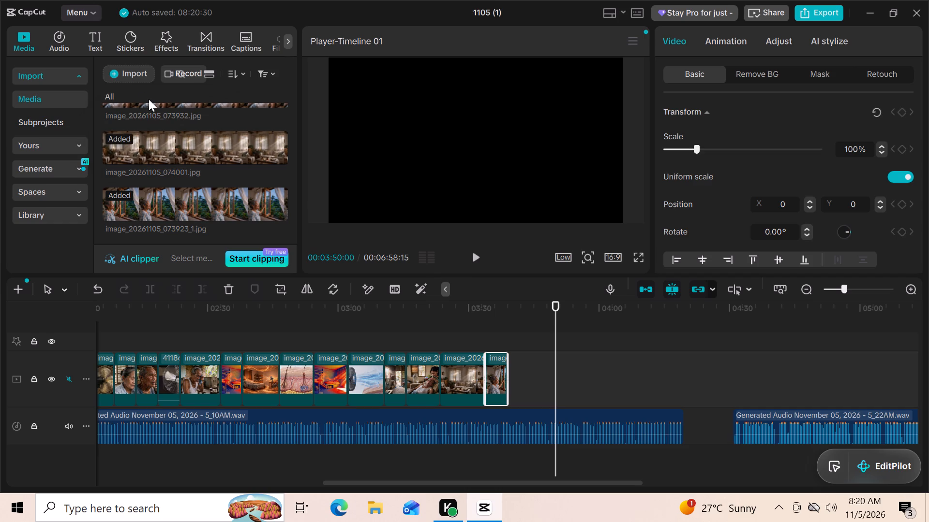
{"action": "left_click_drag", "start_coordinate": [922, 101], "coordinate": [923, 156]}
{"action": "left_click_drag", "start_coordinate": [923, 156], "coordinate": [923, 159]}
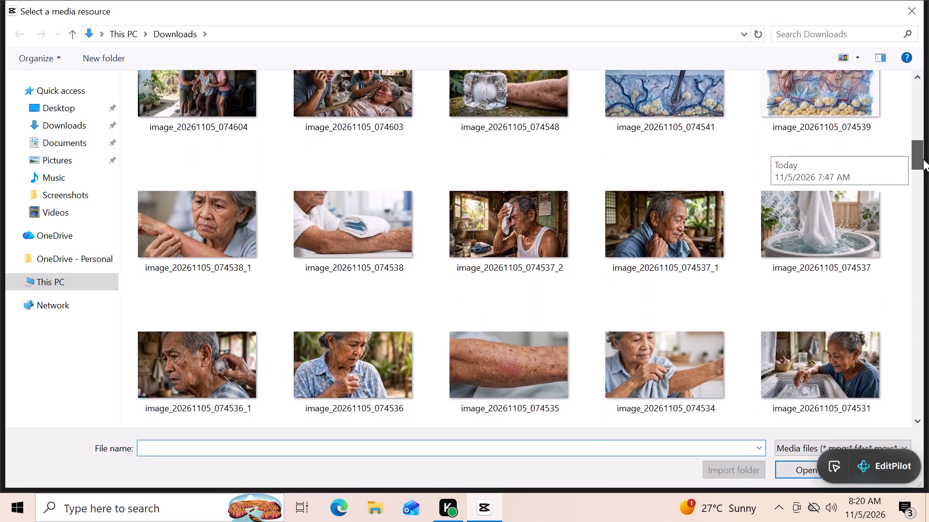
{"action": "left_click_drag", "start_coordinate": [923, 159], "coordinate": [924, 175]}
{"action": "left_click_drag", "start_coordinate": [924, 175], "coordinate": [924, 184]}
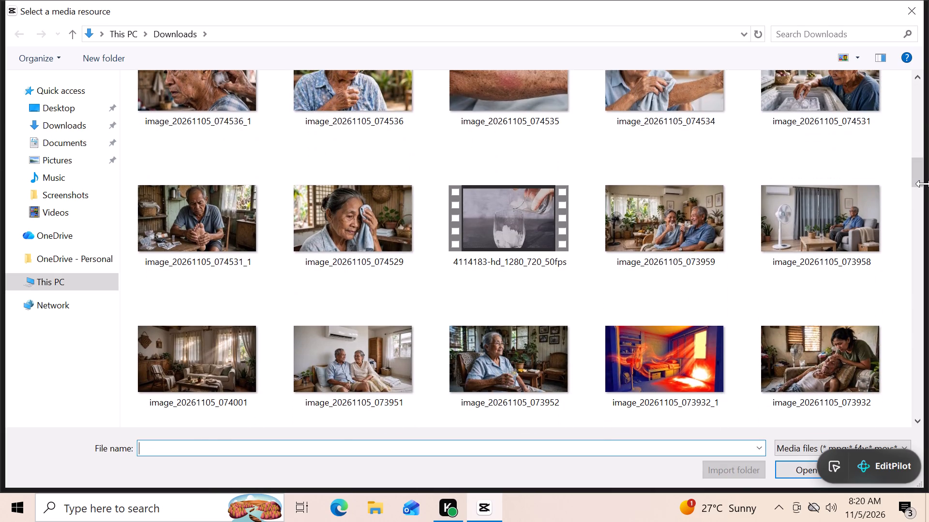
{"action": "left_click_drag", "start_coordinate": [924, 184], "coordinate": [924, 185]}
{"action": "left_click", "coordinate": [918, 177]}
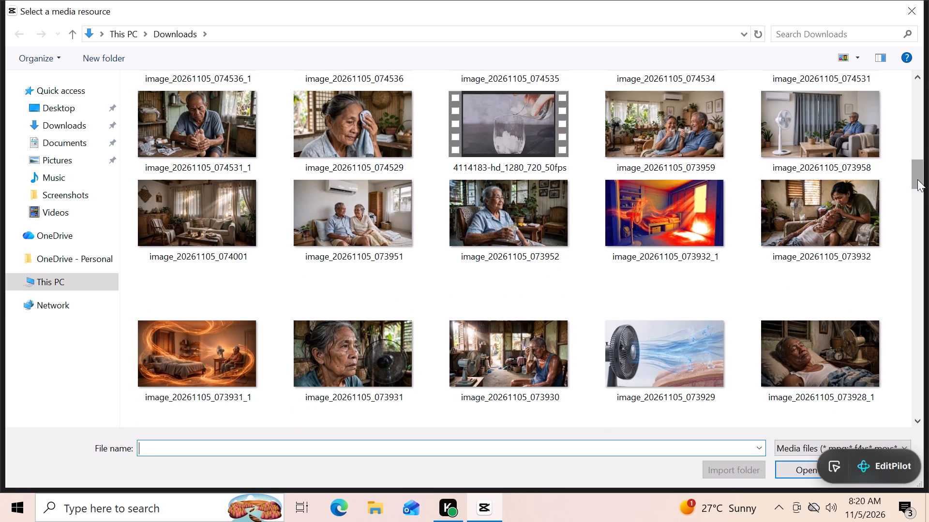
{"action": "double_click", "coordinate": [327, 194]}
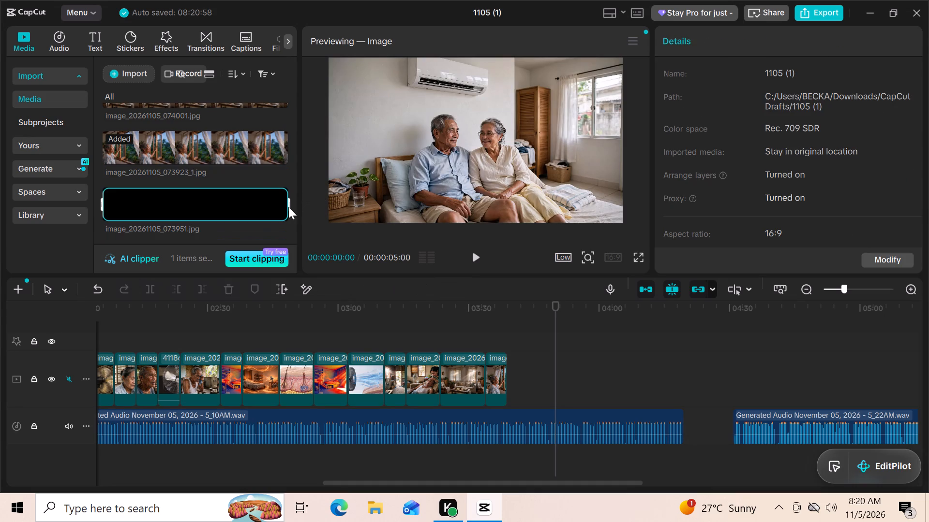
{"action": "left_click", "coordinate": [280, 208]}
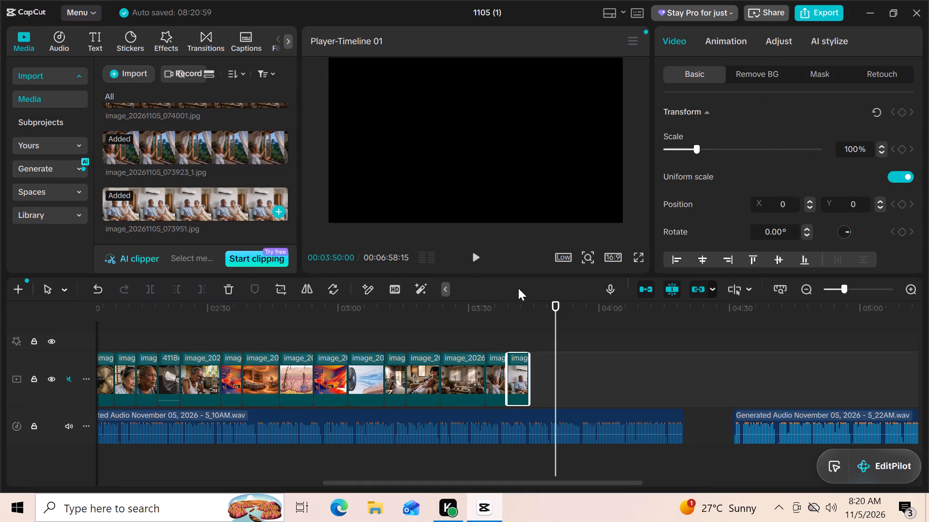
Play the narration from 3:33:27 over the window image, and go back to about 3:37:19 to recheck its end.
{"action": "left_click_drag", "start_coordinate": [555, 323], "coordinate": [482, 329]}
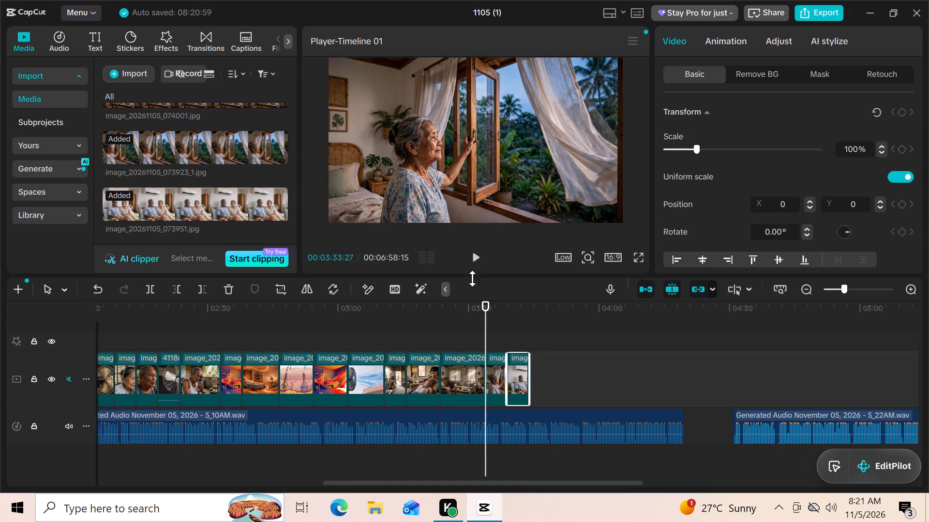
{"action": "left_click", "coordinate": [475, 253]}
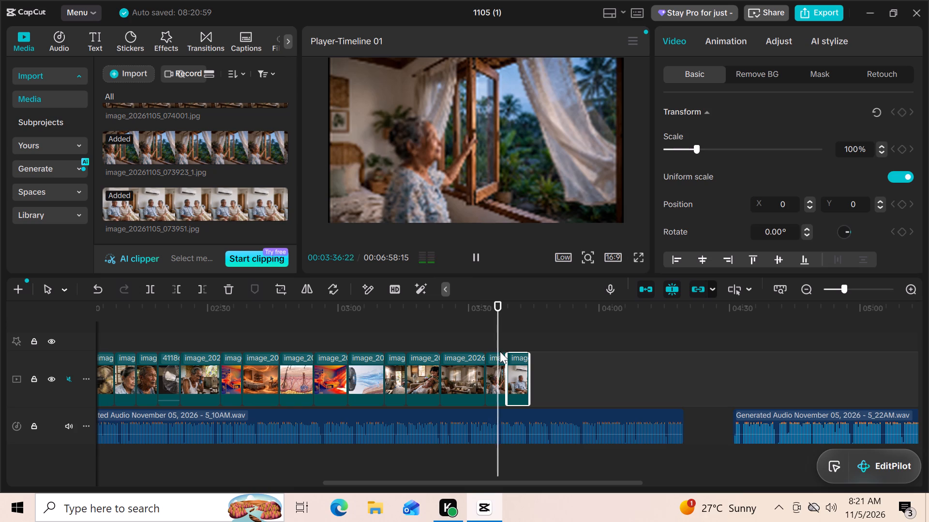
{"action": "left_click_drag", "start_coordinate": [509, 325], "coordinate": [502, 327]}
{"action": "left_click", "coordinate": [502, 327]}
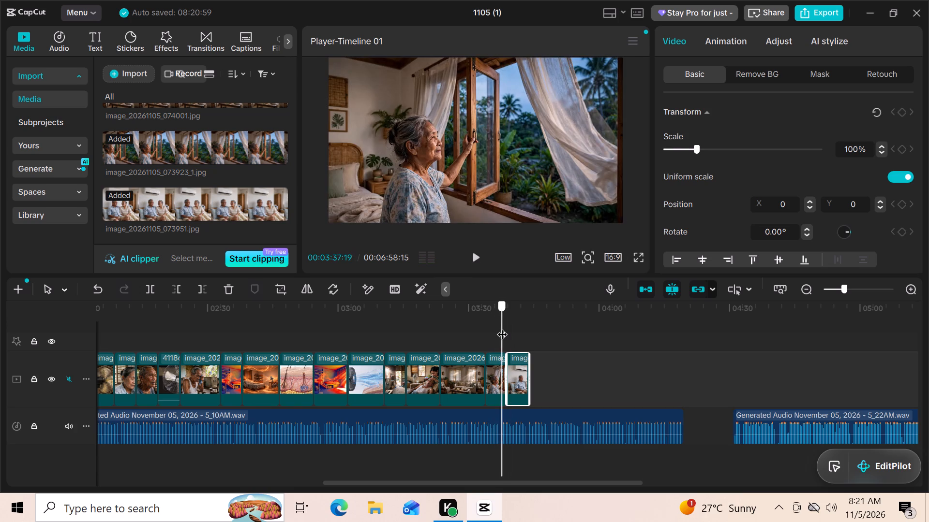
Import image_20261105_073958 (man seated facing a standing fan) from Downloads and insert it at 3:38:27, between the window and couple images.
{"action": "left_click", "coordinate": [145, 72]}
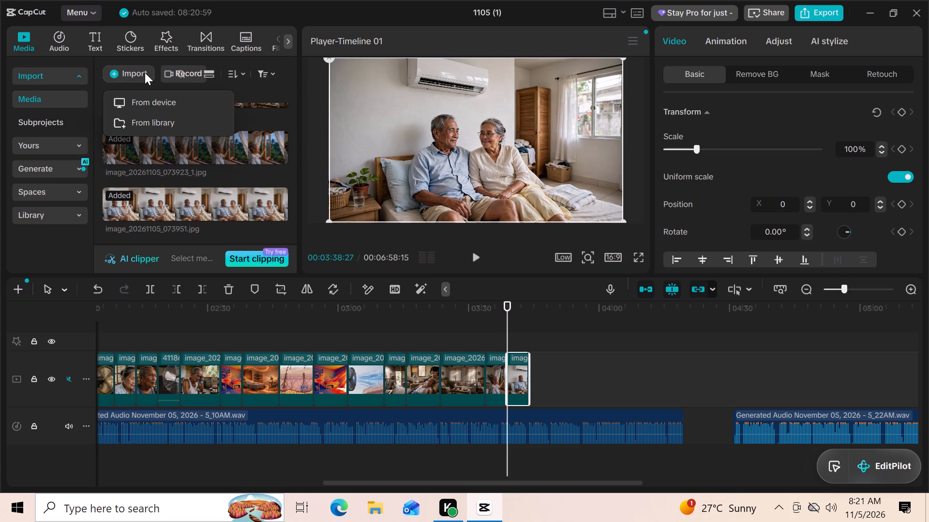
{"action": "left_click", "coordinate": [150, 99]}
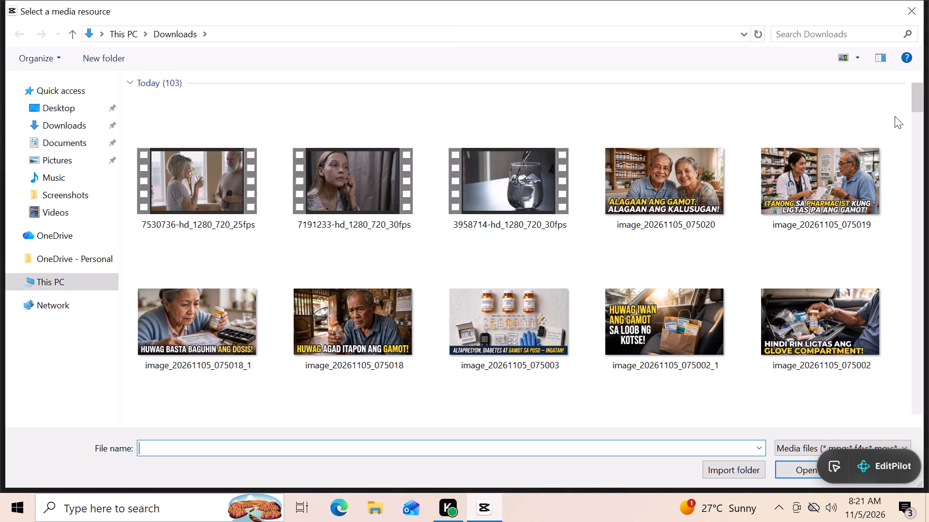
{"action": "left_click_drag", "start_coordinate": [916, 108], "coordinate": [915, 168]}
{"action": "left_click_drag", "start_coordinate": [915, 168], "coordinate": [915, 205]}
{"action": "left_click_drag", "start_coordinate": [915, 205], "coordinate": [915, 214]}
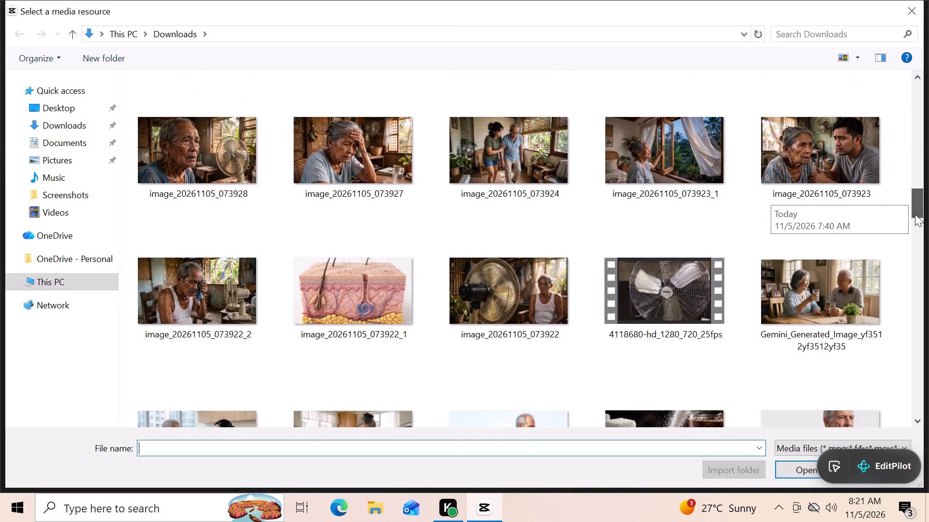
{"action": "left_click_drag", "start_coordinate": [915, 214], "coordinate": [914, 188]}
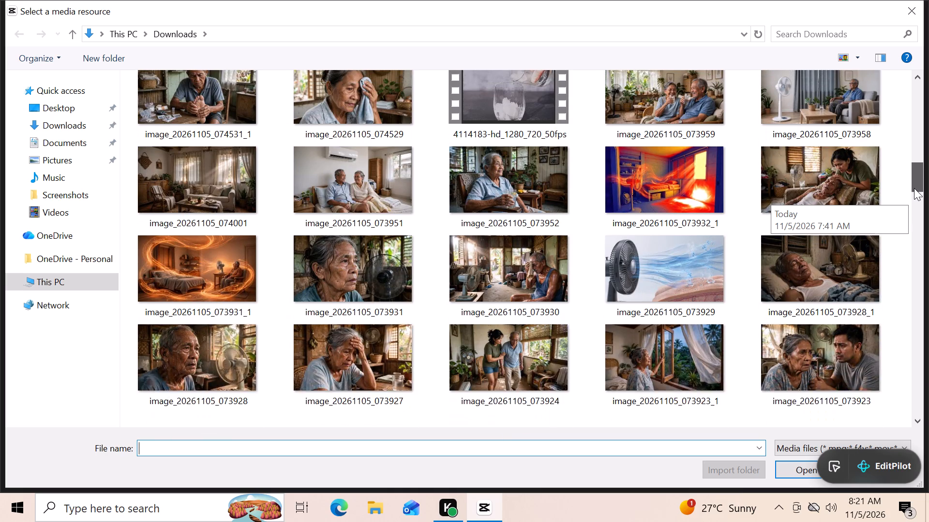
{"action": "left_click_drag", "start_coordinate": [914, 188], "coordinate": [914, 184]}
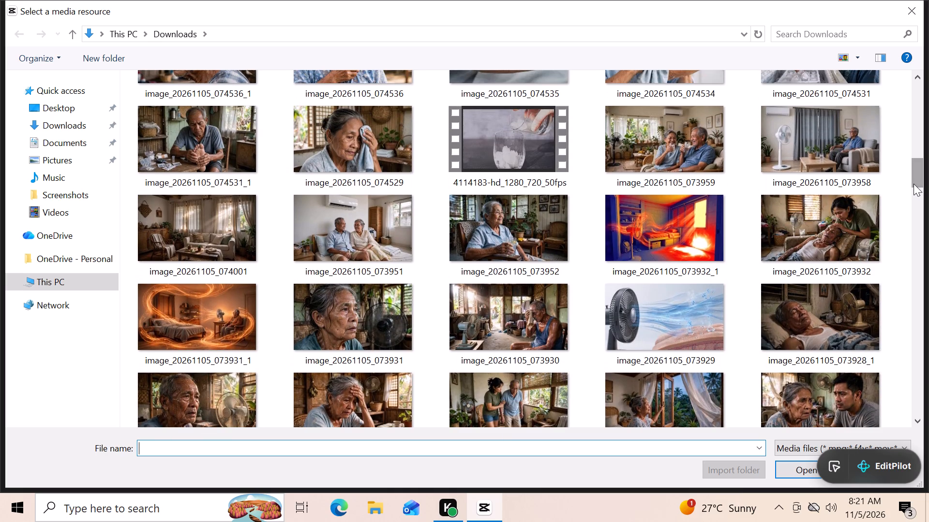
{"action": "double_click", "coordinate": [839, 145]}
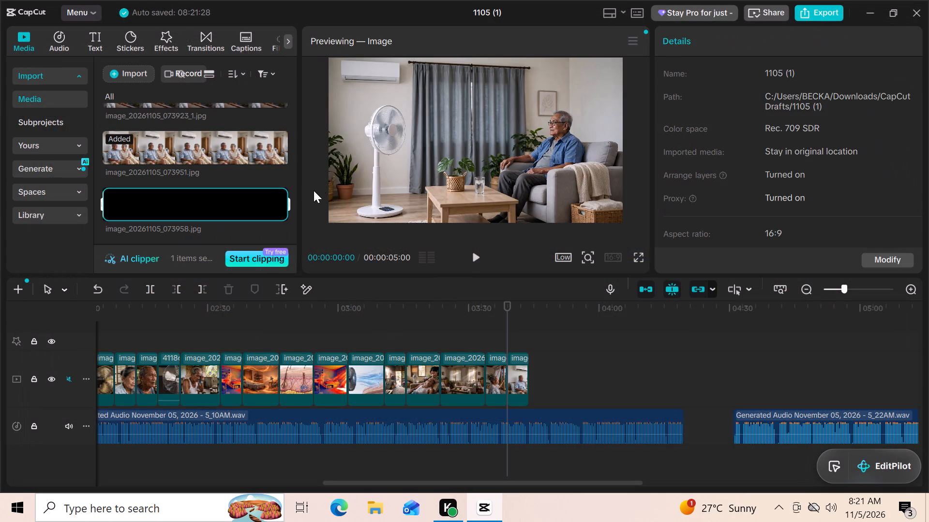
{"action": "left_click", "coordinate": [280, 209]}
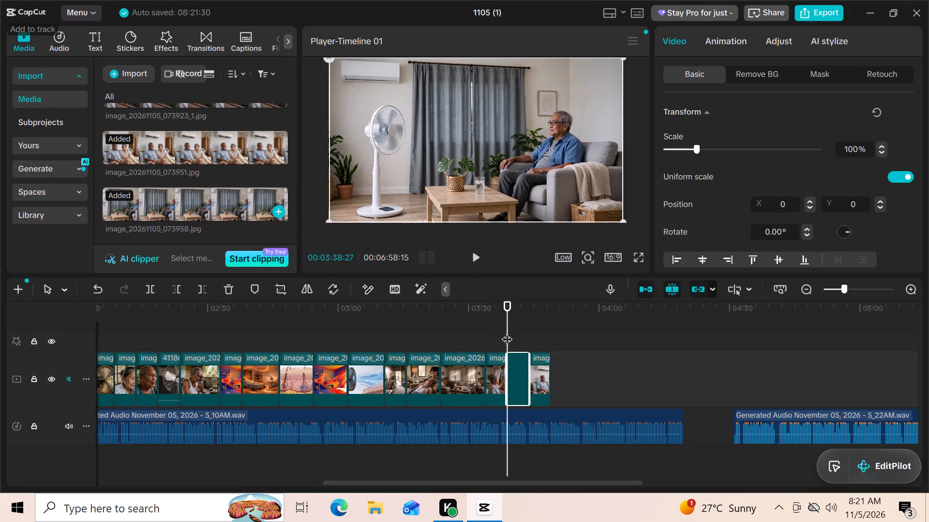
Play the narration over the image of the man facing the standing fan, and adjust the image's end to about 5 seconds long.
{"action": "left_click", "coordinate": [473, 259]}
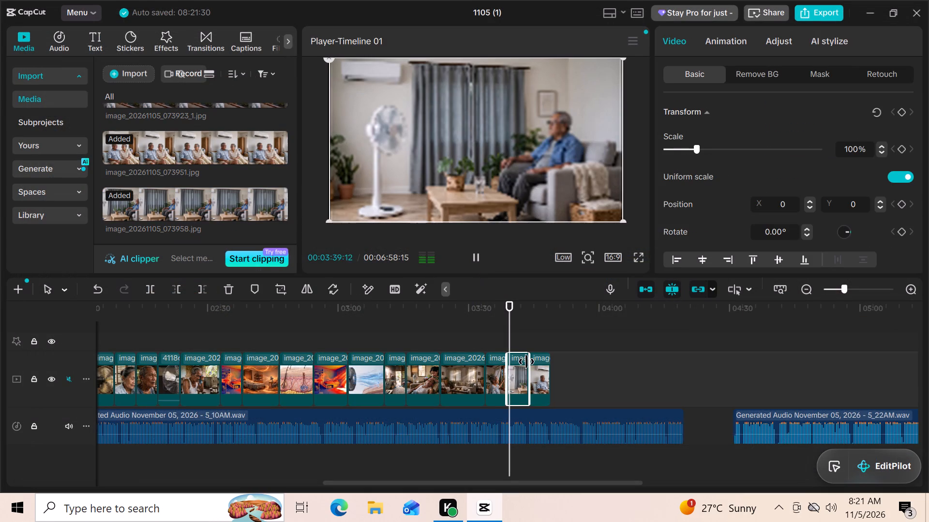
{"action": "left_click", "coordinate": [529, 370]}
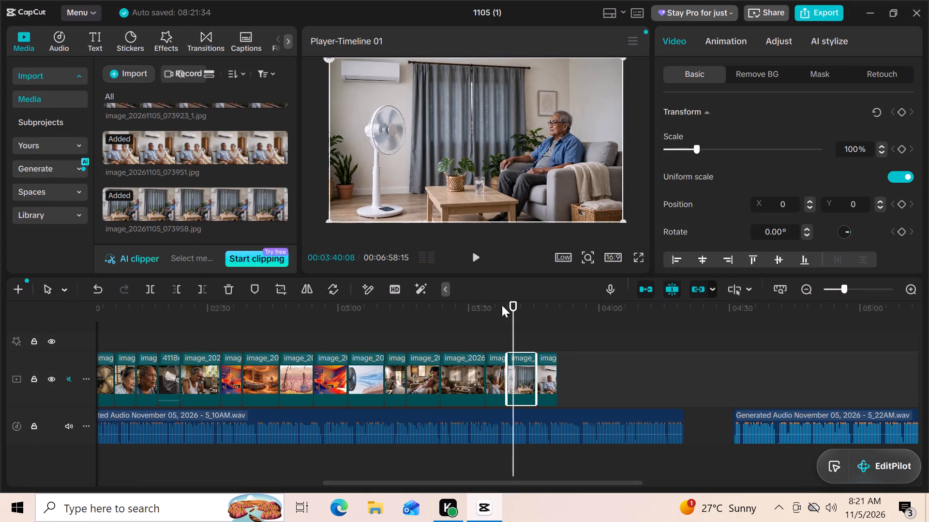
{"action": "left_click", "coordinate": [476, 253]}
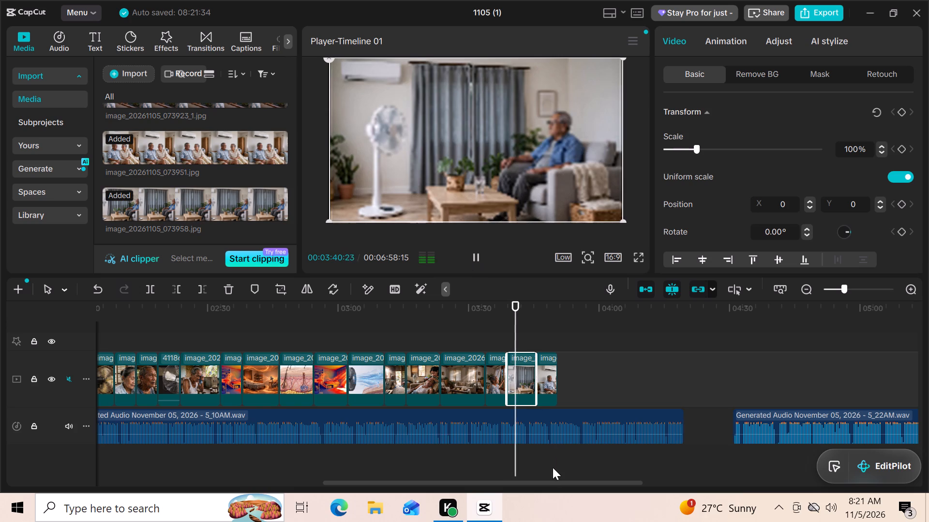
{"action": "left_click_drag", "start_coordinate": [553, 482], "coordinate": [579, 487]}
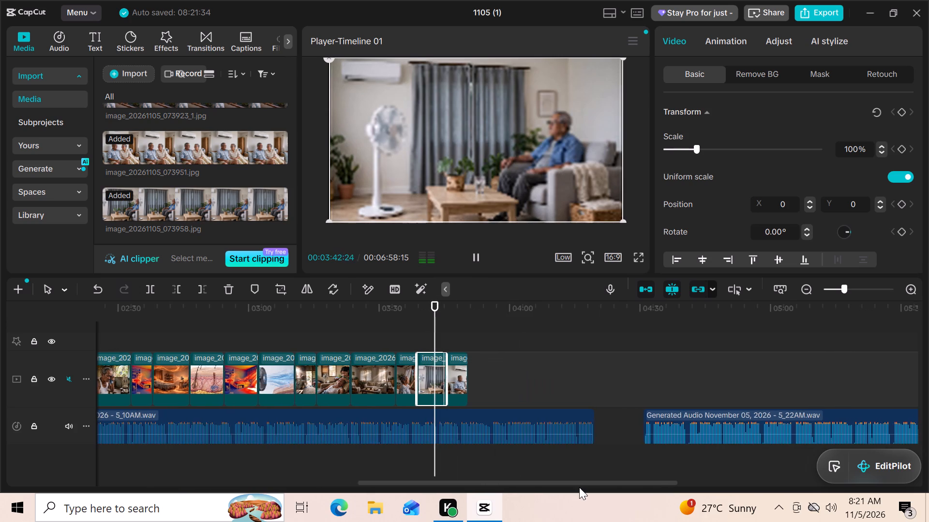
{"action": "left_click_drag", "start_coordinate": [579, 487], "coordinate": [586, 488]}
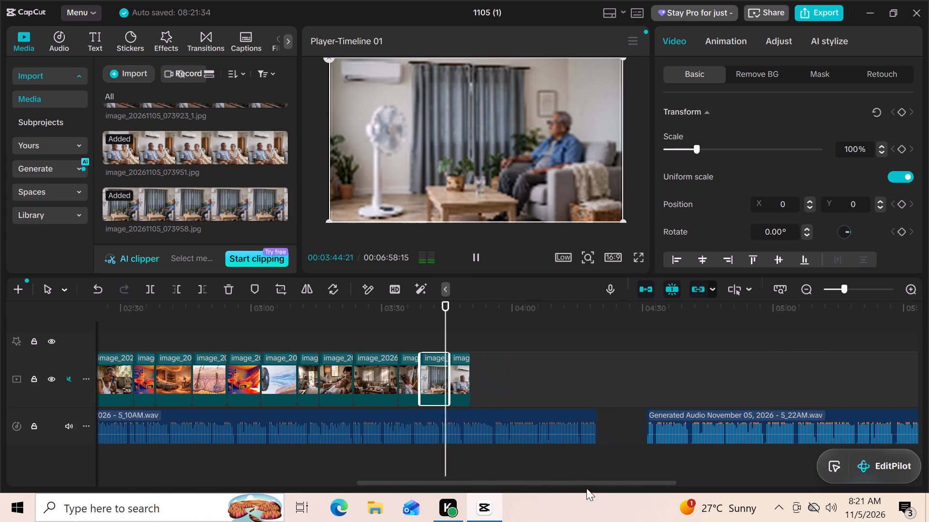
{"action": "left_click_drag", "start_coordinate": [448, 383], "coordinate": [440, 381]}
Play the narration onward, return to 3:48:18, and add image_20261105_073932 (woman tending a reclining man) from Downloads after the couple image.
{"action": "left_click", "coordinate": [474, 256]}
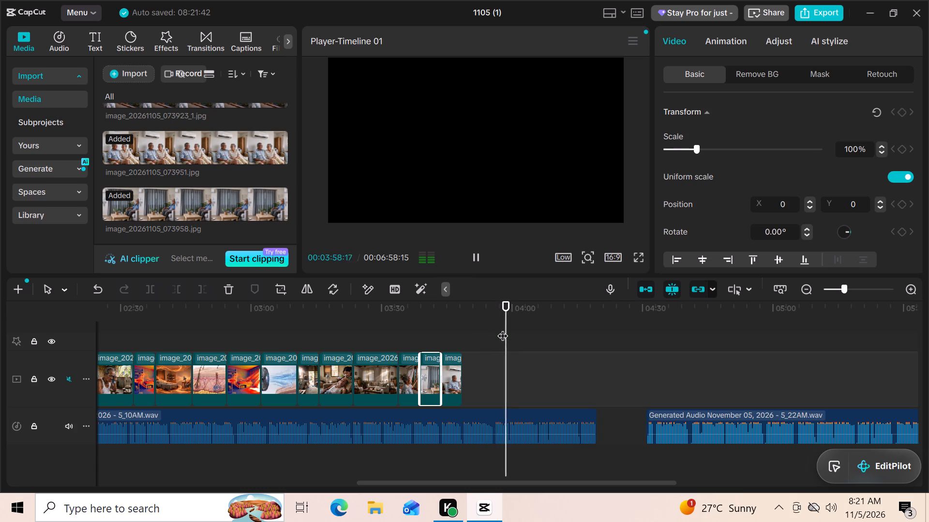
{"action": "left_click_drag", "start_coordinate": [502, 328], "coordinate": [458, 325]}
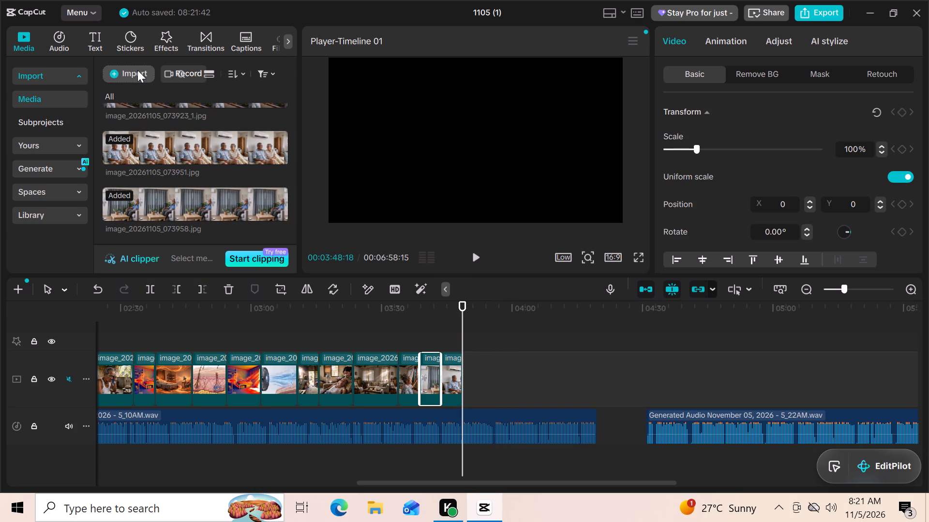
{"action": "left_click", "coordinate": [137, 70]}
{"action": "left_click", "coordinate": [144, 98]}
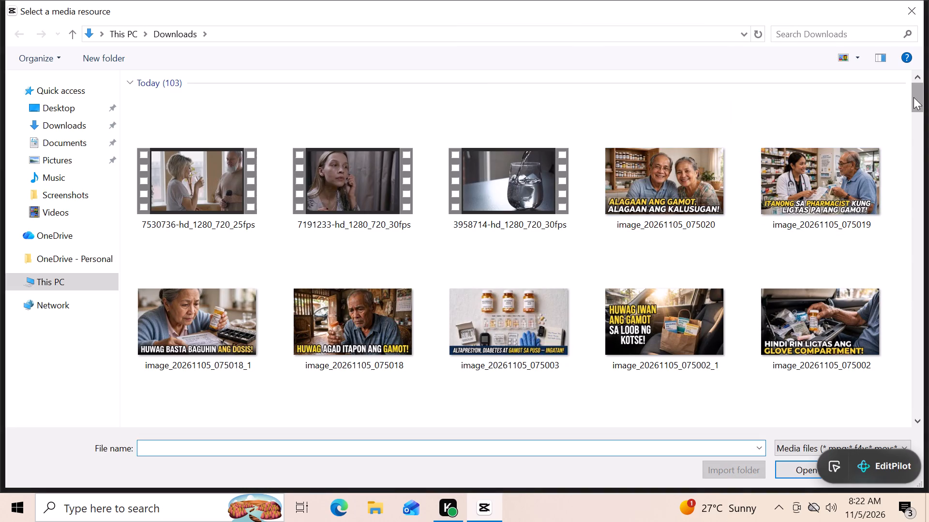
{"action": "left_click_drag", "start_coordinate": [914, 97], "coordinate": [915, 164]}
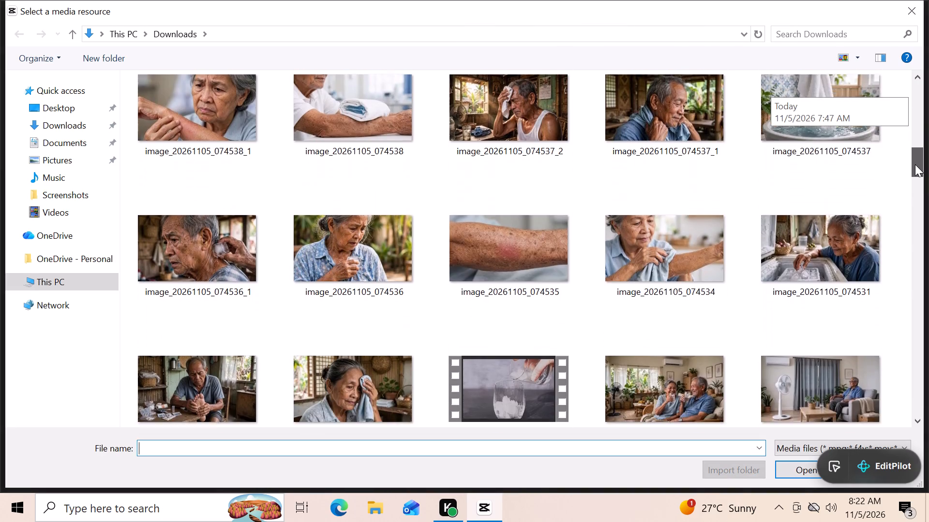
{"action": "left_click_drag", "start_coordinate": [915, 164], "coordinate": [915, 171]}
{"action": "left_click", "coordinate": [915, 172]}
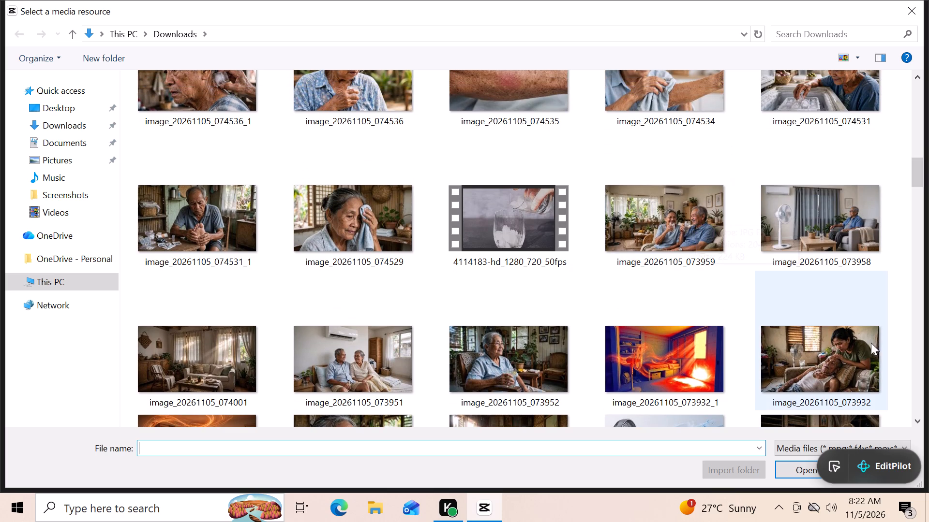
{"action": "left_click_drag", "start_coordinate": [914, 183], "coordinate": [914, 190]}
{"action": "double_click", "coordinate": [836, 231]}
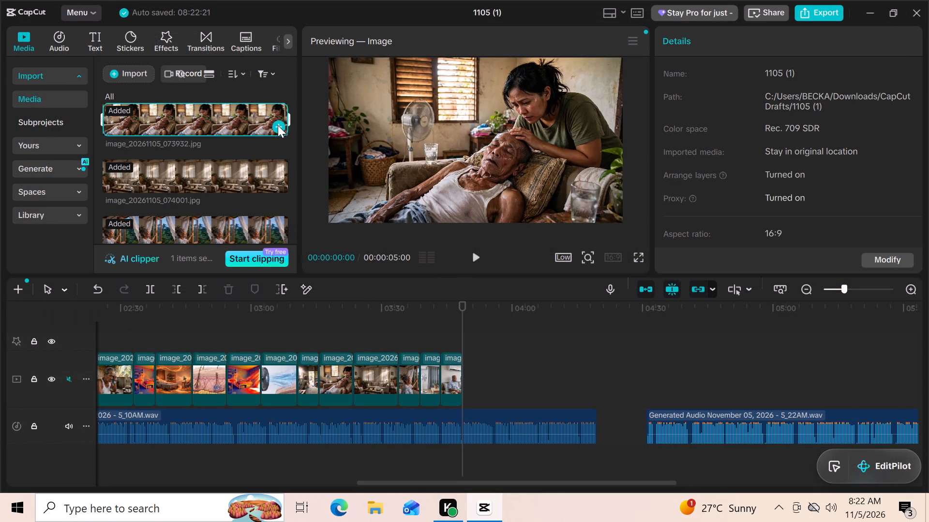
{"action": "left_click", "coordinate": [278, 125]}
Play the narration over the added image, return to 3:48:18, and look through the imported media for another fitting image.
{"action": "left_click", "coordinate": [472, 248]}
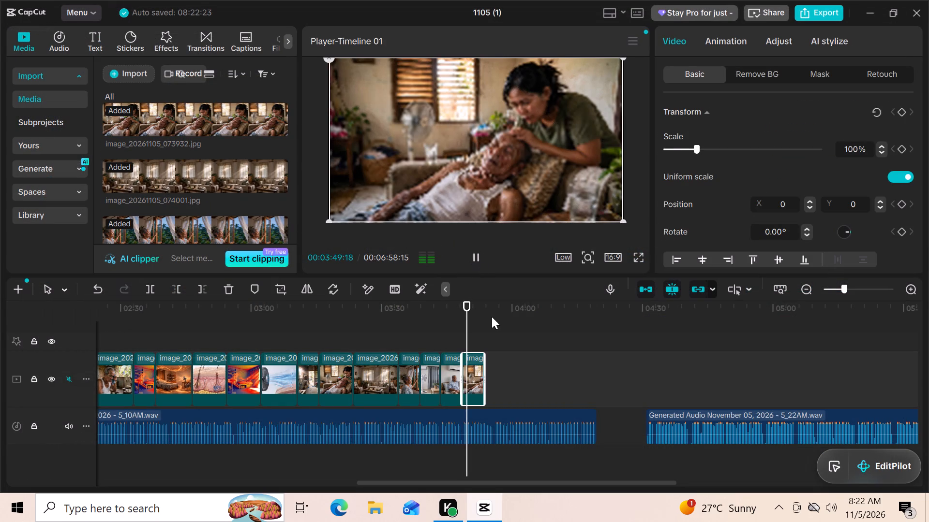
{"action": "left_click_drag", "start_coordinate": [473, 324], "coordinate": [461, 325]}
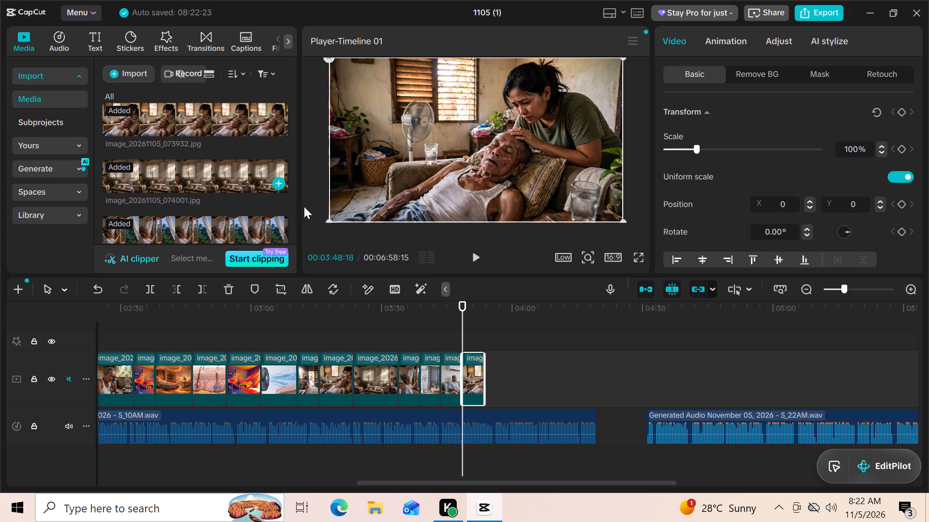
{"action": "left_click_drag", "start_coordinate": [294, 226], "coordinate": [294, 198]}
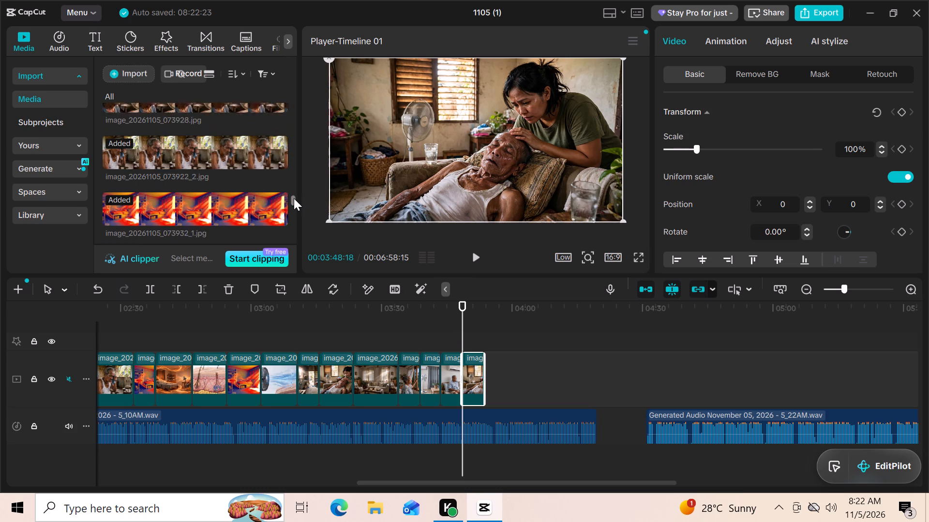
{"action": "left_click_drag", "start_coordinate": [294, 198], "coordinate": [293, 184]}
{"action": "left_click_drag", "start_coordinate": [293, 184], "coordinate": [293, 172]}
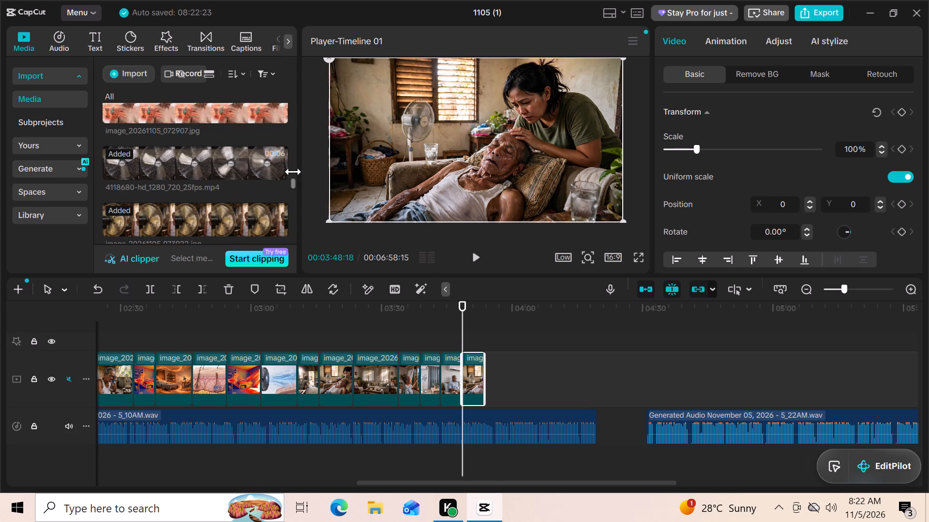
{"action": "left_click_drag", "start_coordinate": [293, 172], "coordinate": [292, 178]}
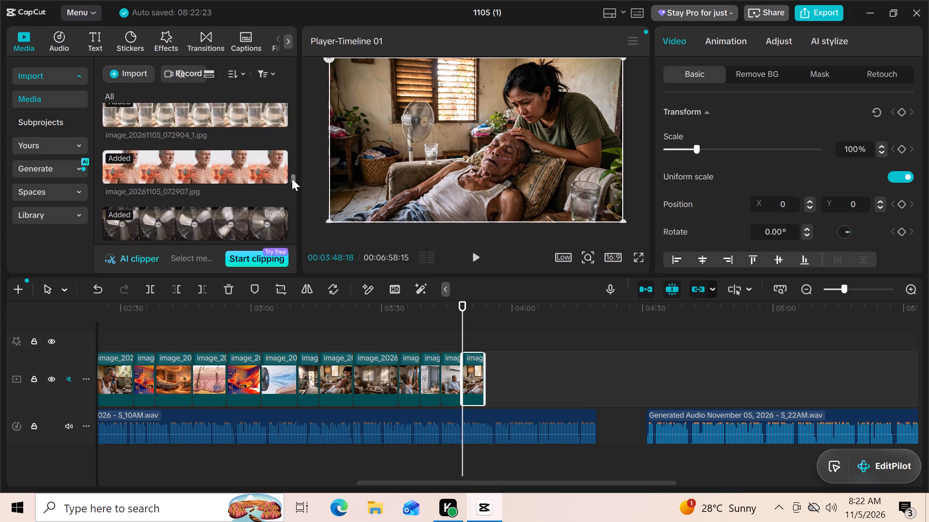
{"action": "left_click_drag", "start_coordinate": [292, 178], "coordinate": [290, 211]}
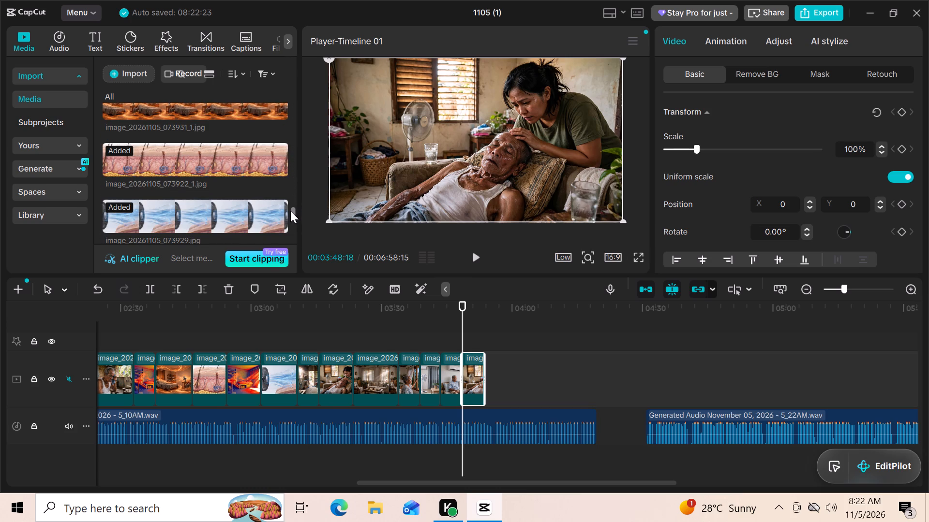
{"action": "left_click_drag", "start_coordinate": [290, 211], "coordinate": [290, 218]}
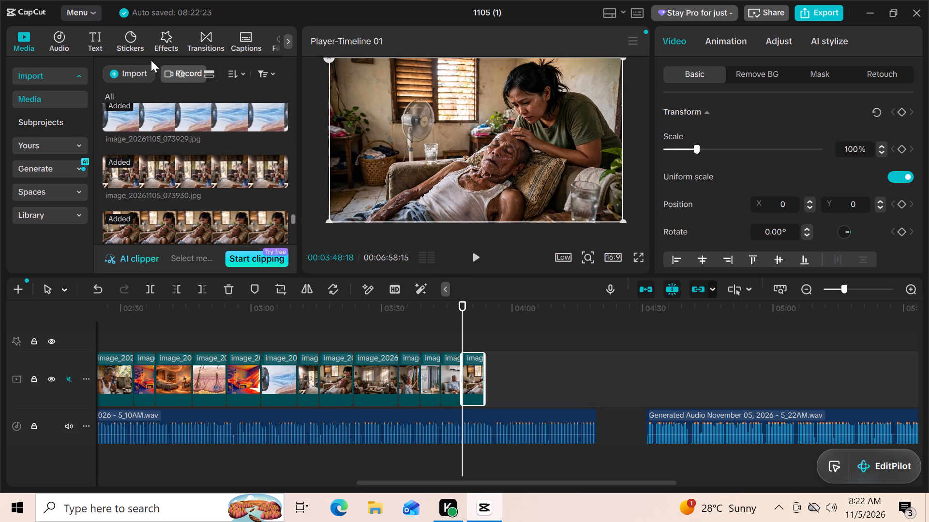
Import image_20261105_073931 (woman beside a black fan) from Downloads and insert it at 3:48:18, before the image of the woman tending the man.
{"action": "left_click", "coordinate": [136, 71]}
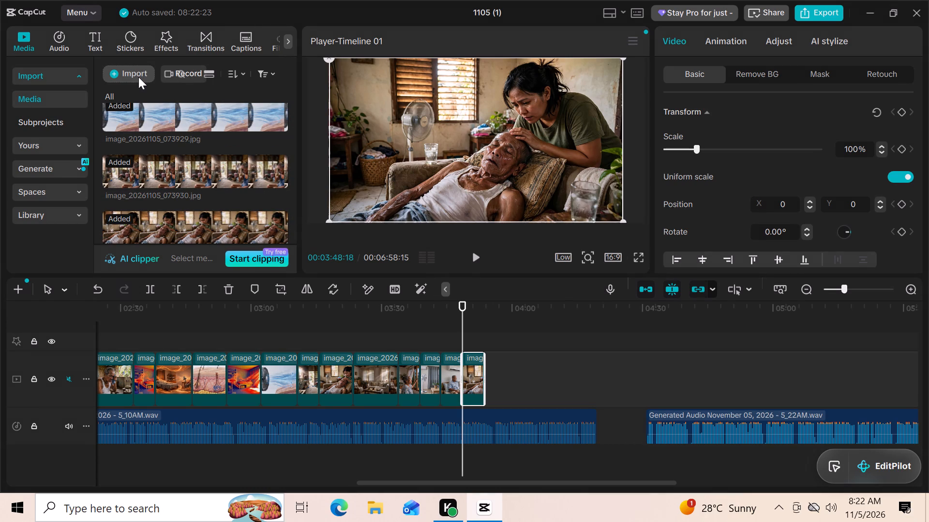
{"action": "left_click", "coordinate": [142, 98]}
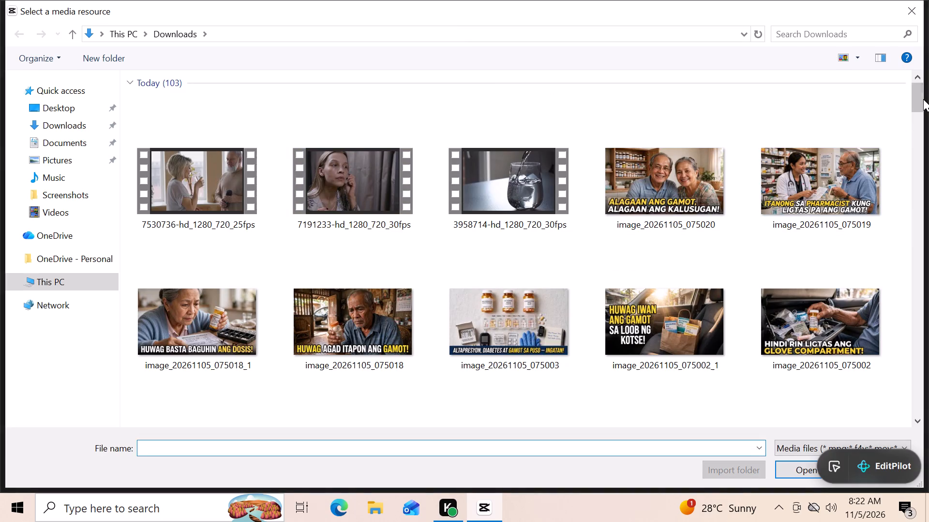
{"action": "left_click_drag", "start_coordinate": [922, 100], "coordinate": [918, 159]}
{"action": "left_click_drag", "start_coordinate": [918, 159], "coordinate": [918, 162]}
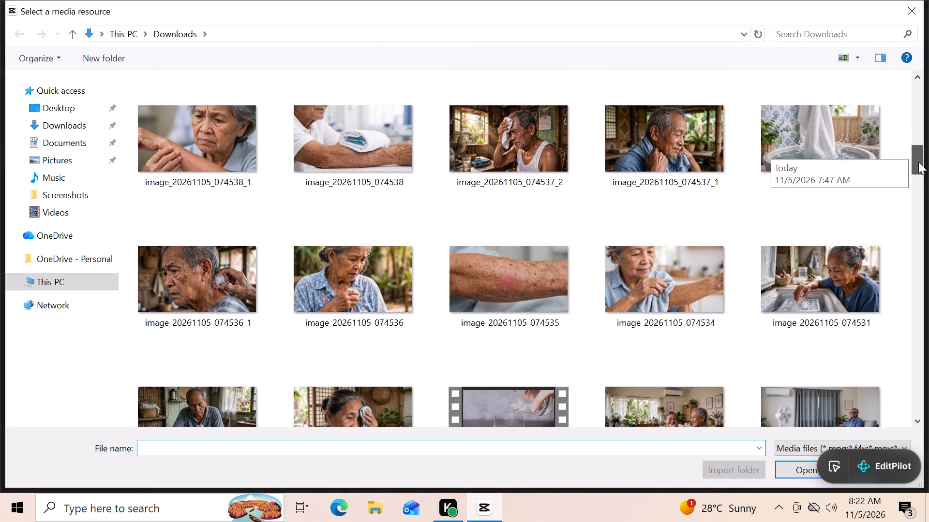
{"action": "left_click_drag", "start_coordinate": [918, 162], "coordinate": [918, 184]}
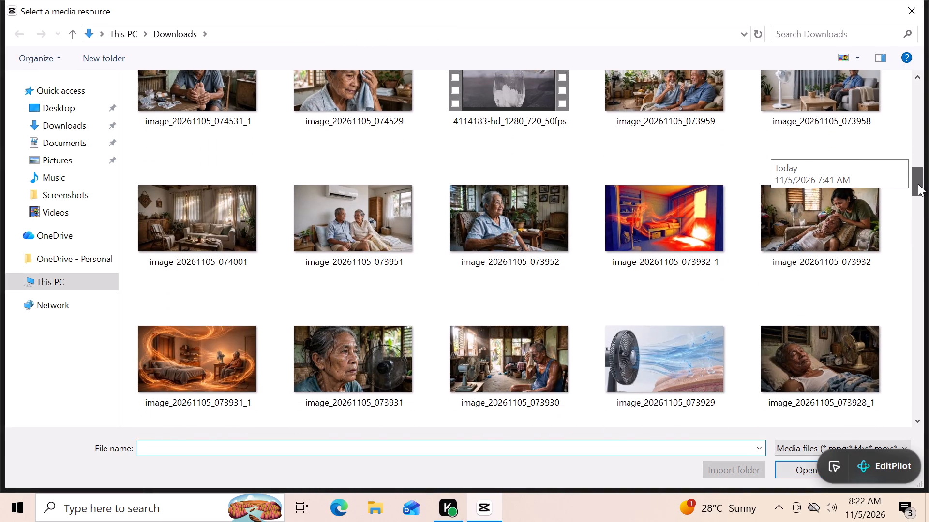
{"action": "left_click_drag", "start_coordinate": [918, 184], "coordinate": [917, 192]}
{"action": "left_click", "coordinate": [917, 192]}
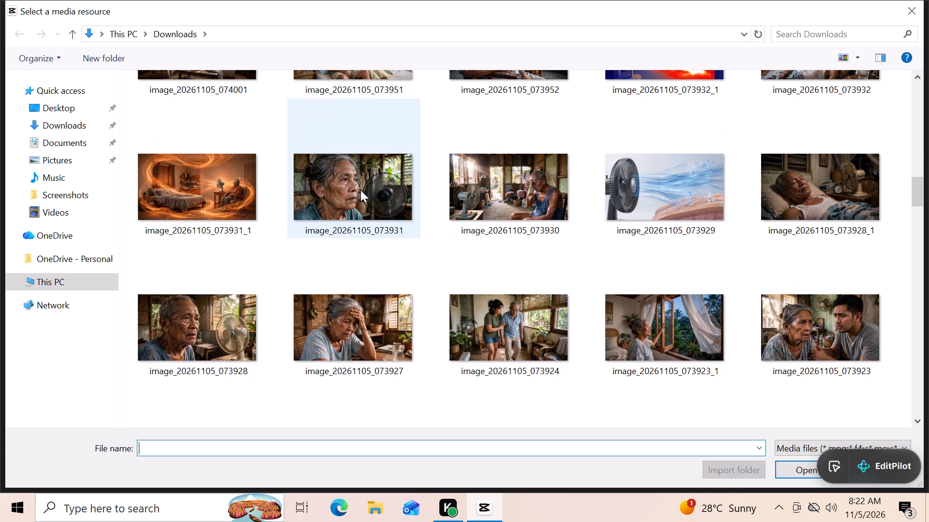
{"action": "double_click", "coordinate": [360, 190]}
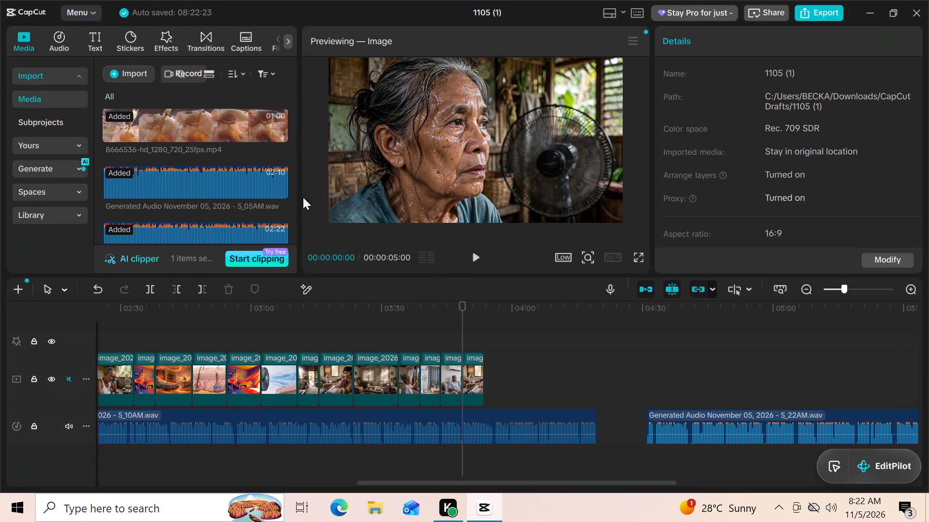
{"action": "left_click", "coordinate": [281, 208]}
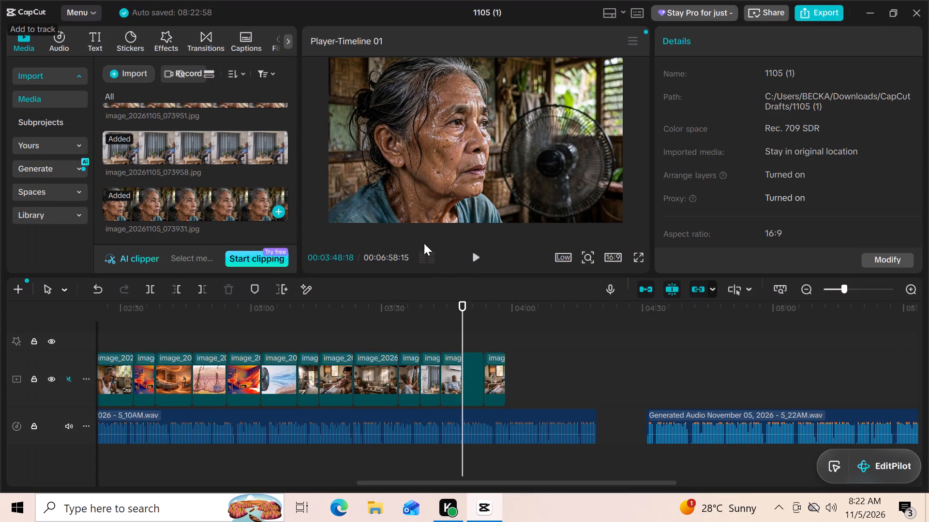
Play the narration, extend the image of the woman tending the man to about 4:02:21, and return to its end after listening further.
{"action": "left_click", "coordinate": [473, 250]}
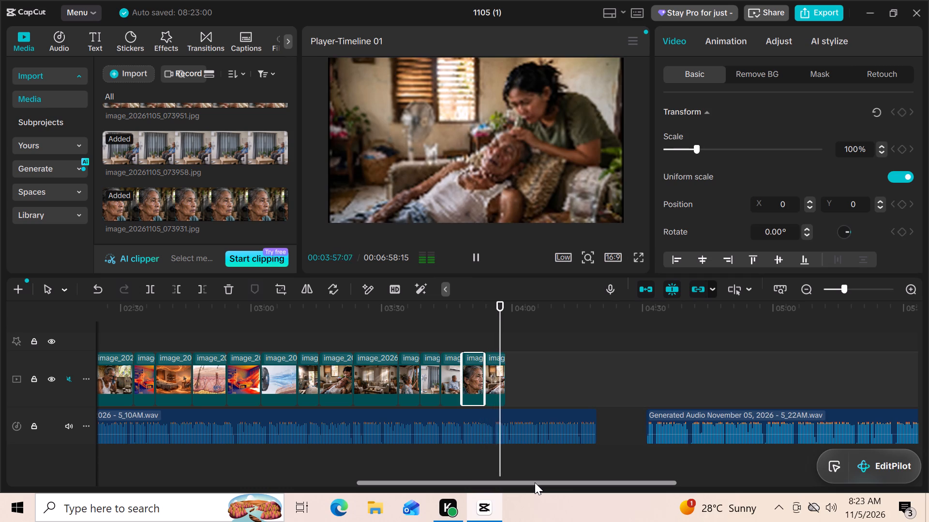
{"action": "left_click_drag", "start_coordinate": [505, 369], "coordinate": [523, 370]}
{"action": "left_click", "coordinate": [477, 258]}
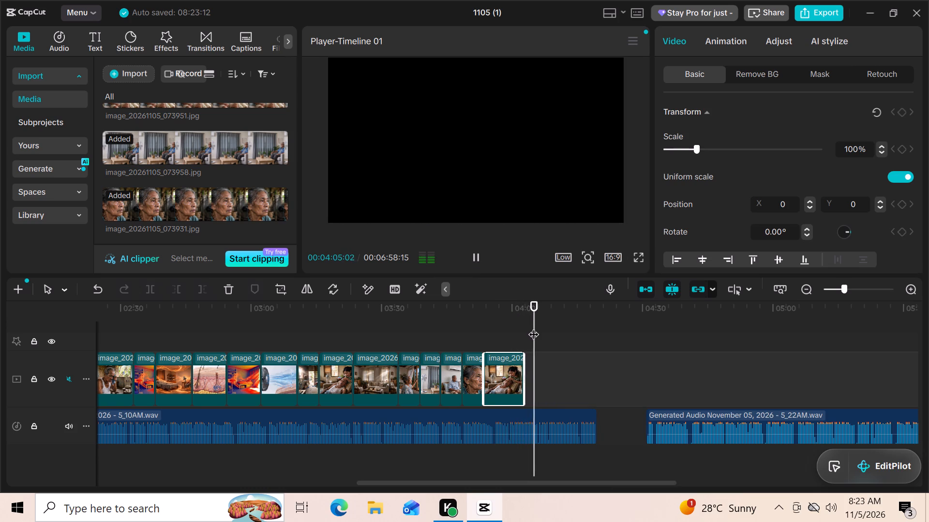
{"action": "left_click_drag", "start_coordinate": [540, 326], "coordinate": [540, 326]}
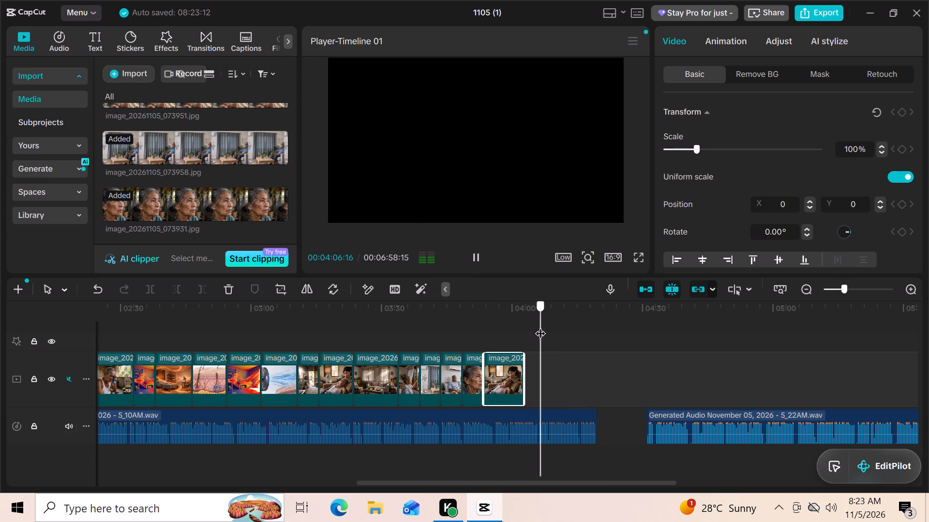
{"action": "left_click_drag", "start_coordinate": [540, 326], "coordinate": [524, 326]}
Import Gemini_Generated_Image_exqyr2exqyr2exqy (doctor consulting an older man) from Downloads, add it at 4:02:21, and extend it to about 4:09:20.
{"action": "left_click", "coordinate": [142, 66]}
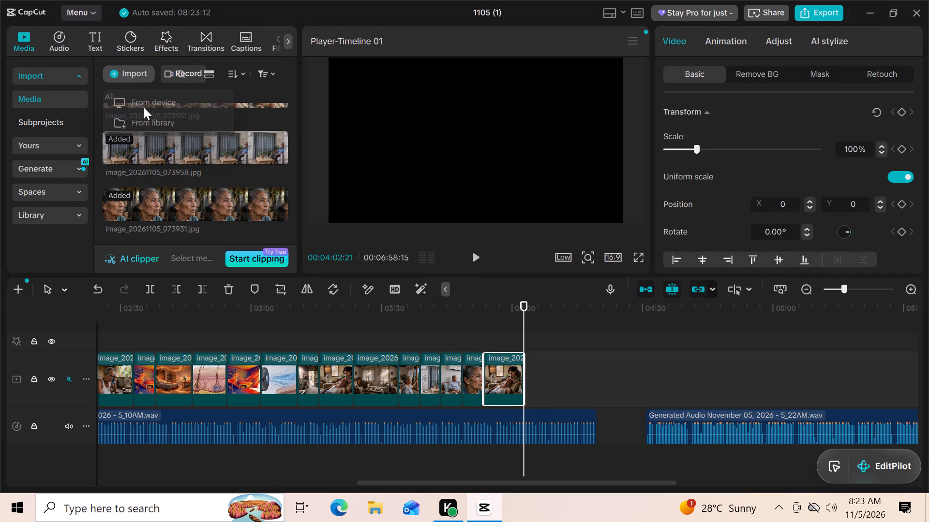
{"action": "left_click", "coordinate": [143, 100]}
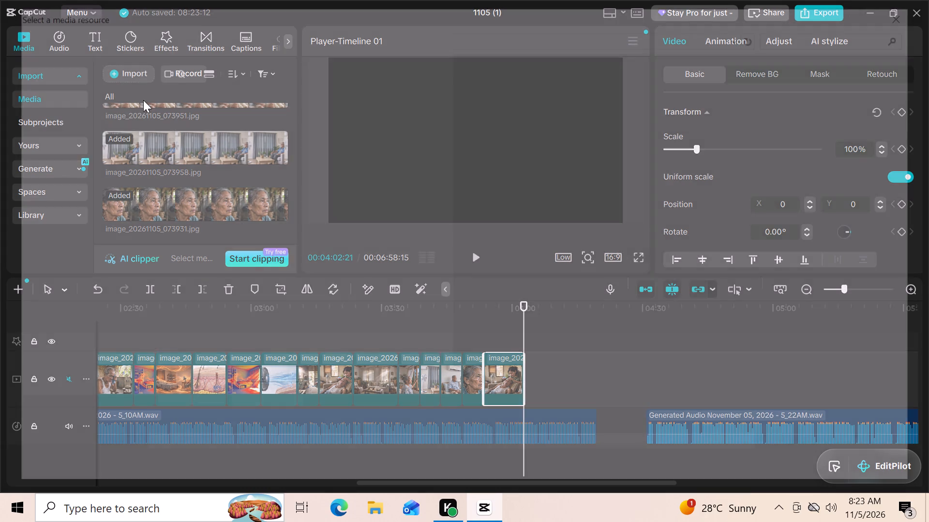
{"action": "left_click_drag", "start_coordinate": [917, 99], "coordinate": [917, 185]}
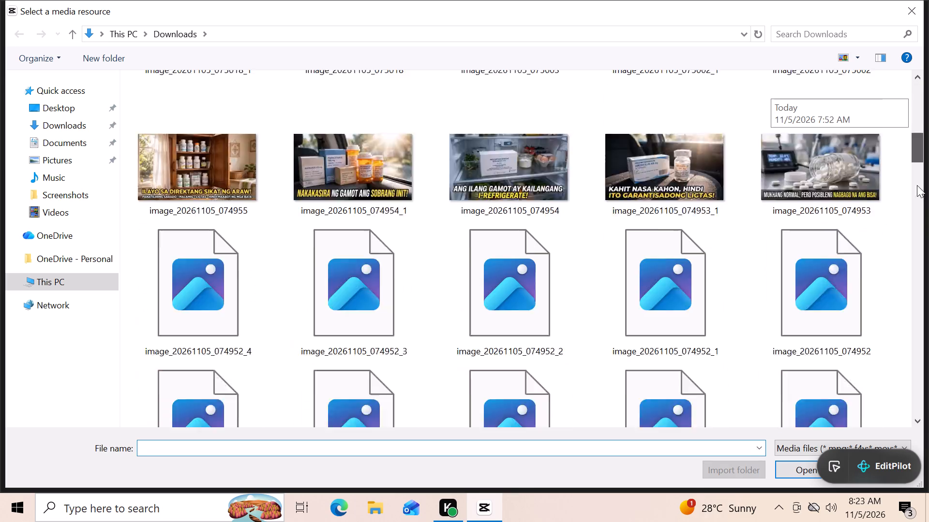
{"action": "left_click_drag", "start_coordinate": [917, 185], "coordinate": [917, 224]}
{"action": "left_click_drag", "start_coordinate": [917, 224], "coordinate": [919, 240]}
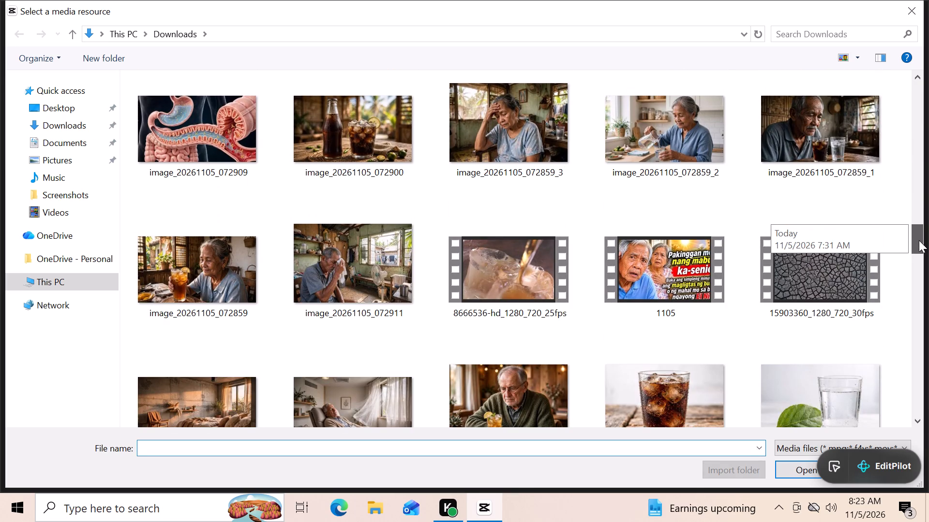
{"action": "left_click_drag", "start_coordinate": [919, 240], "coordinate": [919, 253]}
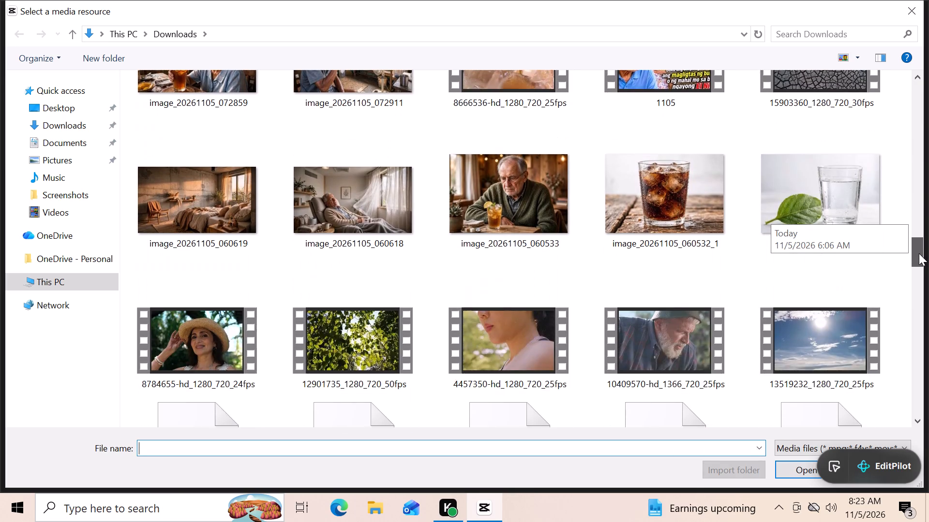
{"action": "left_click_drag", "start_coordinate": [919, 253], "coordinate": [915, 203]}
{"action": "double_click", "coordinate": [197, 311]}
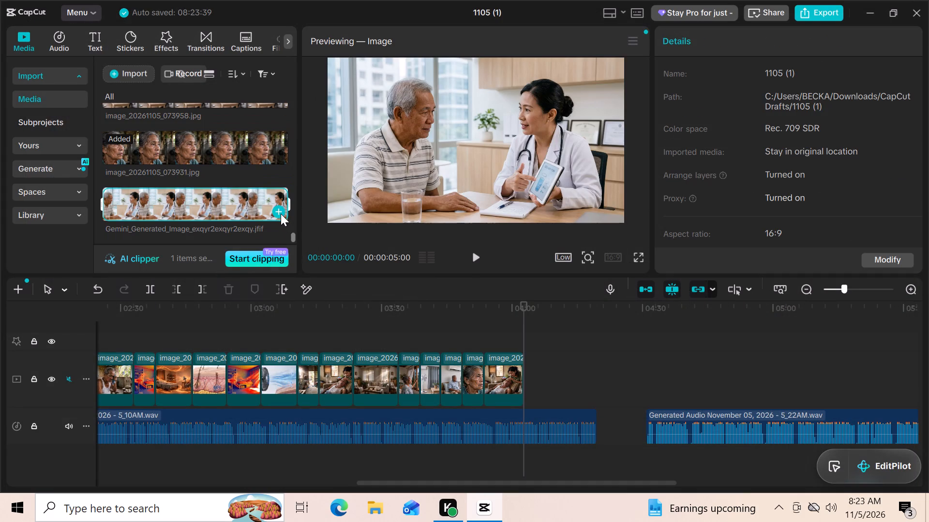
{"action": "left_click", "coordinate": [280, 212]}
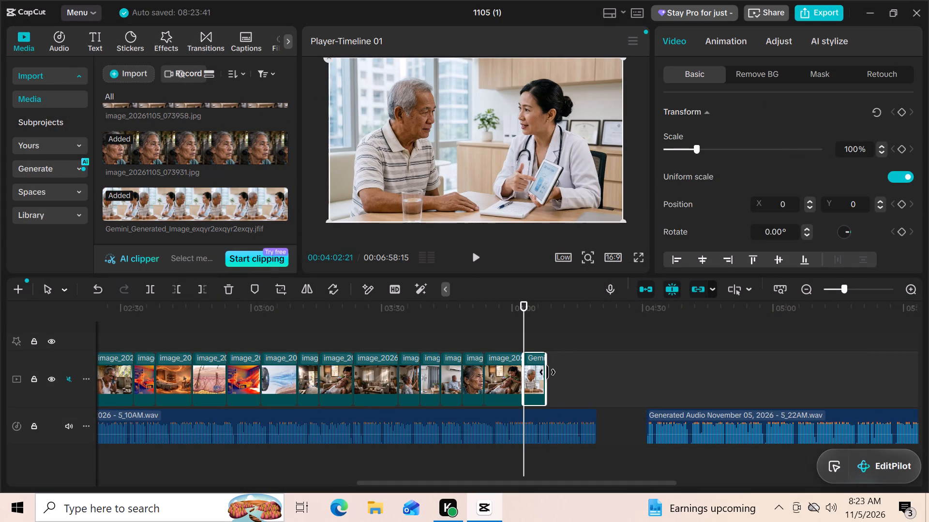
{"action": "left_click_drag", "start_coordinate": [547, 372], "coordinate": [552, 372]}
Play and replay the narration around the doctor image, between about 4:02 and 4:11, to find where the S_10AM narration should be cut.
{"action": "left_click", "coordinate": [474, 254]}
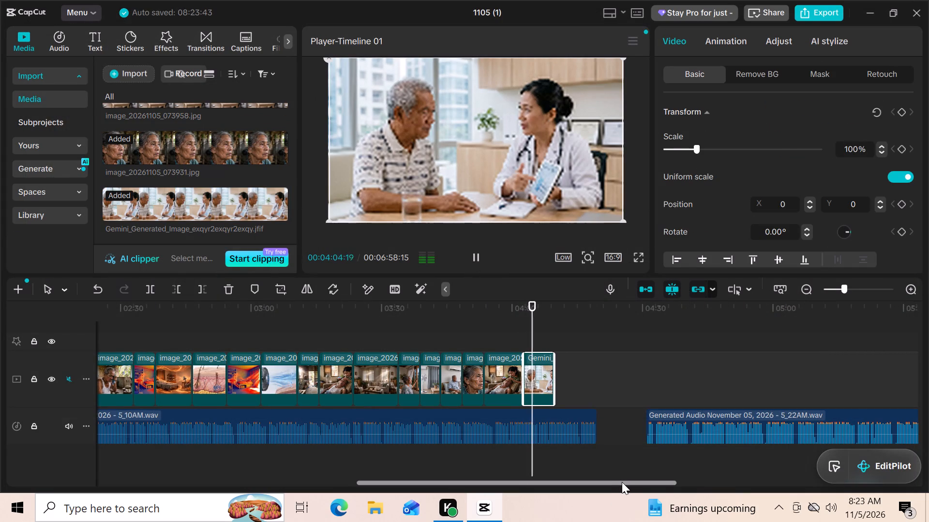
{"action": "left_click_drag", "start_coordinate": [622, 482], "coordinate": [612, 486]}
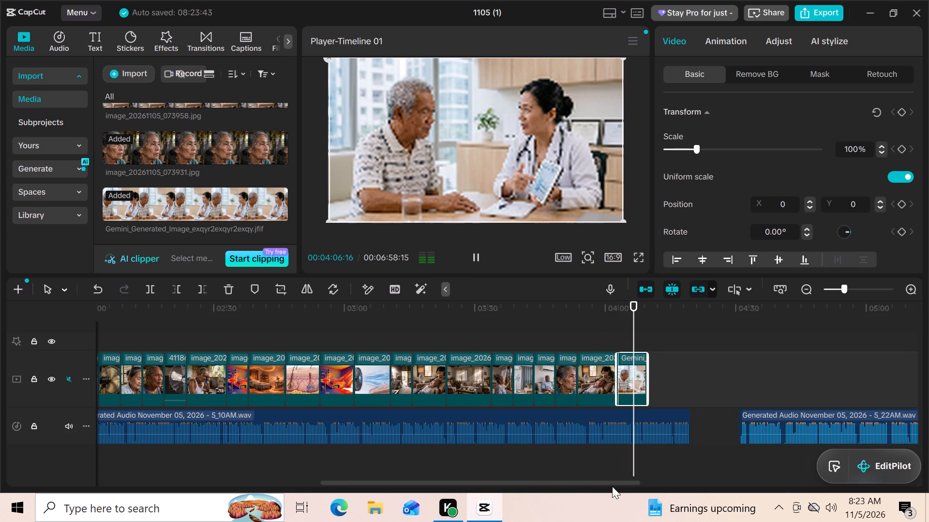
{"action": "left_click_drag", "start_coordinate": [612, 486], "coordinate": [639, 486]}
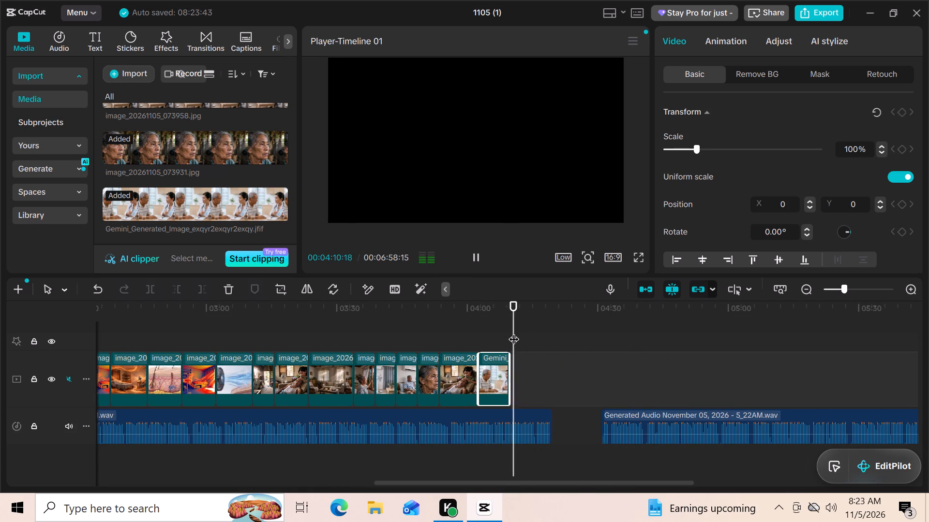
{"action": "left_click_drag", "start_coordinate": [513, 333], "coordinate": [517, 334]}
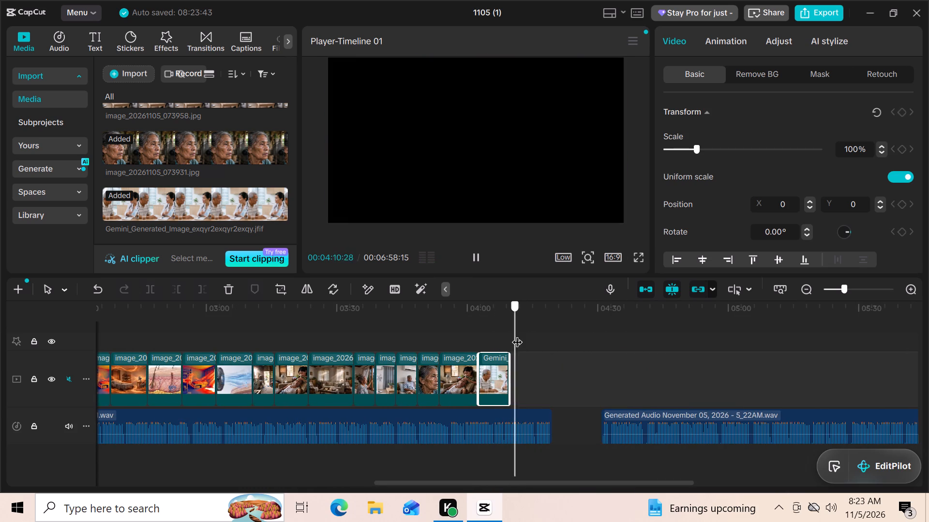
{"action": "left_click_drag", "start_coordinate": [517, 334], "coordinate": [517, 334]}
{"action": "left_click", "coordinate": [477, 254]}
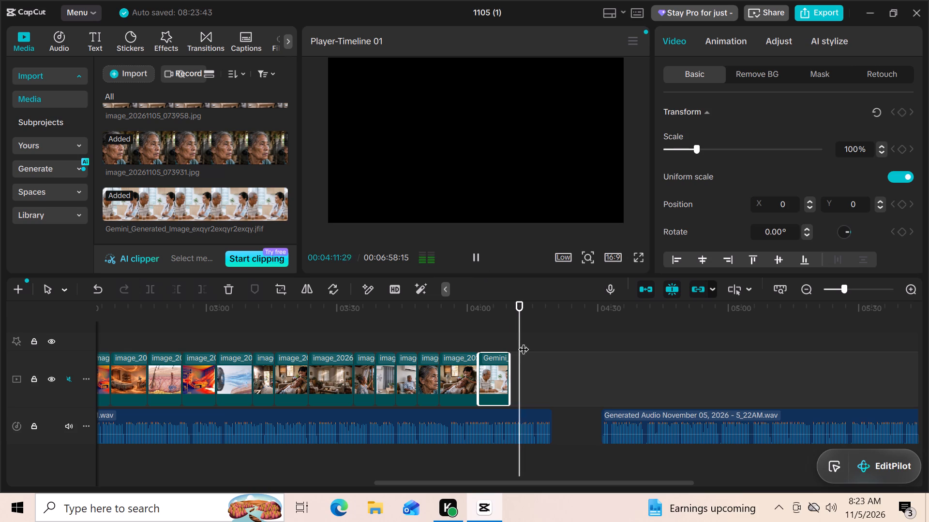
{"action": "left_click_drag", "start_coordinate": [522, 330], "coordinate": [504, 330]}
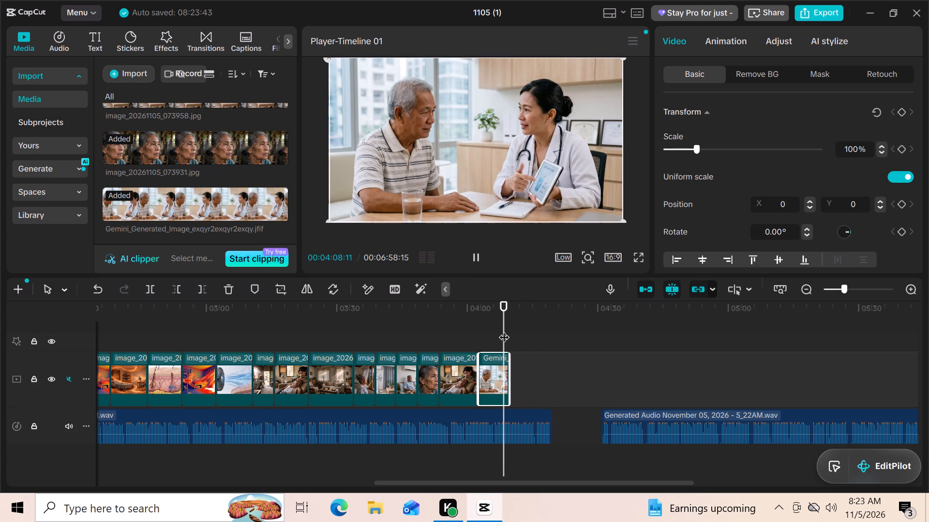
{"action": "left_click", "coordinate": [473, 253]}
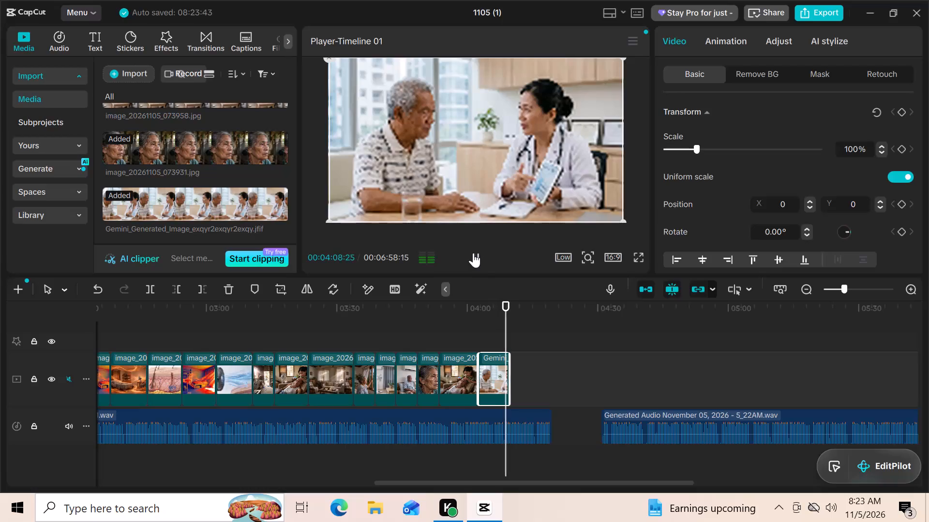
{"action": "left_click_drag", "start_coordinate": [512, 316], "coordinate": [492, 318]}
{"action": "left_click", "coordinate": [477, 252]}
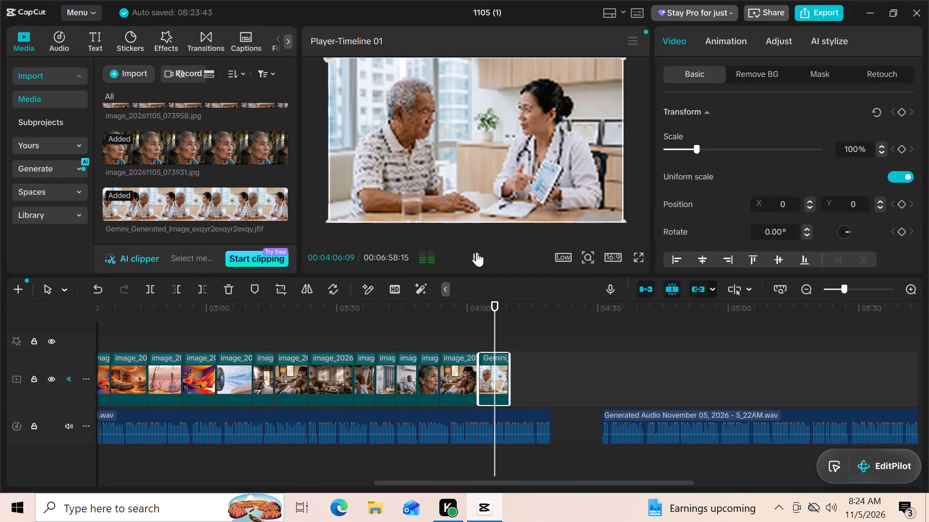
{"action": "left_click", "coordinate": [477, 252]}
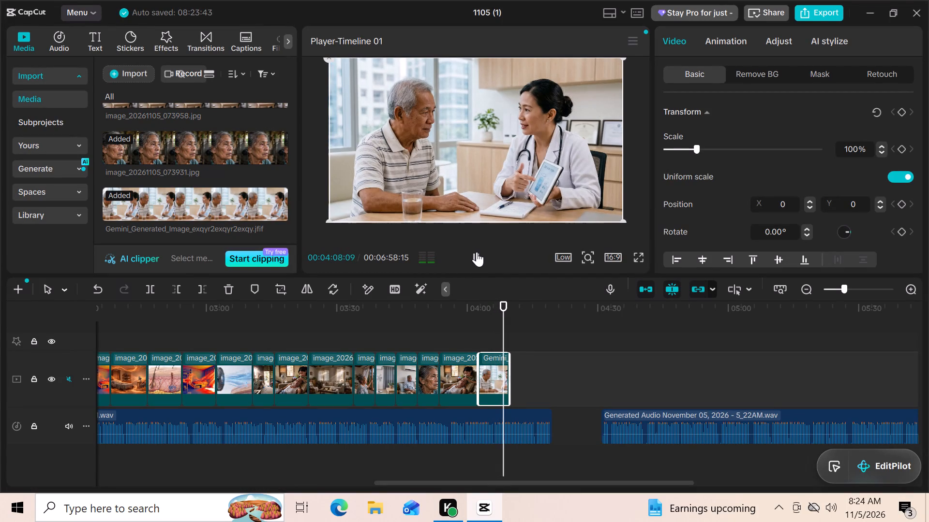
{"action": "double_click", "coordinate": [914, 293]}
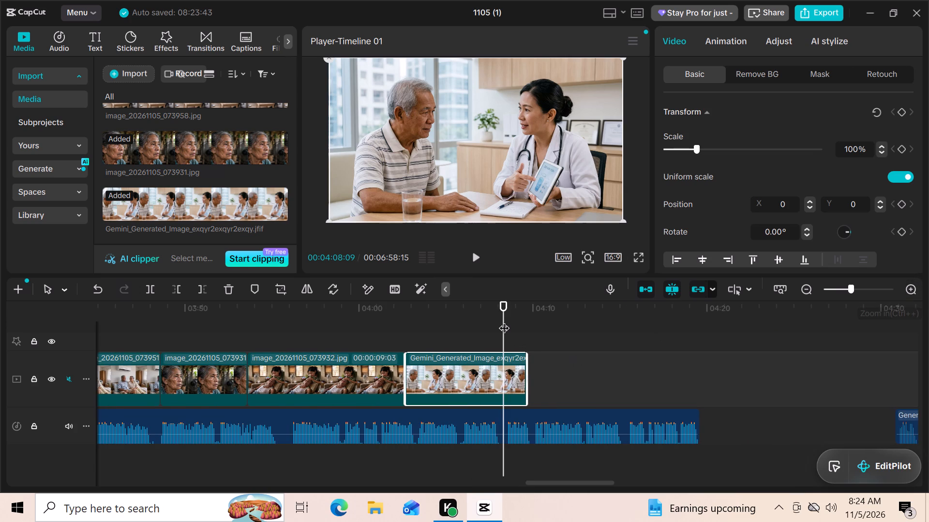
{"action": "left_click", "coordinate": [480, 253]}
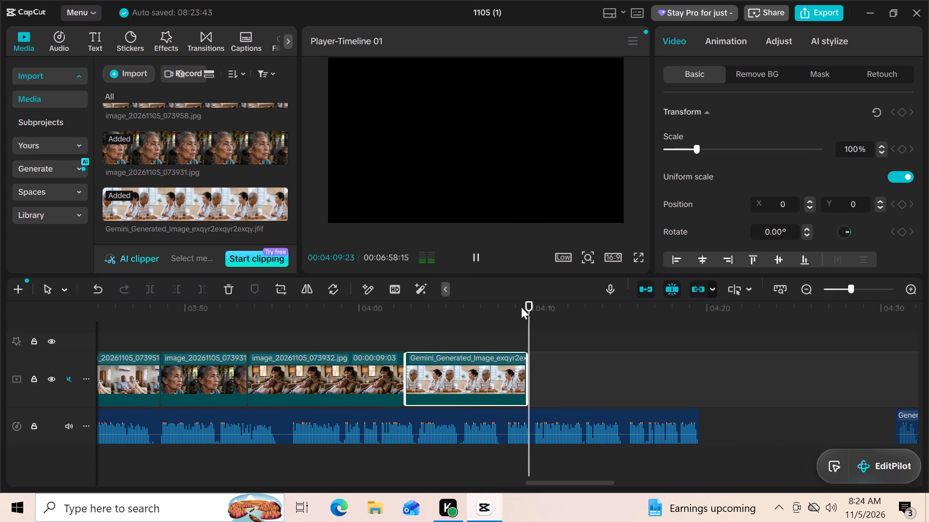
Split the S_10AM narration clip at 4:08:12 and delete the part after the cut.
{"action": "left_click_drag", "start_coordinate": [536, 320], "coordinate": [505, 327]}
{"action": "left_click", "coordinate": [496, 414]}
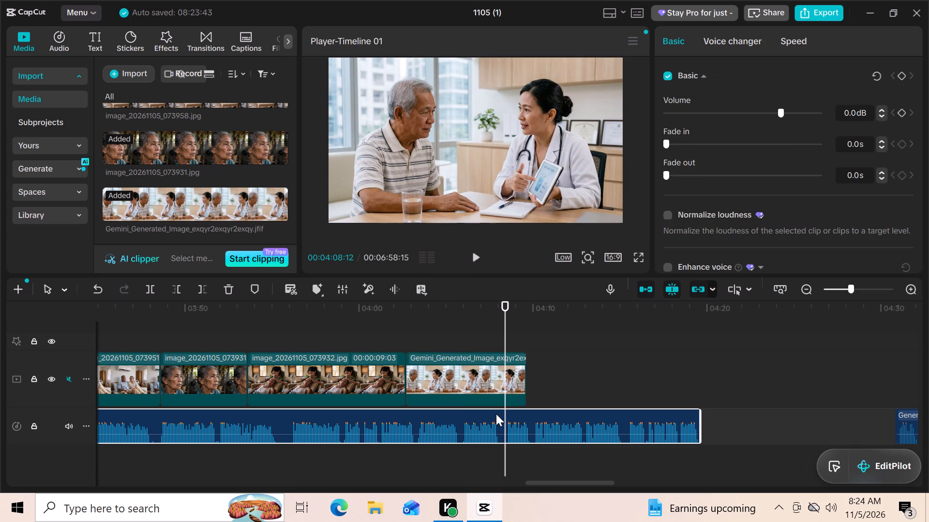
{"action": "left_click", "coordinate": [151, 290]}
{"action": "left_click", "coordinate": [534, 413]}
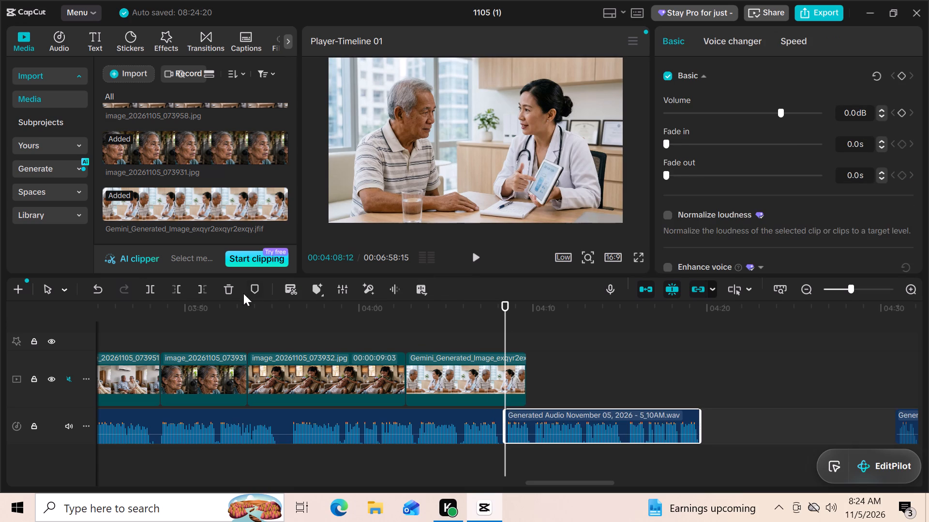
{"action": "left_click", "coordinate": [229, 288]}
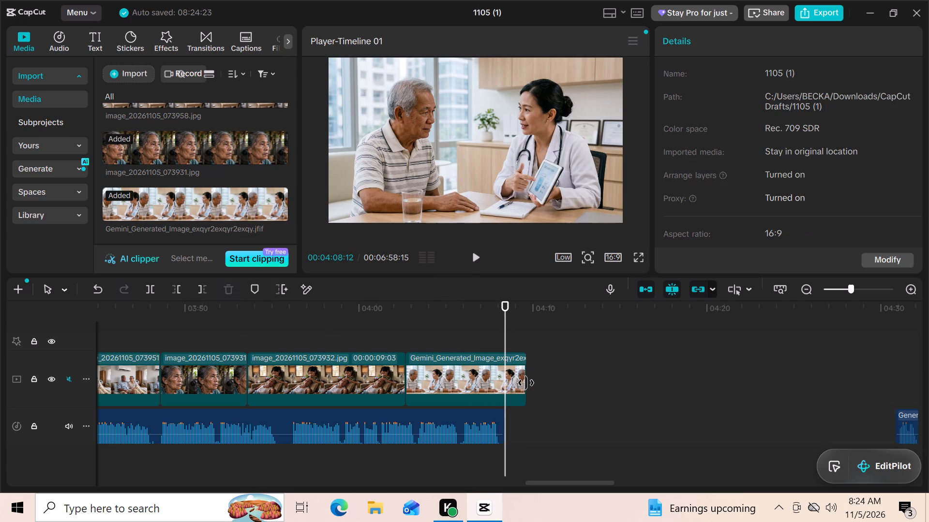
Trim the end of the doctor image to 4:08:12, matching the end of the shortened narration.
{"action": "left_click_drag", "start_coordinate": [526, 383], "coordinate": [507, 383]}
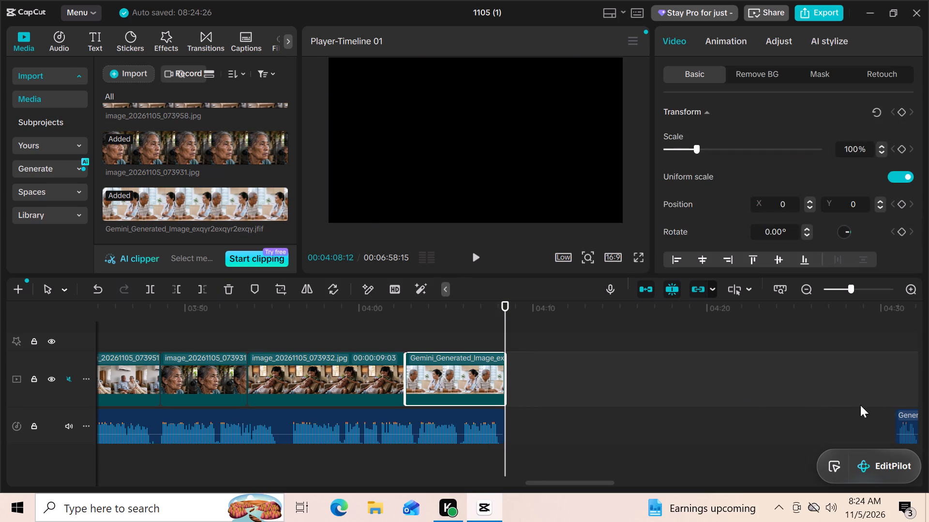
Move the S_22AM narration clip to start at 4:08:12, directly against the end of the S_10AM clip.
{"action": "left_click_drag", "start_coordinate": [910, 421], "coordinate": [535, 429]}
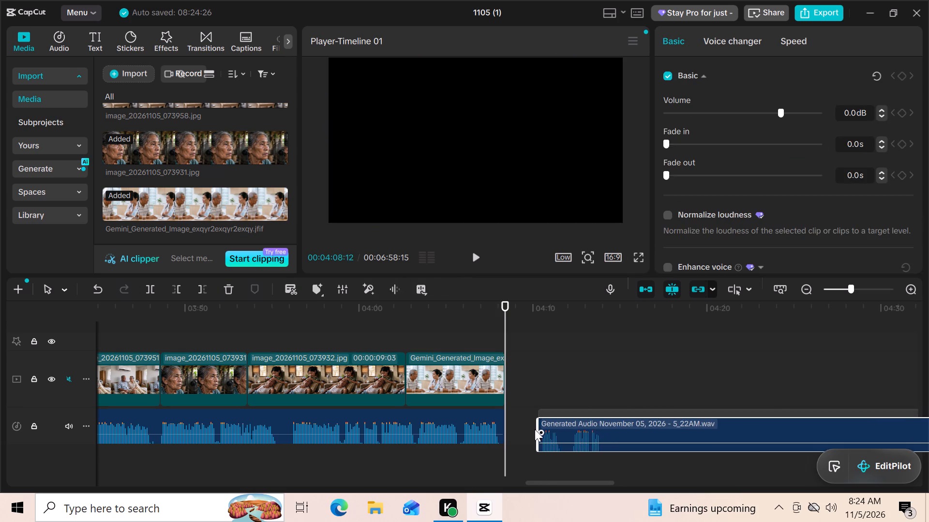
{"action": "left_click_drag", "start_coordinate": [535, 429], "coordinate": [530, 428]}
{"action": "left_click_drag", "start_coordinate": [620, 418], "coordinate": [610, 418]}
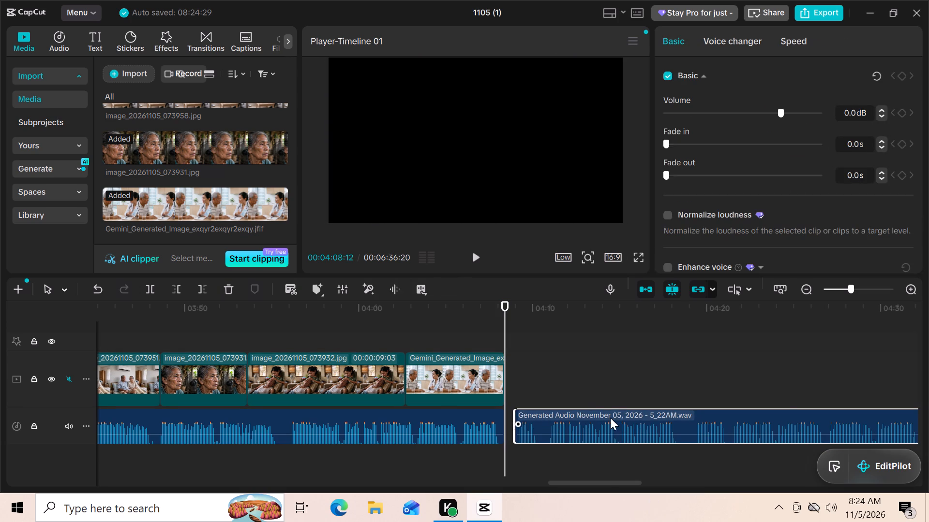
{"action": "left_click_drag", "start_coordinate": [610, 418], "coordinate": [612, 421]}
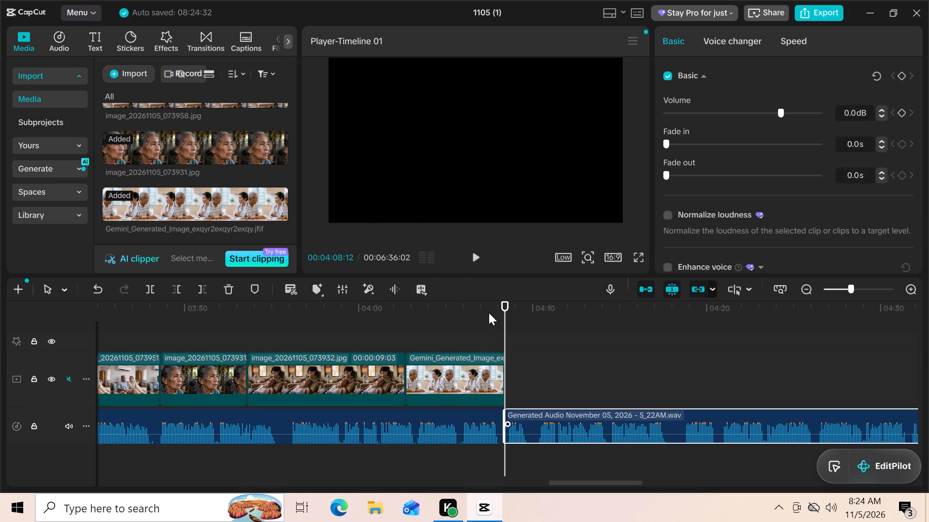
Play the start of the S_22AM narration and add the video 7191233-hd_1280_720_30fps (woman wiping her face) from Downloads after the doctor image.
{"action": "left_click", "coordinate": [806, 288]}
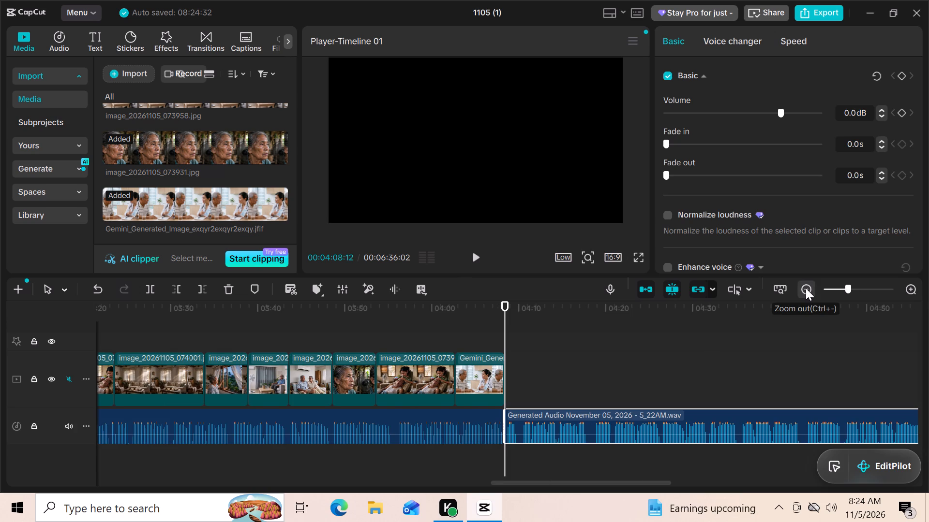
{"action": "left_click", "coordinate": [806, 288]}
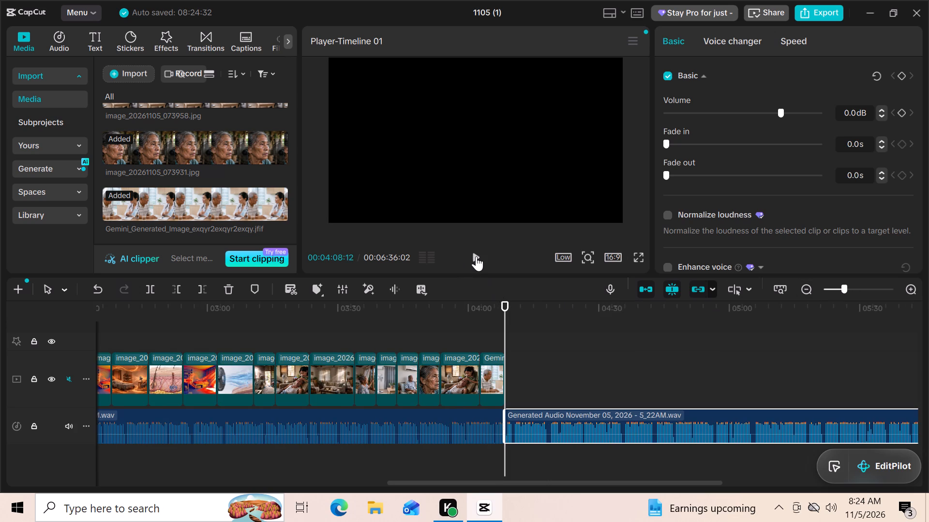
{"action": "left_click", "coordinate": [476, 256]}
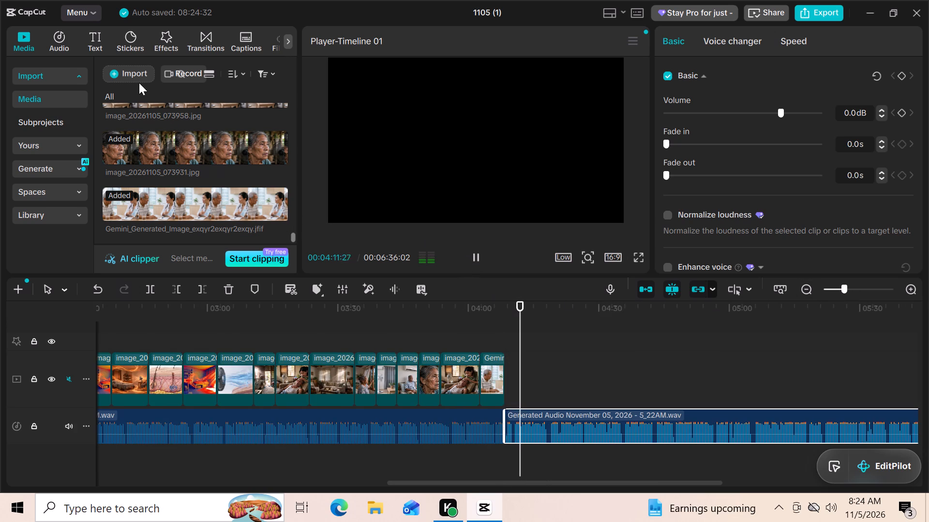
{"action": "left_click", "coordinate": [138, 69]}
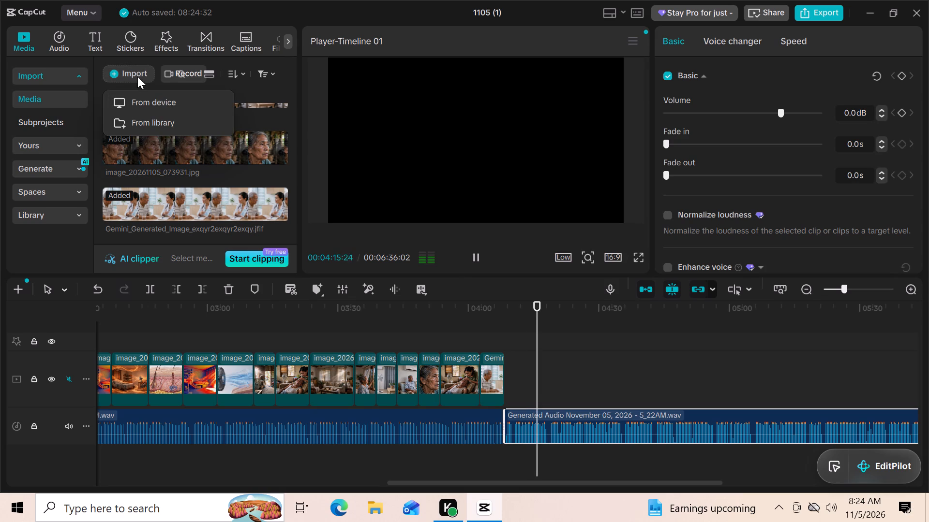
{"action": "left_click", "coordinate": [146, 97]}
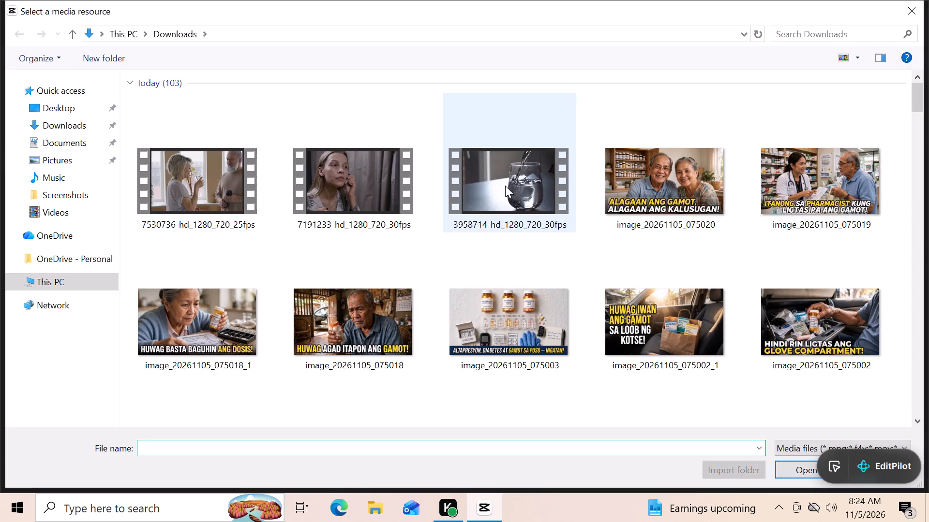
{"action": "double_click", "coordinate": [364, 187]}
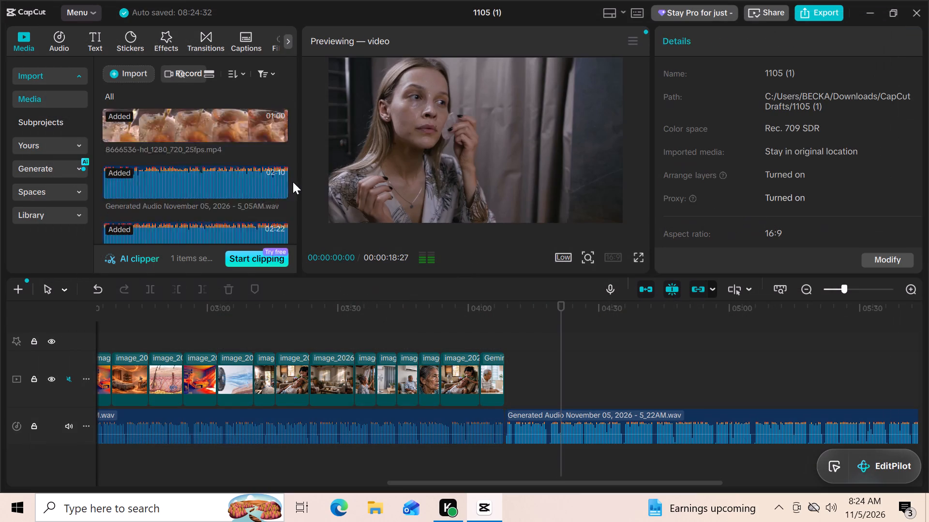
{"action": "left_click", "coordinate": [281, 209]}
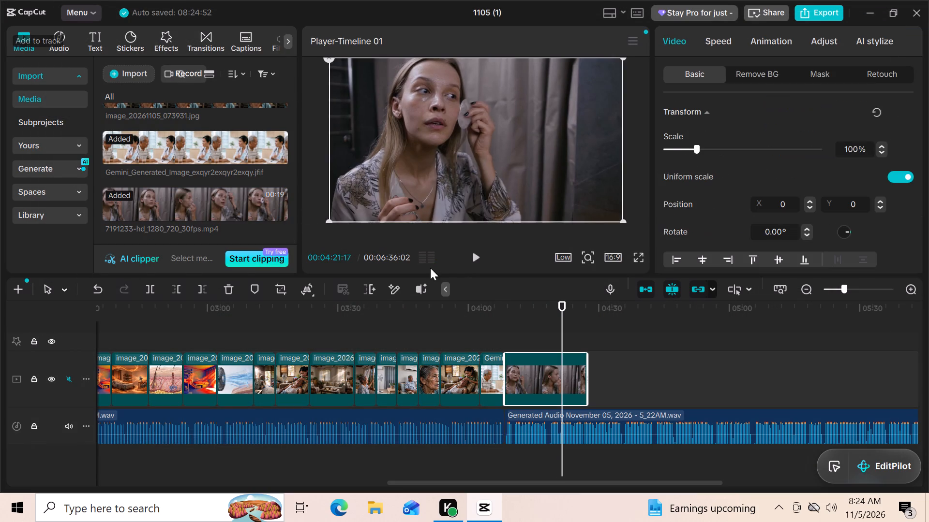
Play the narration to the end of the woman's video at 4:27:09 and import image_20261105_074953 (spilled white pills) from Downloads.
{"action": "left_click", "coordinate": [478, 258]}
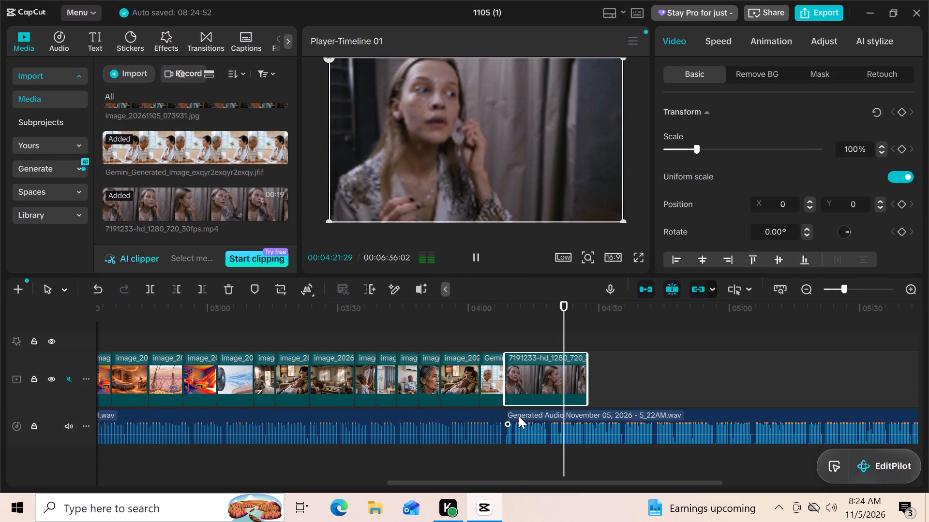
{"action": "left_click_drag", "start_coordinate": [511, 480], "coordinate": [557, 488]}
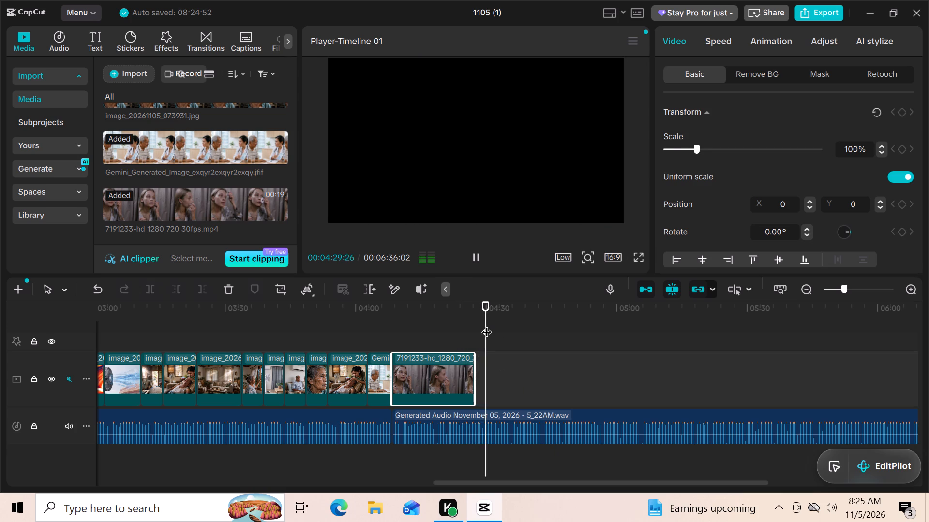
{"action": "left_click_drag", "start_coordinate": [486, 324], "coordinate": [476, 324]}
{"action": "left_click", "coordinate": [136, 72]}
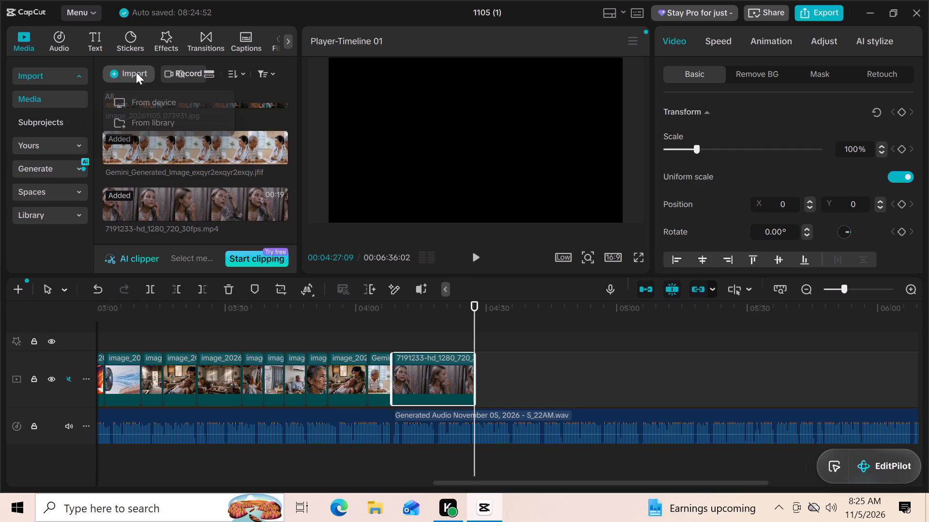
{"action": "left_click", "coordinate": [153, 102]}
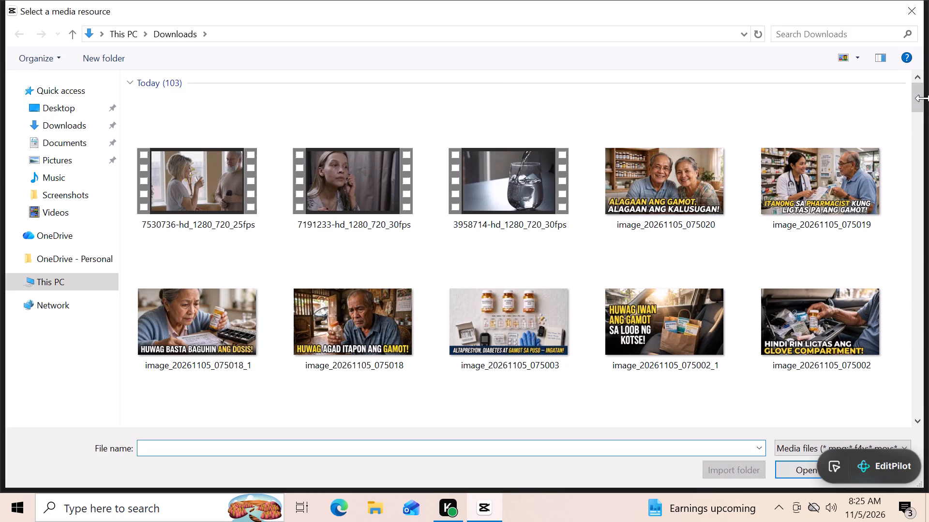
{"action": "left_click_drag", "start_coordinate": [920, 98], "coordinate": [917, 126]}
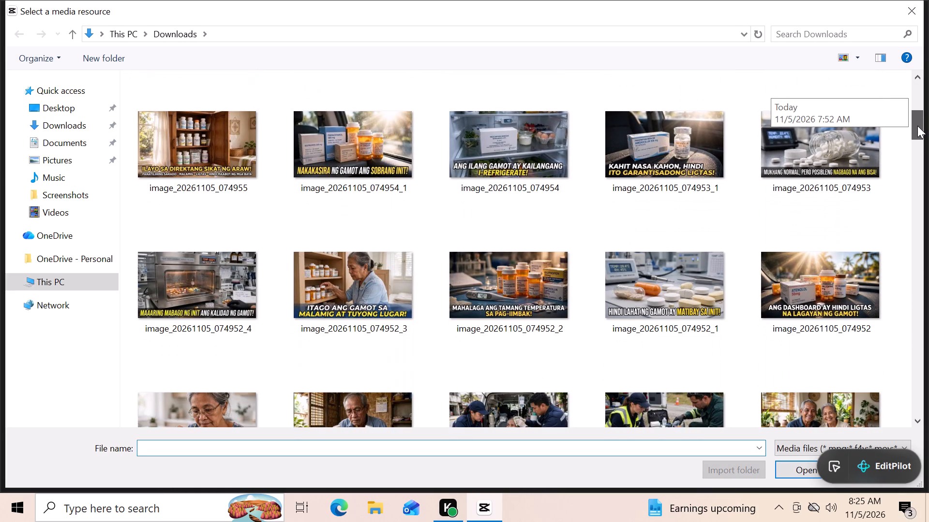
{"action": "left_click_drag", "start_coordinate": [917, 126], "coordinate": [917, 121]}
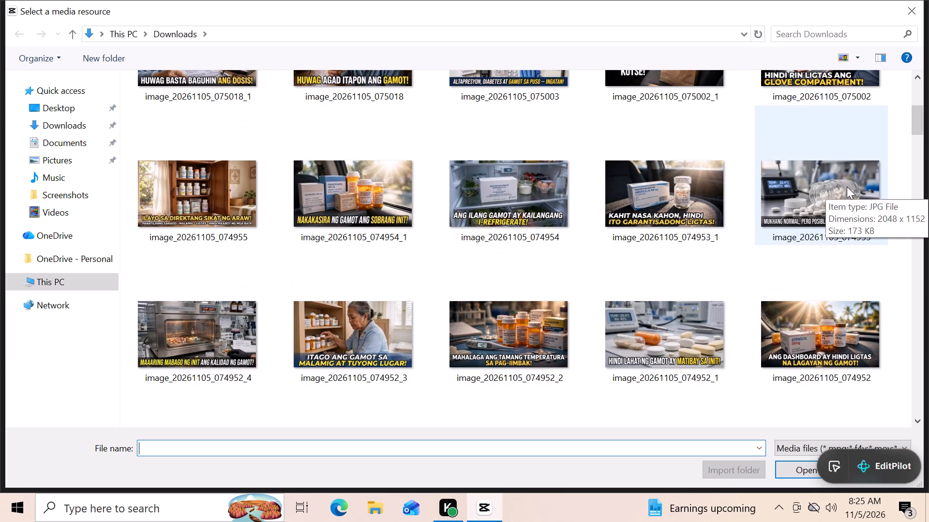
{"action": "double_click", "coordinate": [816, 185]}
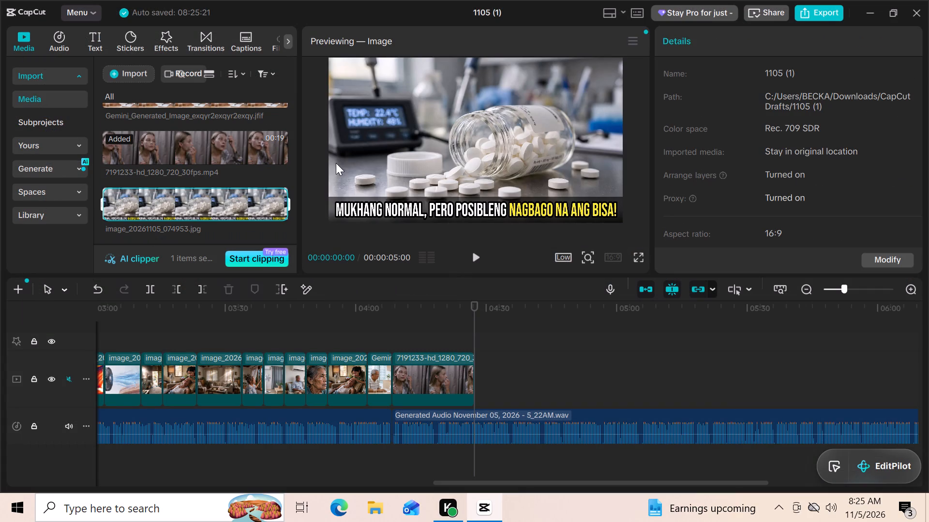
Import image_20261105_074531 (elderly woman taking ice from a freezer) from Downloads and add it after the woman's video at 4:27:09.
{"action": "left_click", "coordinate": [135, 69]}
{"action": "left_click", "coordinate": [133, 68]}
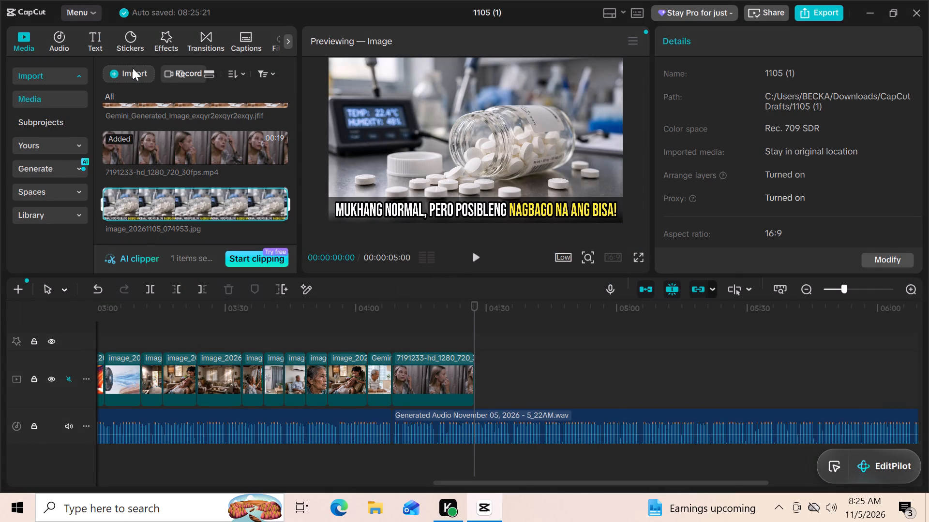
{"action": "left_click", "coordinate": [123, 73]}
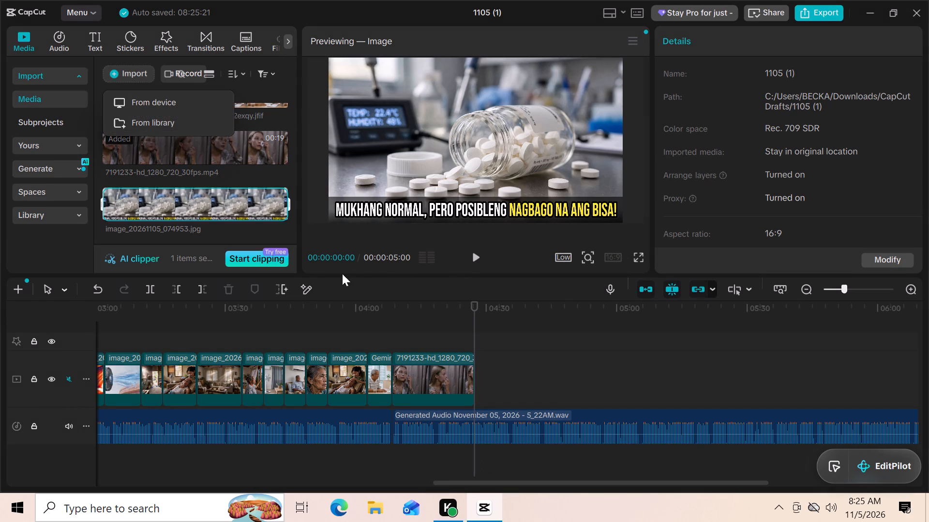
{"action": "left_click", "coordinate": [162, 100]}
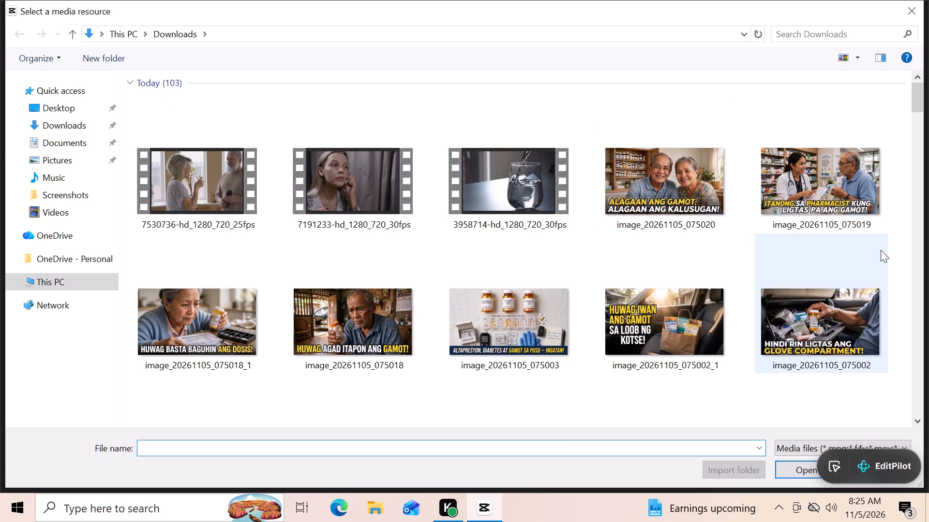
{"action": "left_click_drag", "start_coordinate": [916, 101], "coordinate": [916, 117]}
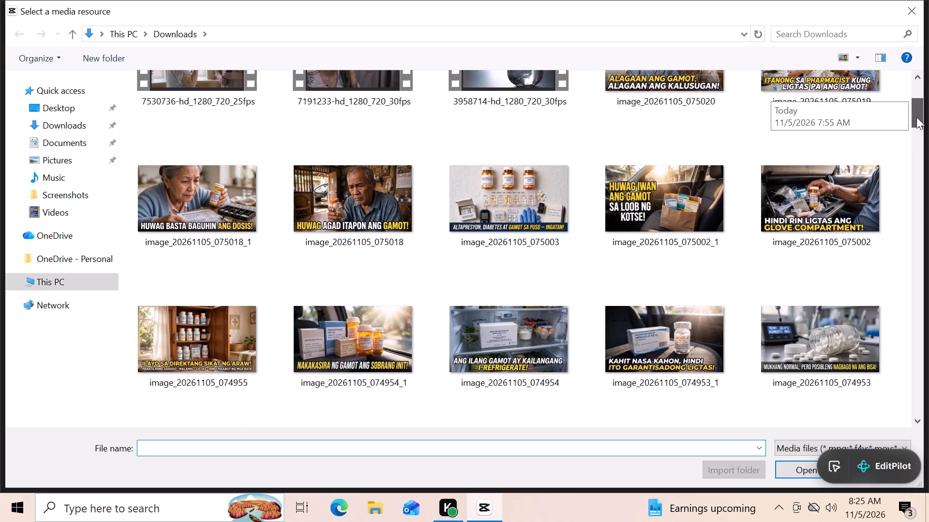
{"action": "left_click_drag", "start_coordinate": [916, 117], "coordinate": [916, 139]}
{"action": "left_click_drag", "start_coordinate": [916, 139], "coordinate": [917, 152]}
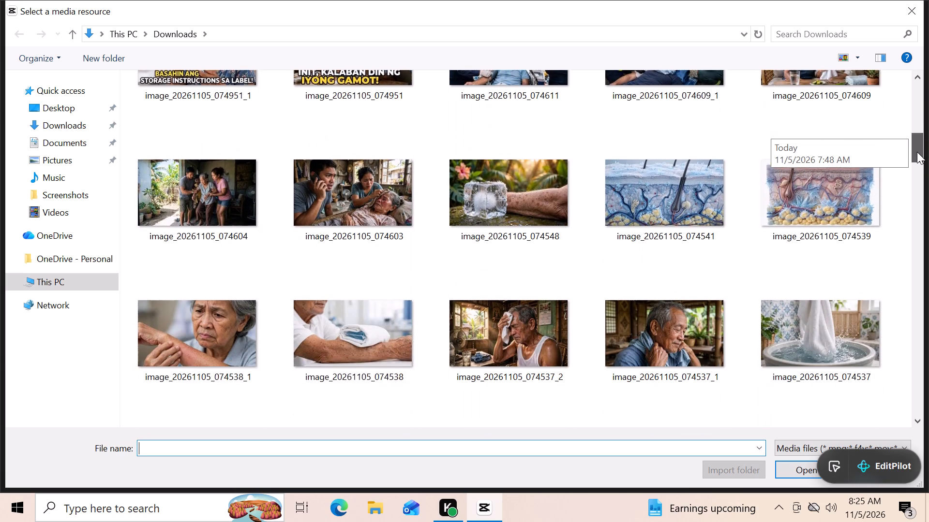
{"action": "left_click_drag", "start_coordinate": [917, 152], "coordinate": [917, 171]}
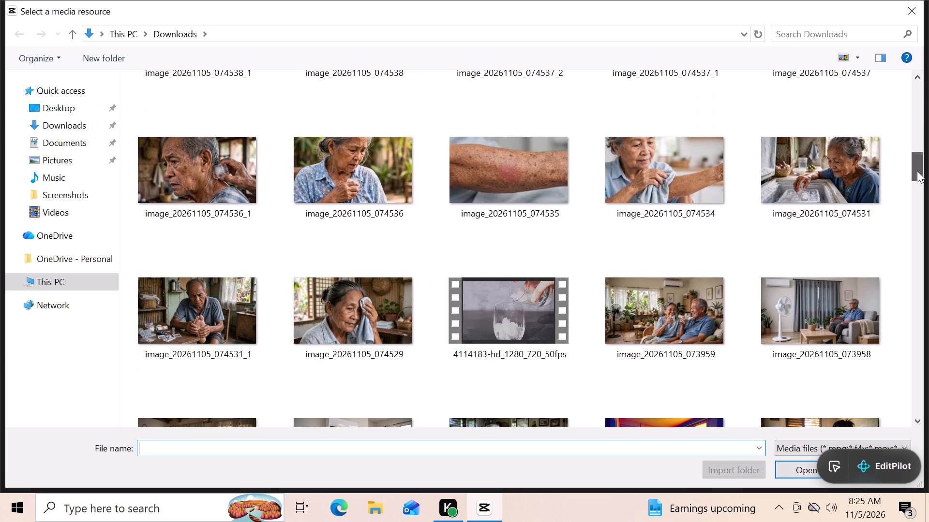
{"action": "left_click_drag", "start_coordinate": [917, 171], "coordinate": [917, 175]}
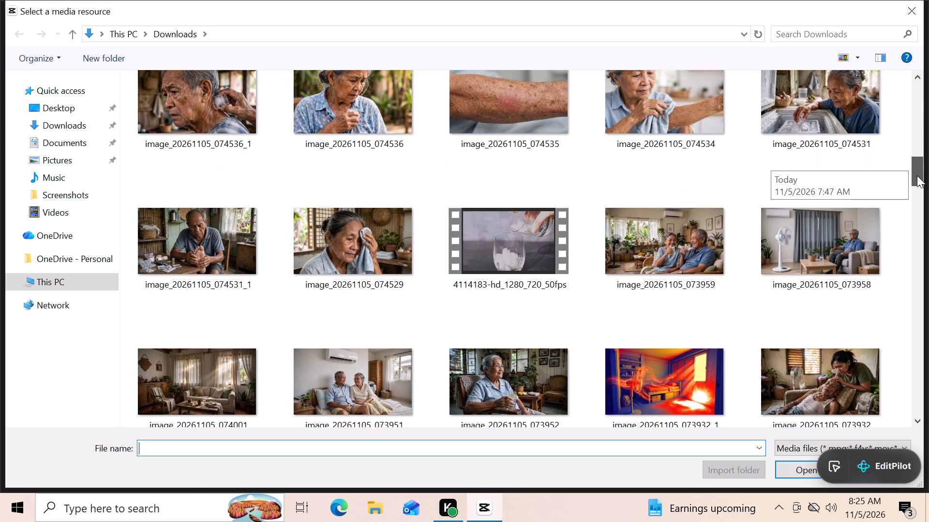
{"action": "left_click_drag", "start_coordinate": [917, 175], "coordinate": [916, 158]}
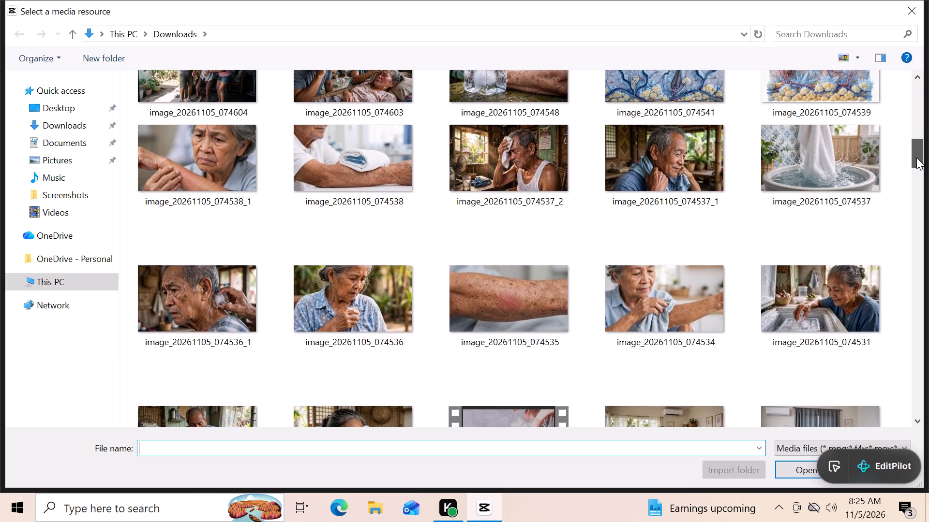
{"action": "double_click", "coordinate": [818, 274]}
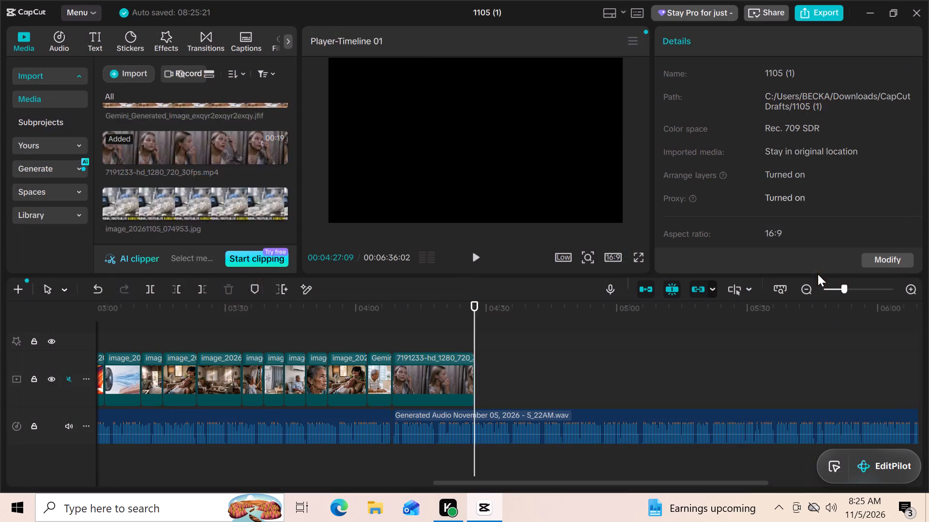
{"action": "left_click", "coordinate": [279, 208]}
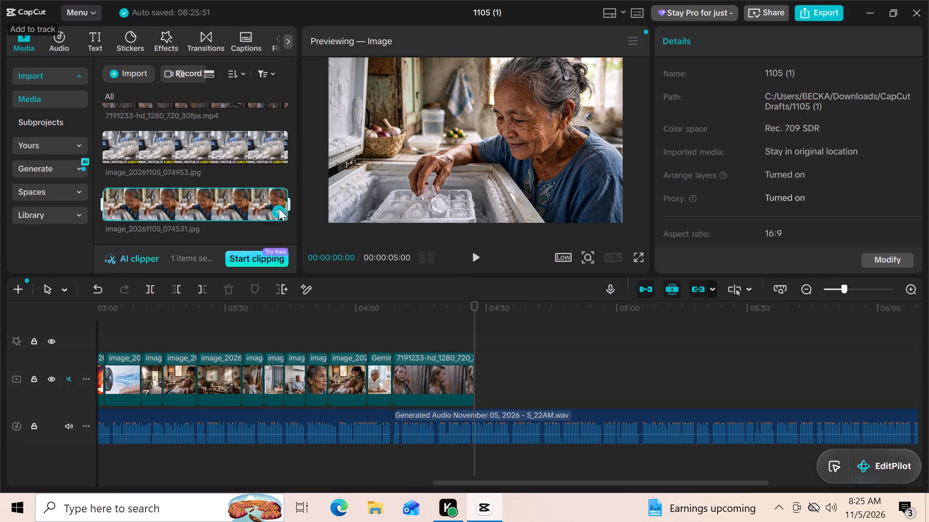
Play the narration over the freezer image and add image_20261105_074536_1 (ice held to an elderly man's neck) from Downloads at 4:32:09.
{"action": "left_click", "coordinate": [475, 253]}
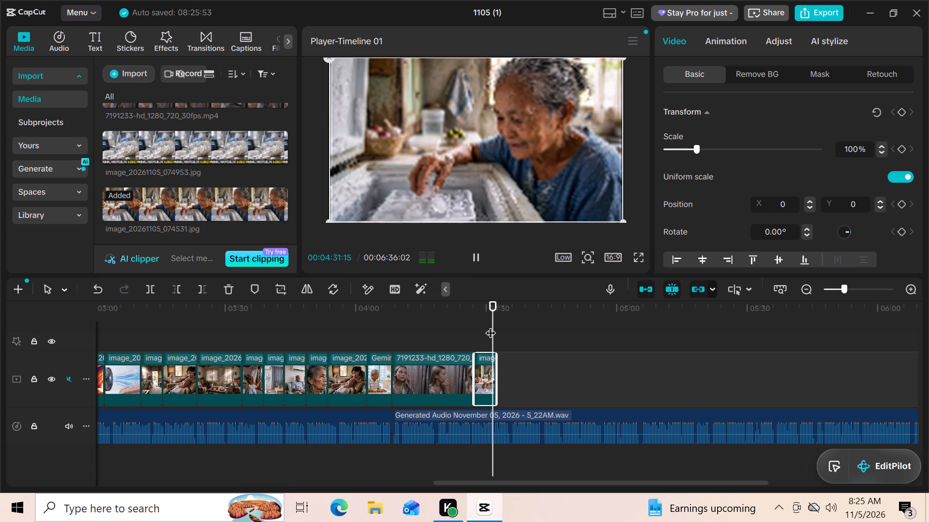
{"action": "left_click", "coordinate": [495, 326]}
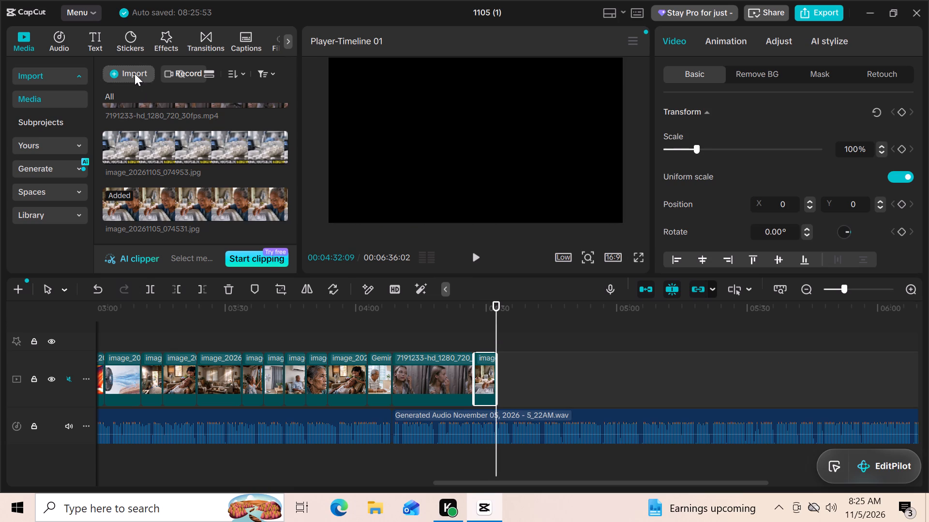
{"action": "left_click", "coordinate": [135, 73]}
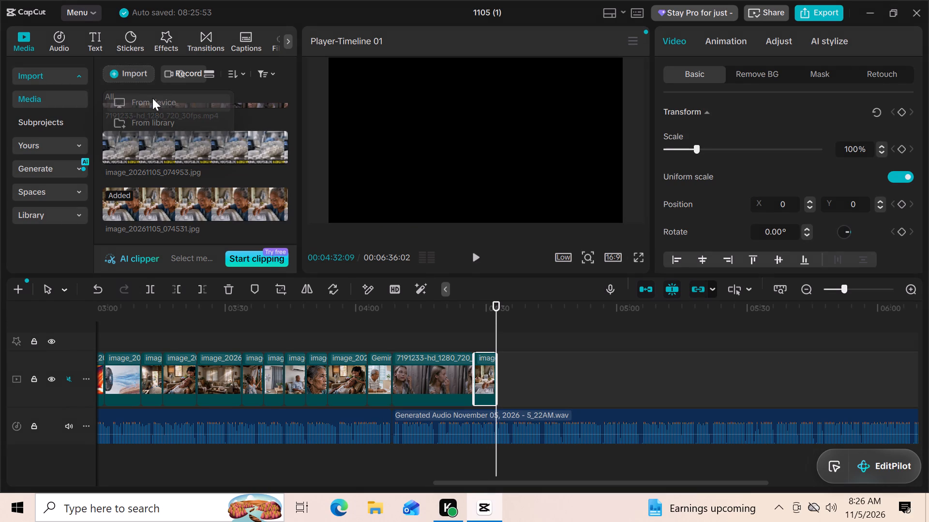
{"action": "double_click", "coordinate": [153, 99]}
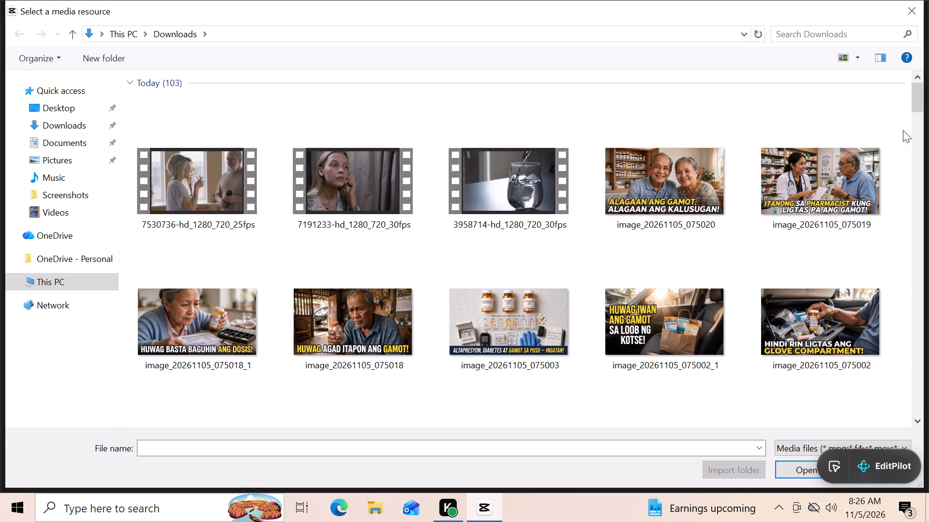
{"action": "left_click_drag", "start_coordinate": [919, 89], "coordinate": [914, 182]}
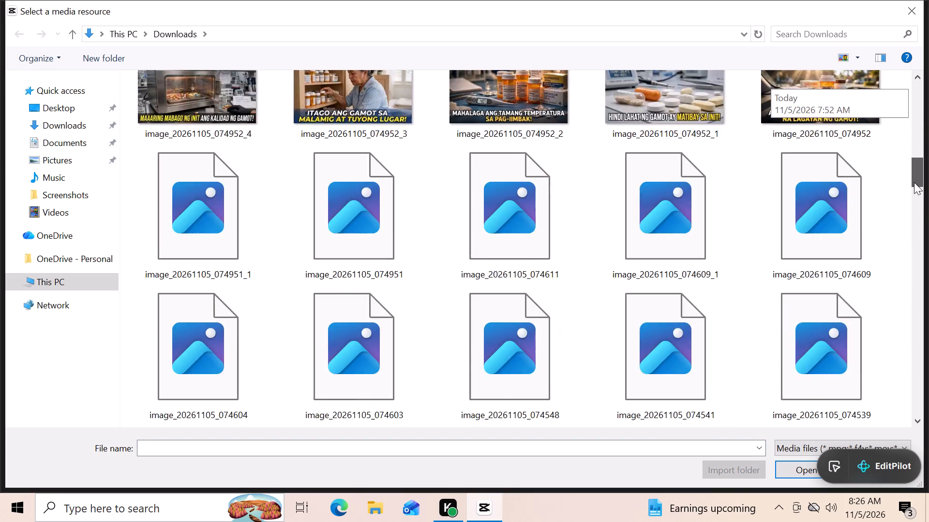
{"action": "left_click_drag", "start_coordinate": [914, 182], "coordinate": [913, 194]}
{"action": "left_click_drag", "start_coordinate": [913, 194], "coordinate": [913, 217]}
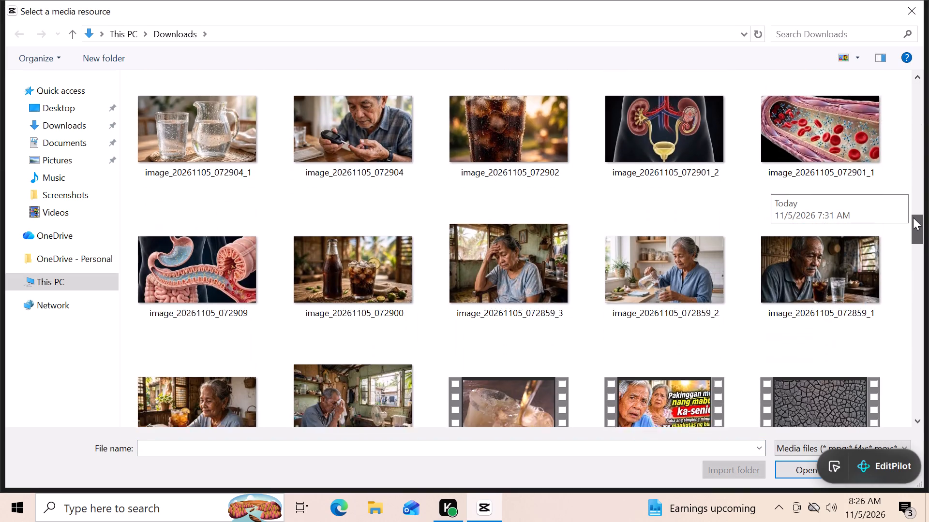
{"action": "left_click_drag", "start_coordinate": [913, 217], "coordinate": [909, 146]}
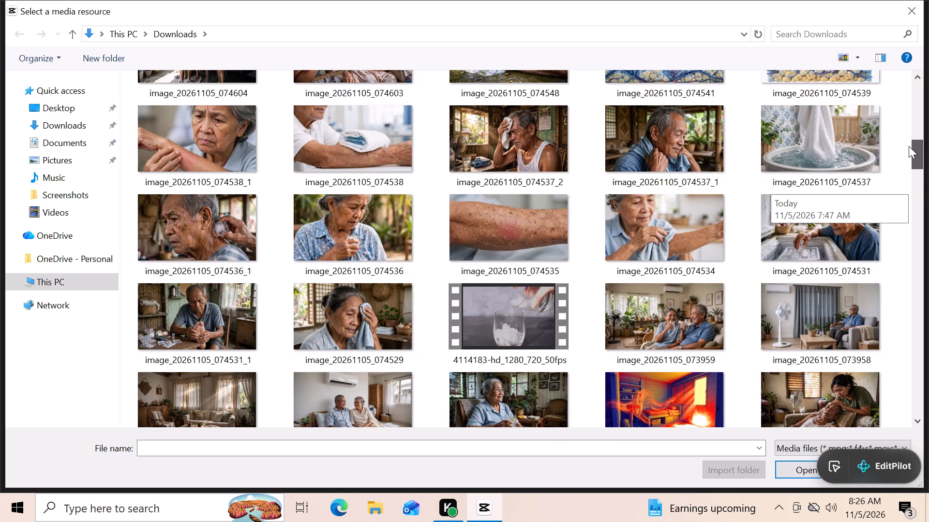
{"action": "left_click_drag", "start_coordinate": [909, 146], "coordinate": [909, 145]}
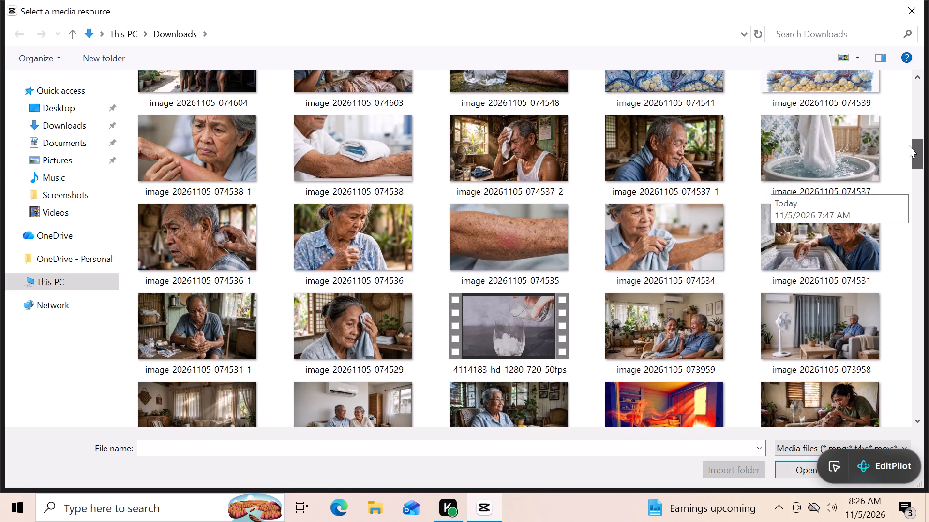
{"action": "left_click_drag", "start_coordinate": [909, 145], "coordinate": [909, 145]}
{"action": "double_click", "coordinate": [214, 249]}
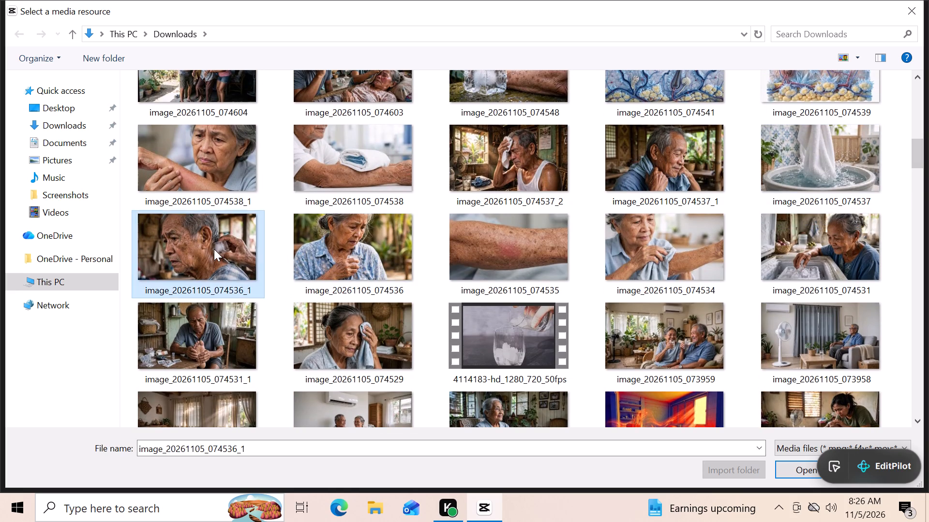
{"action": "left_click", "coordinate": [281, 212]}
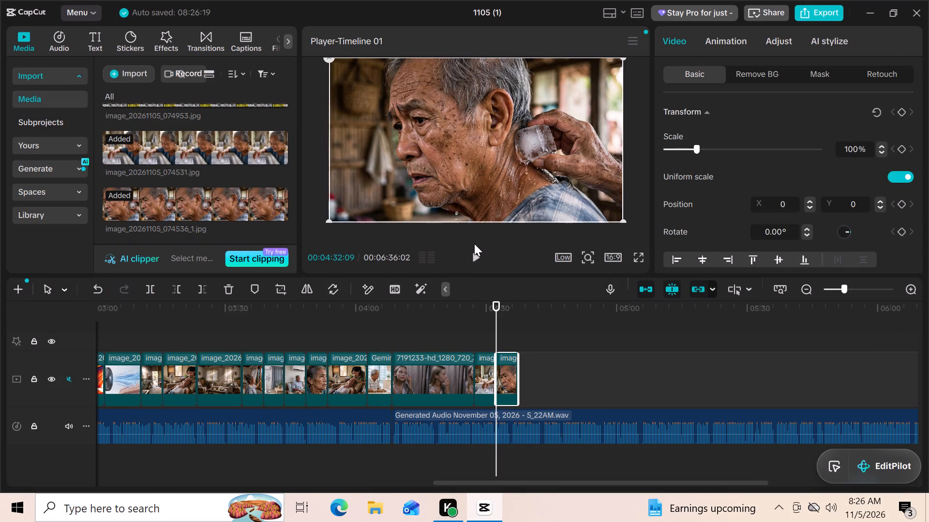
Play the narration over the ice-on-neck image and add image_20261105_074534 (elderly woman wiping her arm with a towel) from Downloads at 4:37:09.
{"action": "left_click", "coordinate": [473, 258]}
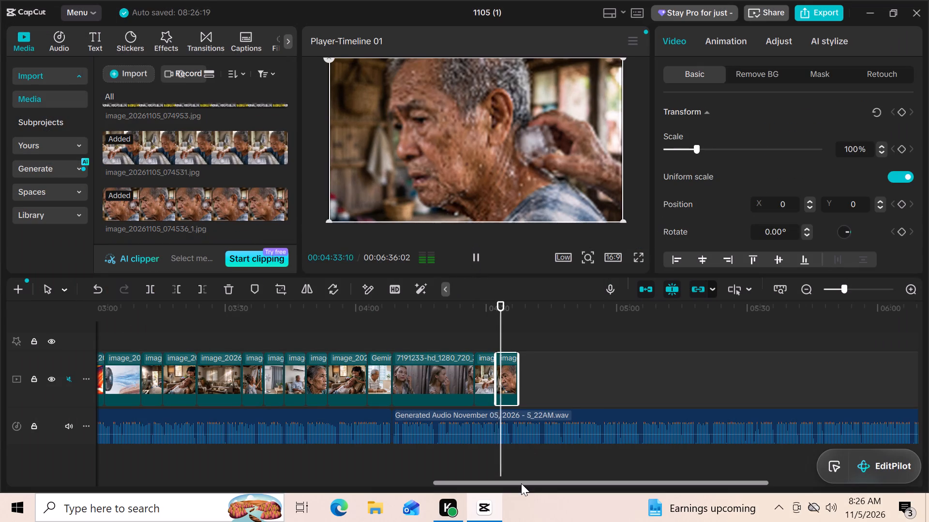
{"action": "left_click", "coordinate": [521, 483]}
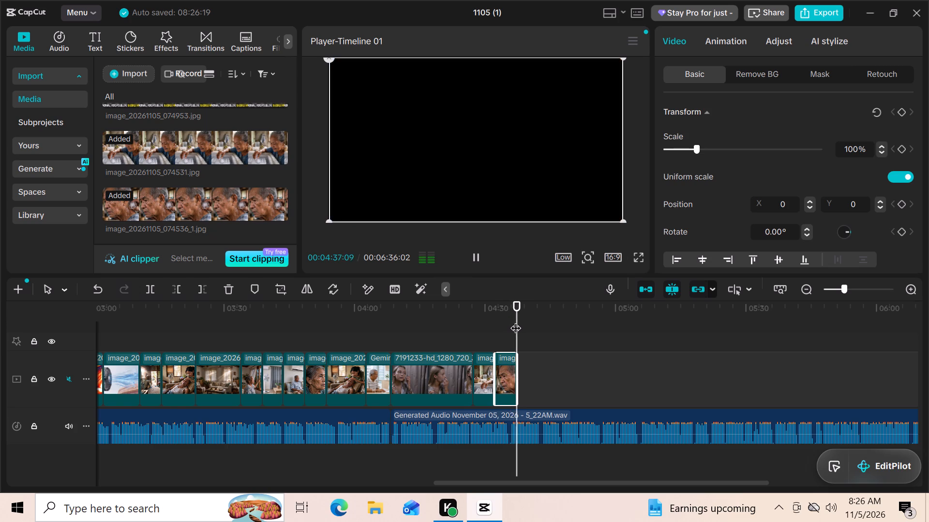
{"action": "left_click", "coordinate": [515, 320]}
{"action": "left_click", "coordinate": [138, 75]}
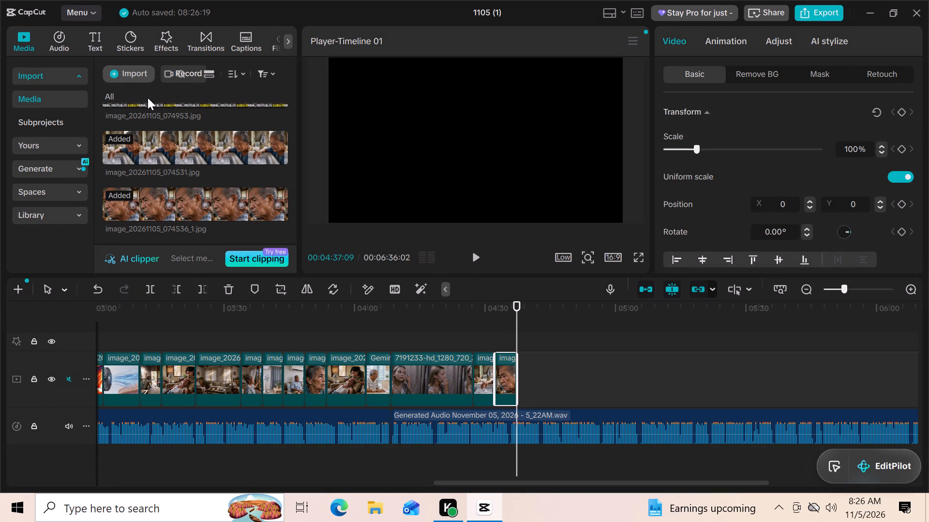
{"action": "left_click", "coordinate": [147, 97]}
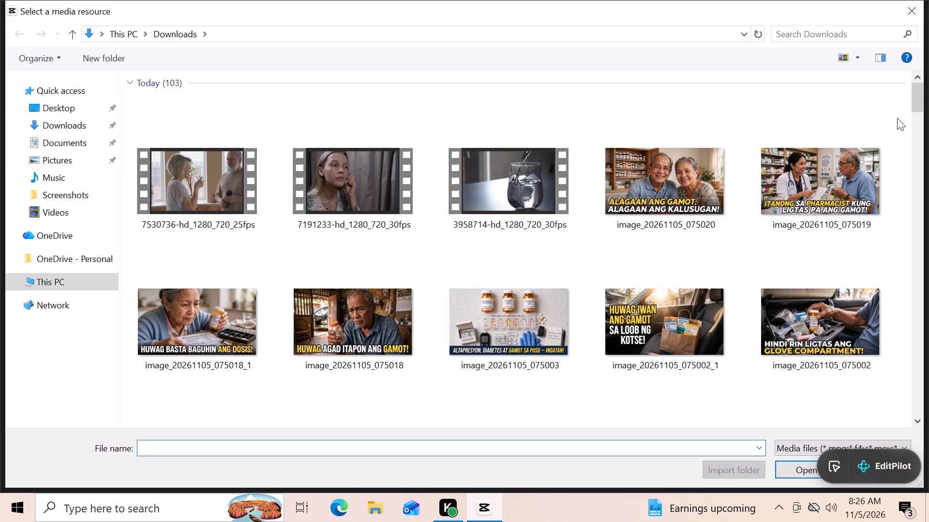
{"action": "left_click_drag", "start_coordinate": [920, 96], "coordinate": [920, 113]}
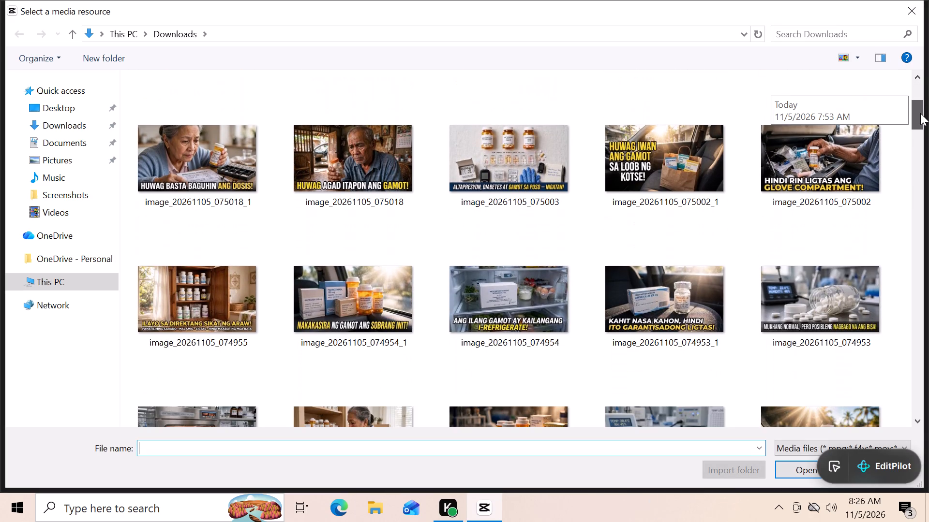
{"action": "left_click_drag", "start_coordinate": [920, 113], "coordinate": [919, 129]}
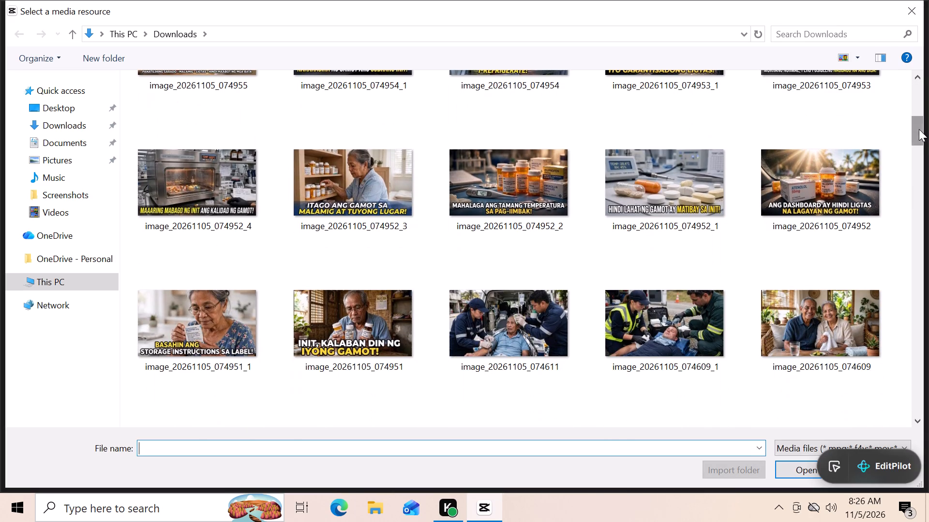
{"action": "left_click_drag", "start_coordinate": [919, 129], "coordinate": [919, 146]}
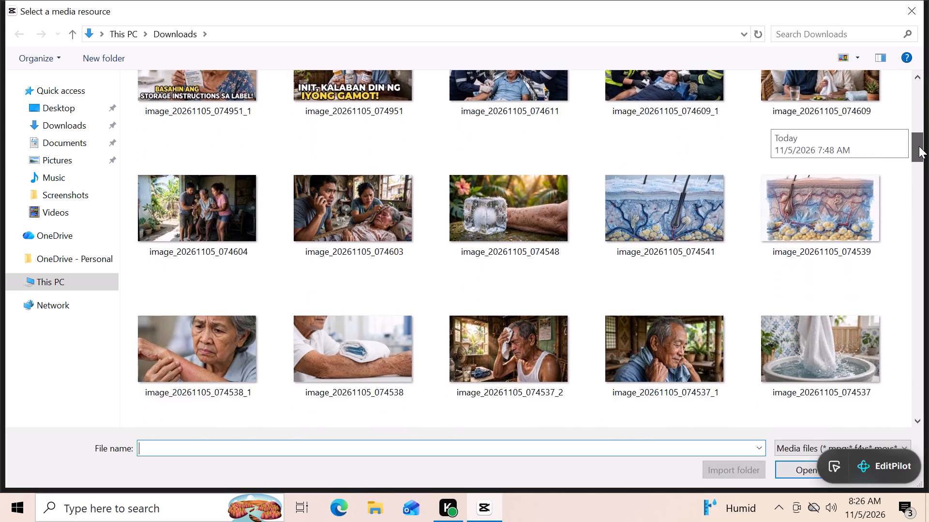
{"action": "left_click_drag", "start_coordinate": [919, 146], "coordinate": [918, 157]}
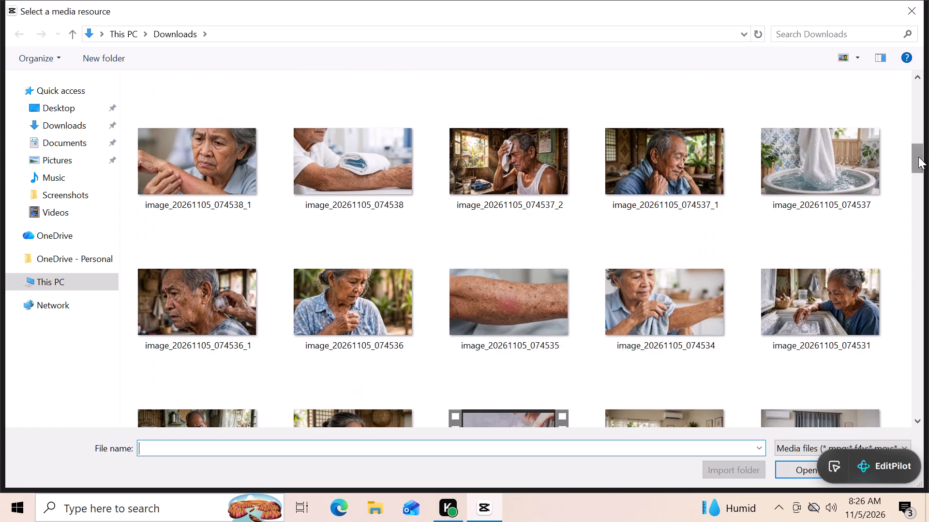
{"action": "double_click", "coordinate": [640, 314]}
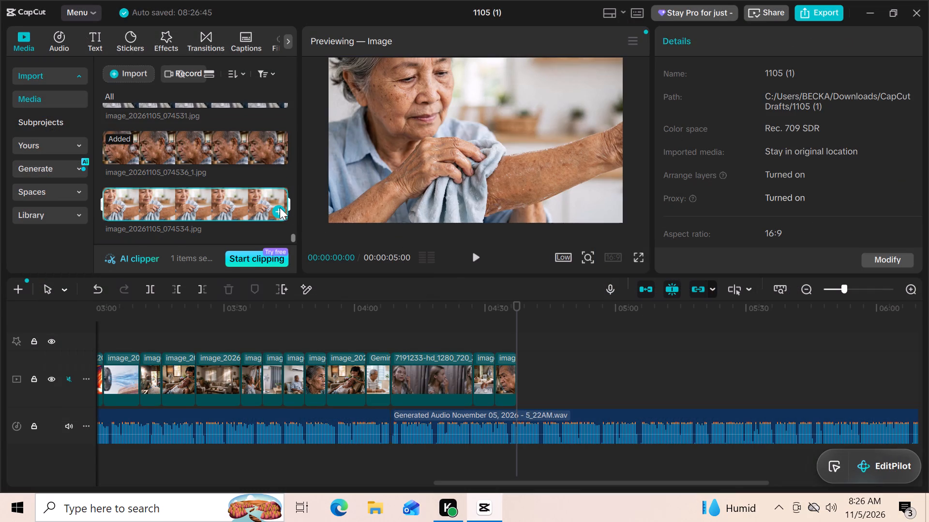
{"action": "left_click", "coordinate": [280, 207]}
Play the narration past the towel image and add image_20261105_074535 (forearm with a red patch) from Downloads directly after it.
{"action": "left_click", "coordinate": [475, 255]}
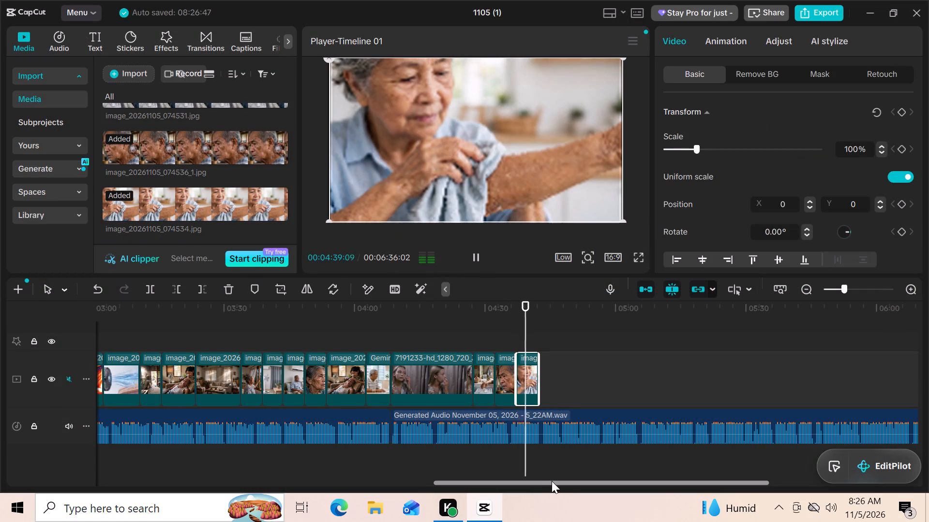
{"action": "left_click_drag", "start_coordinate": [552, 481], "coordinate": [635, 488]}
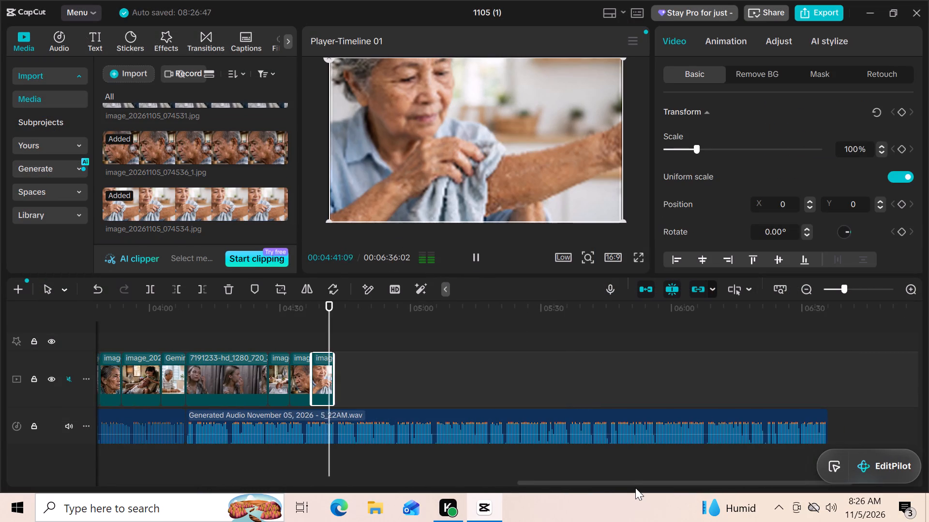
{"action": "left_click_drag", "start_coordinate": [635, 488], "coordinate": [613, 491]}
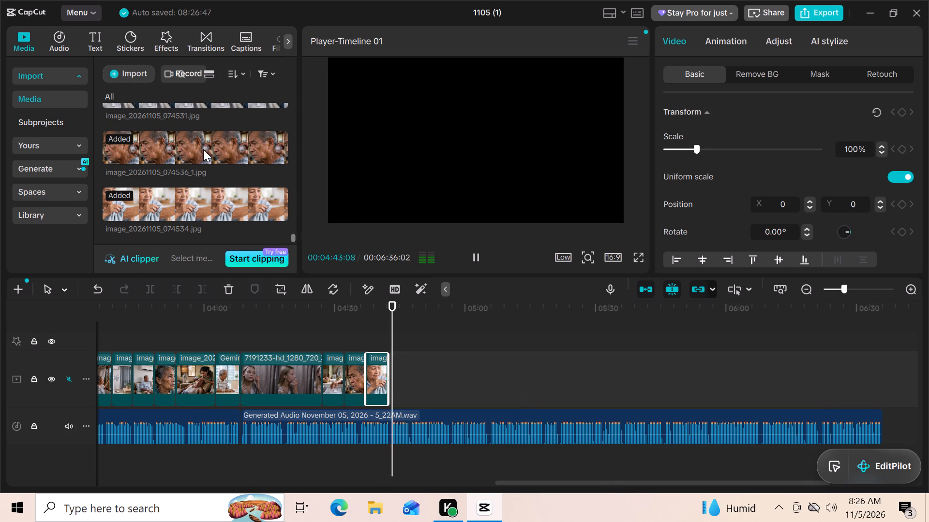
{"action": "left_click", "coordinate": [138, 71]}
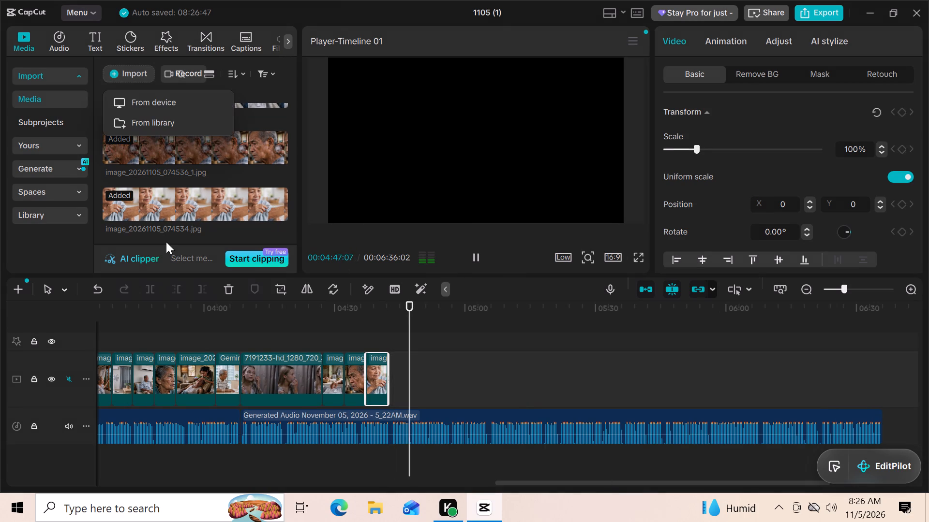
{"action": "left_click", "coordinate": [161, 101]}
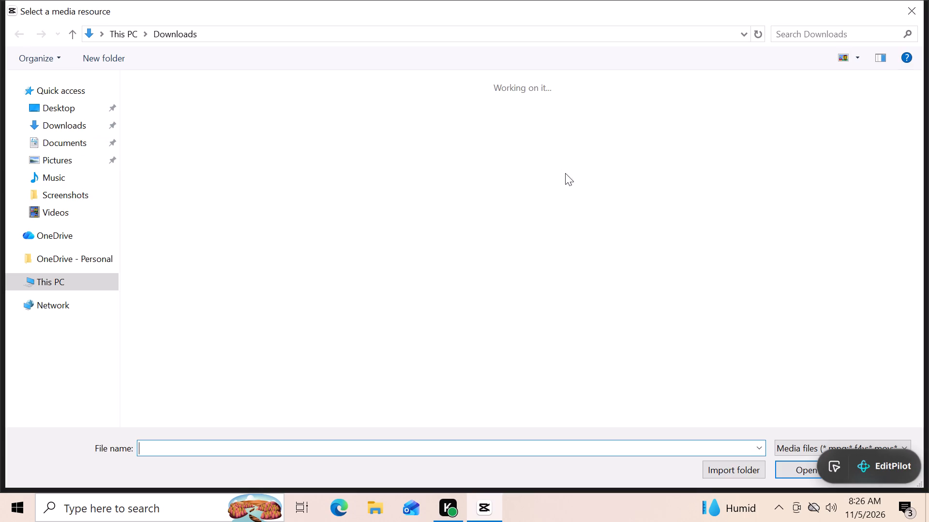
{"action": "left_click_drag", "start_coordinate": [914, 97], "coordinate": [914, 115]}
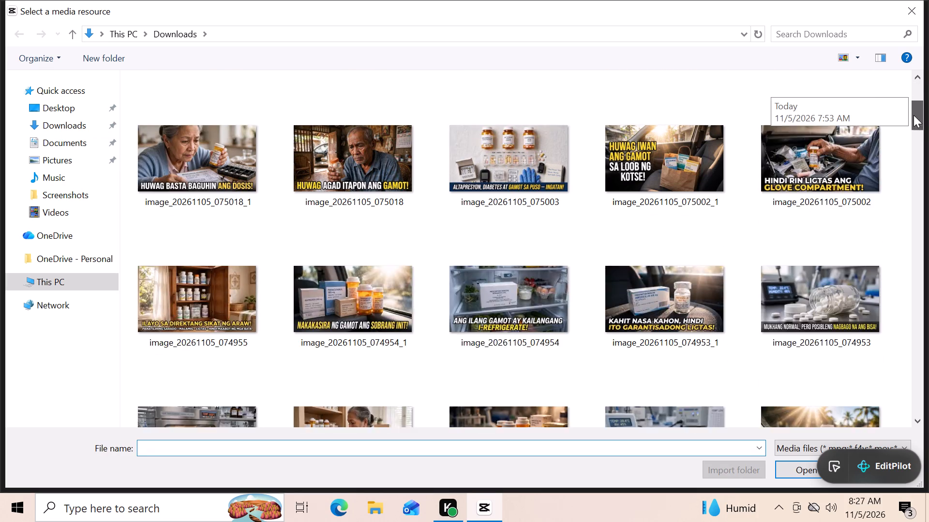
{"action": "left_click_drag", "start_coordinate": [914, 115], "coordinate": [914, 143]}
{"action": "left_click_drag", "start_coordinate": [914, 143], "coordinate": [915, 153]}
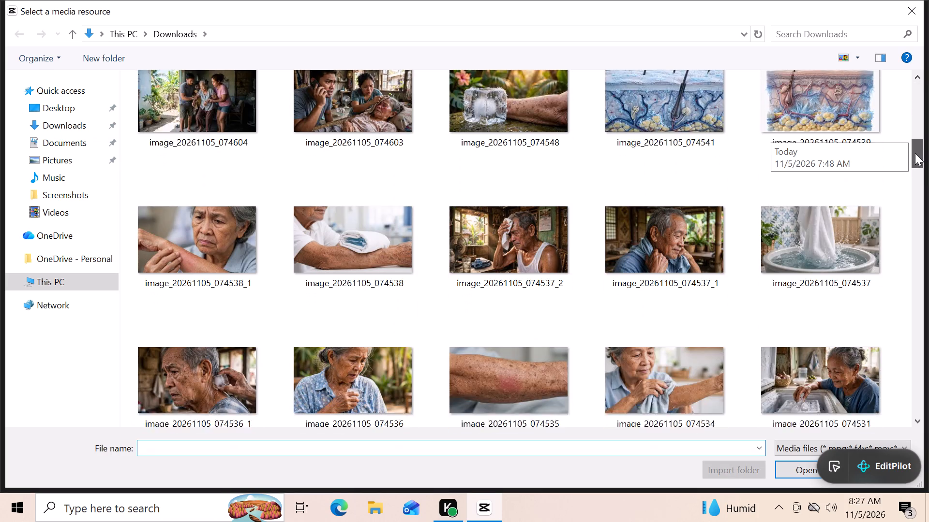
{"action": "left_click_drag", "start_coordinate": [915, 153], "coordinate": [915, 159]}
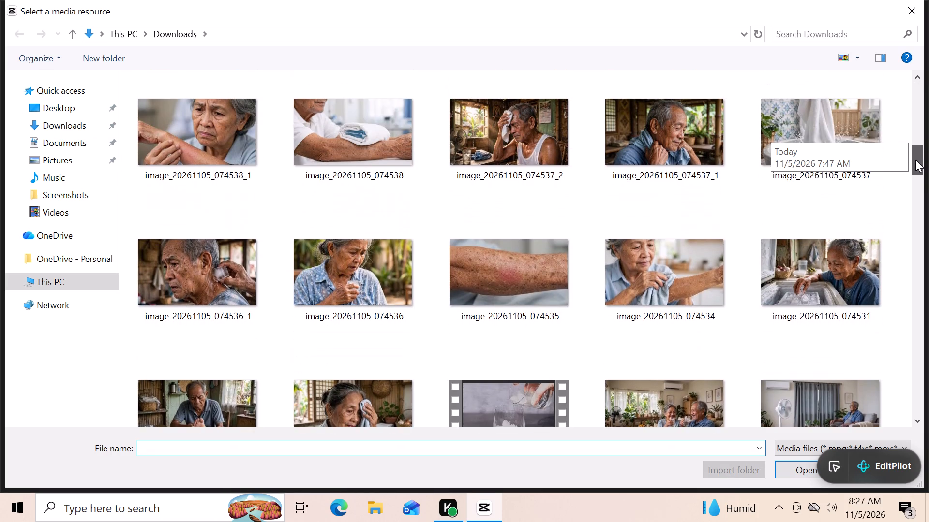
{"action": "left_click_drag", "start_coordinate": [915, 159], "coordinate": [915, 160]}
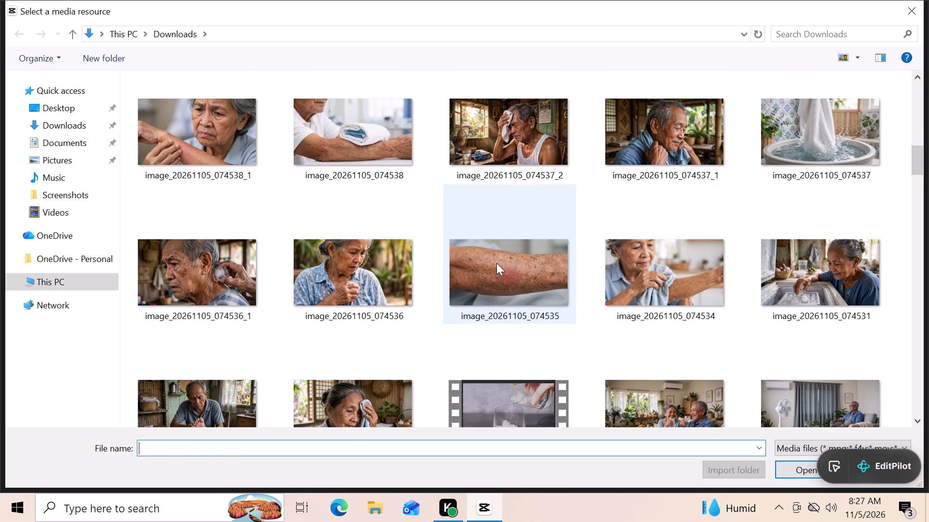
{"action": "double_click", "coordinate": [496, 263]}
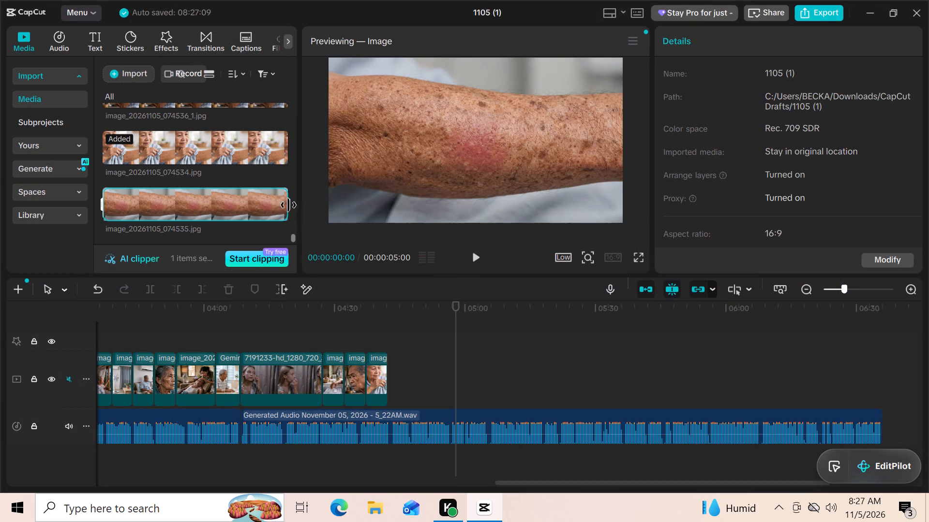
{"action": "left_click", "coordinate": [280, 209]}
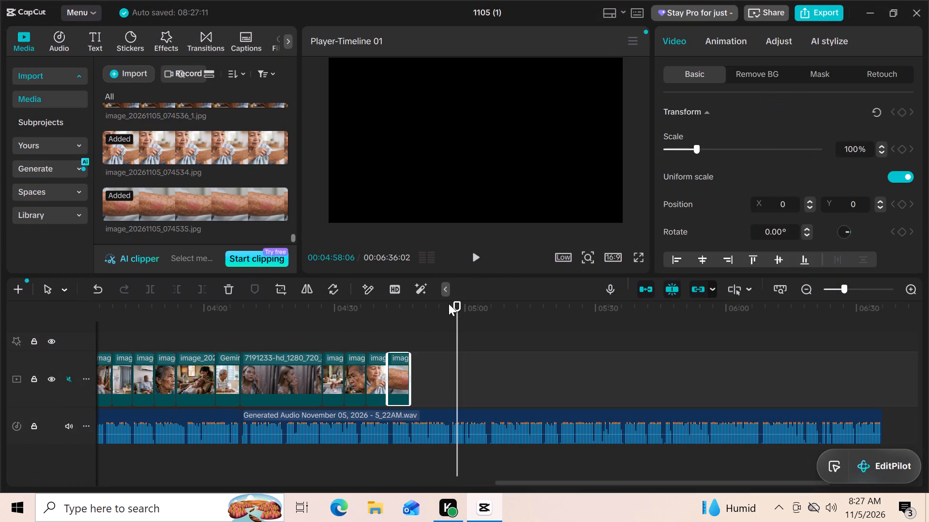
Import image_20261105_074541 (blue skin cross-section with ice crystals) from Downloads and add it after the forearm image.
{"action": "left_click", "coordinate": [141, 72]}
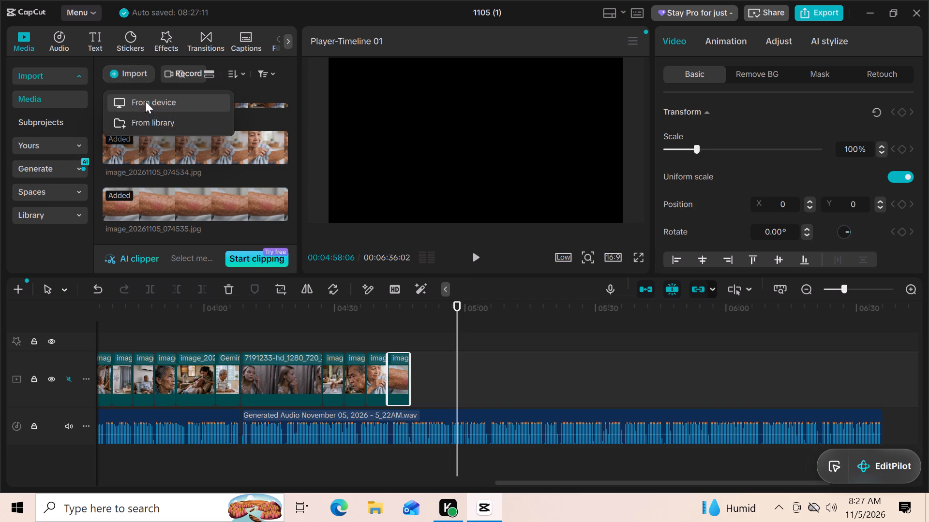
{"action": "left_click", "coordinate": [145, 101]}
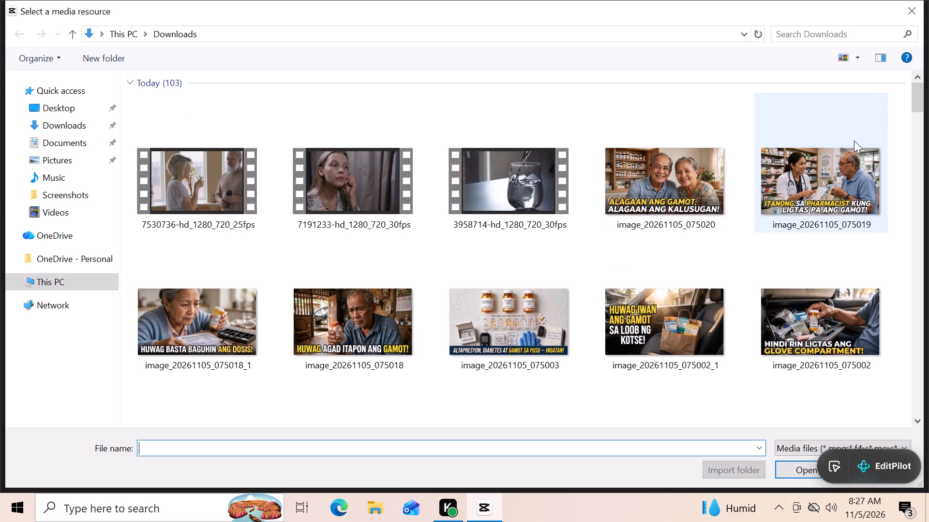
{"action": "left_click_drag", "start_coordinate": [916, 92], "coordinate": [916, 112]}
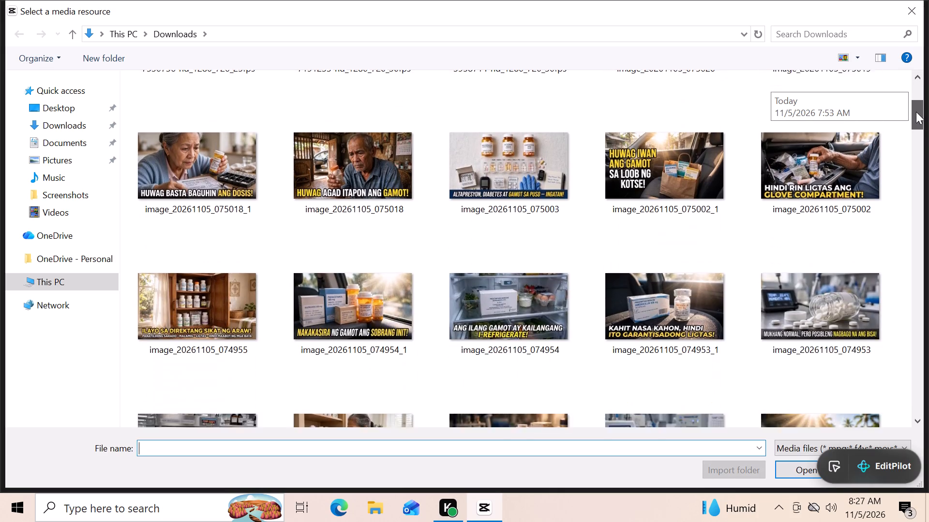
{"action": "left_click_drag", "start_coordinate": [916, 112], "coordinate": [920, 136]}
{"action": "left_click_drag", "start_coordinate": [920, 136], "coordinate": [920, 148]}
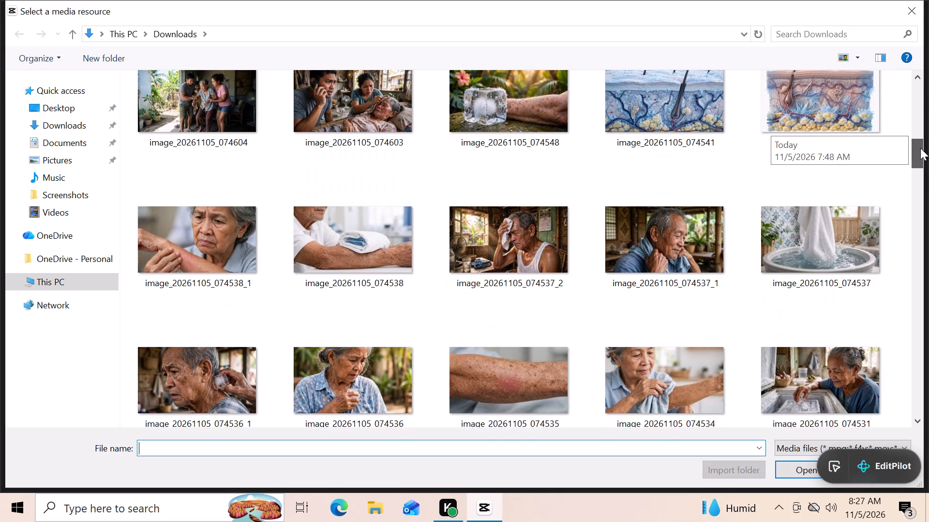
{"action": "left_click_drag", "start_coordinate": [920, 148], "coordinate": [920, 152]}
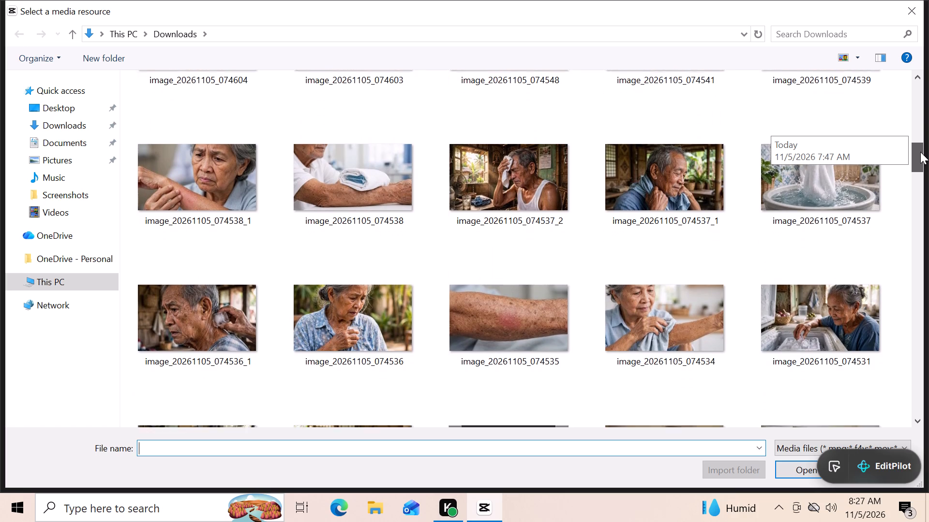
{"action": "left_click_drag", "start_coordinate": [920, 152], "coordinate": [920, 157]}
{"action": "left_click_drag", "start_coordinate": [920, 157], "coordinate": [921, 172]}
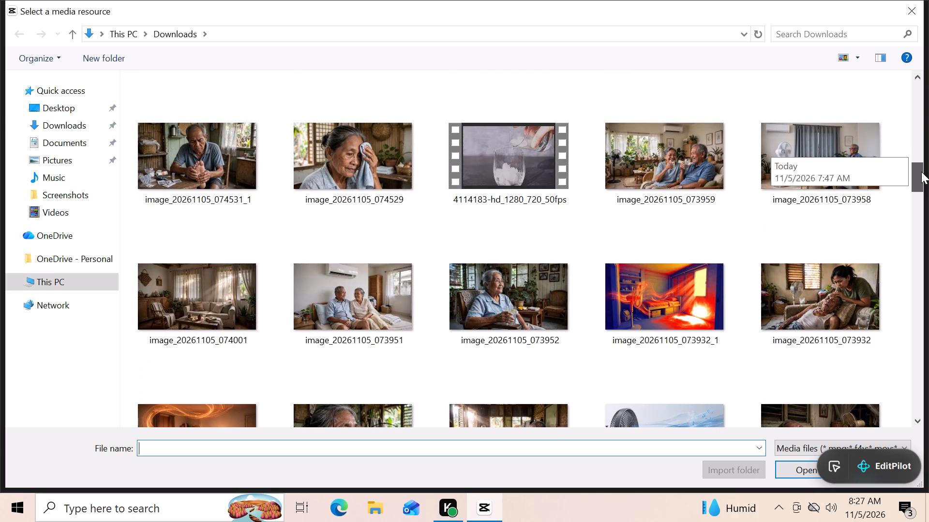
{"action": "left_click_drag", "start_coordinate": [921, 172], "coordinate": [919, 129]}
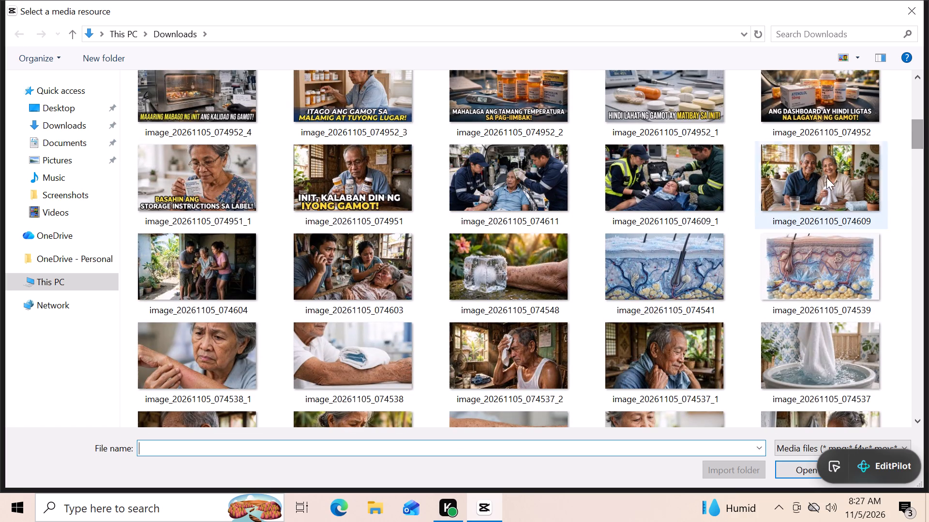
{"action": "double_click", "coordinate": [713, 265]}
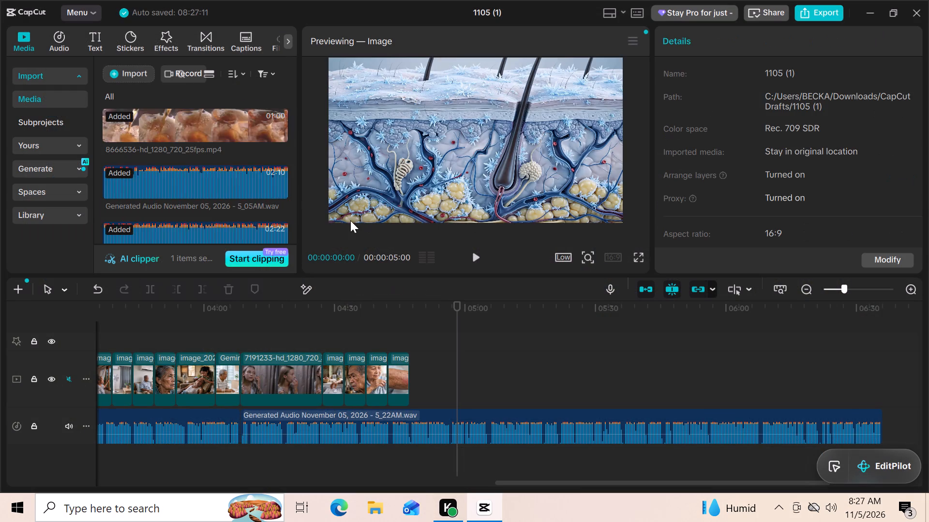
{"action": "left_click", "coordinate": [276, 210]}
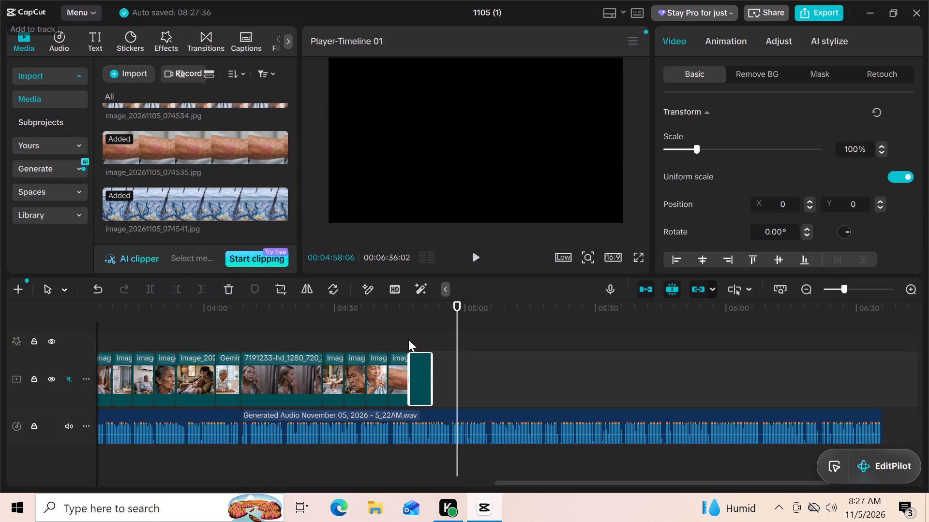
Import image_20261105_074539 (pink skin cross-section with ice crystals) from Downloads and add it directly after the blue skin cross-section.
{"action": "left_click", "coordinate": [131, 68]}
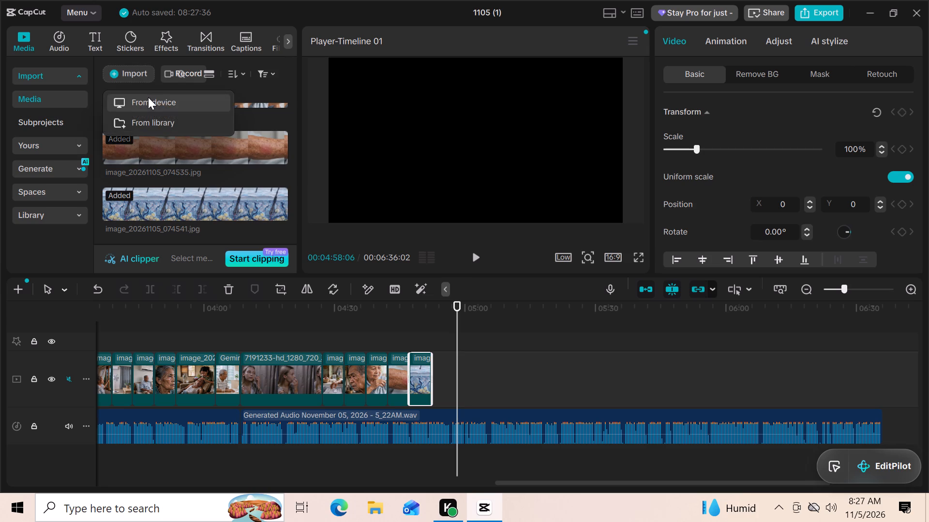
{"action": "left_click", "coordinate": [148, 97]}
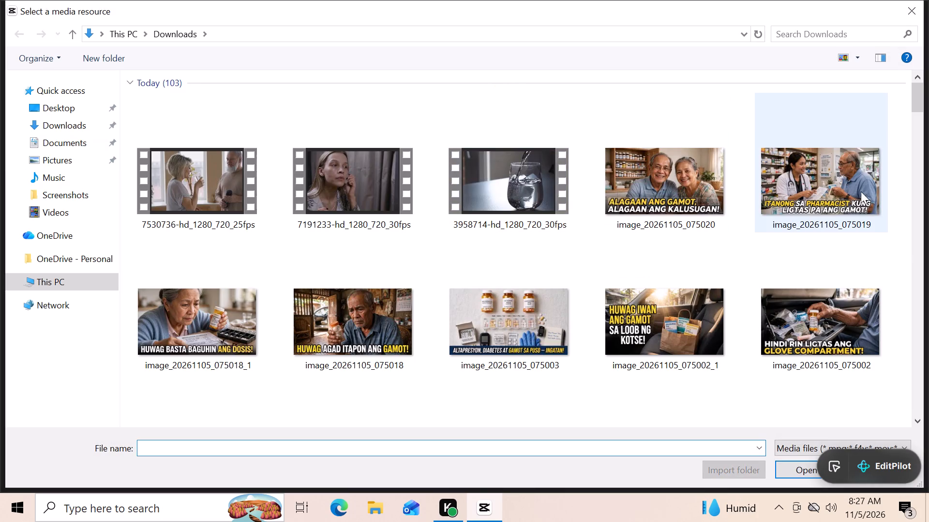
{"action": "left_click_drag", "start_coordinate": [915, 97], "coordinate": [915, 118]}
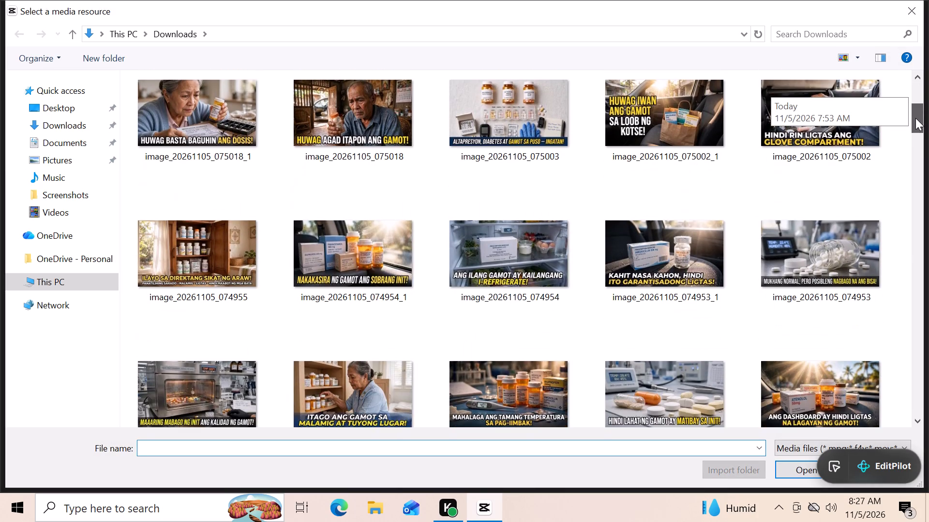
{"action": "left_click_drag", "start_coordinate": [915, 118], "coordinate": [915, 122]}
{"action": "left_click_drag", "start_coordinate": [915, 122], "coordinate": [915, 126]}
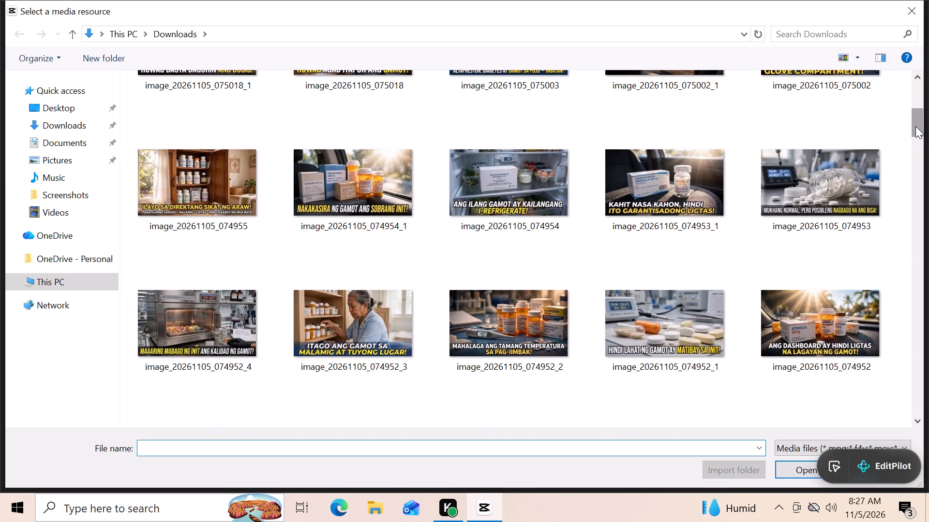
{"action": "left_click_drag", "start_coordinate": [915, 126], "coordinate": [915, 142]}
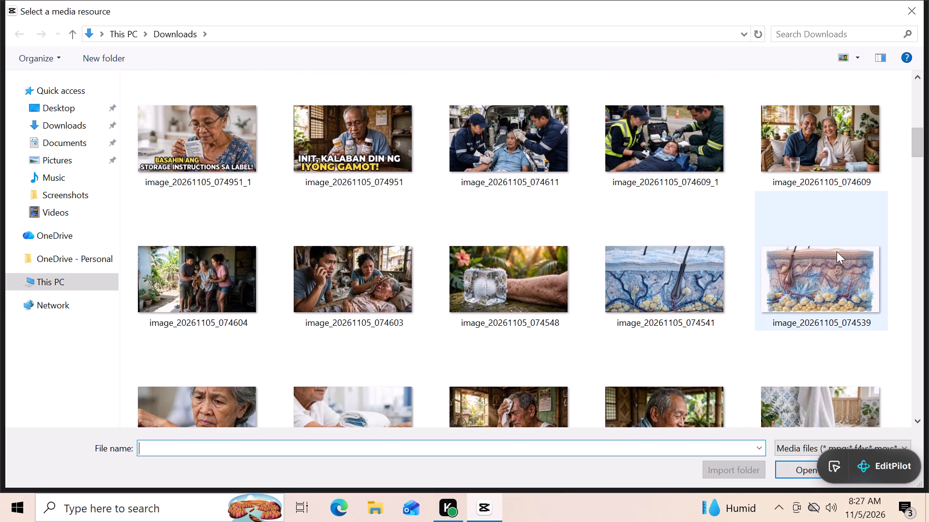
{"action": "double_click", "coordinate": [794, 303]}
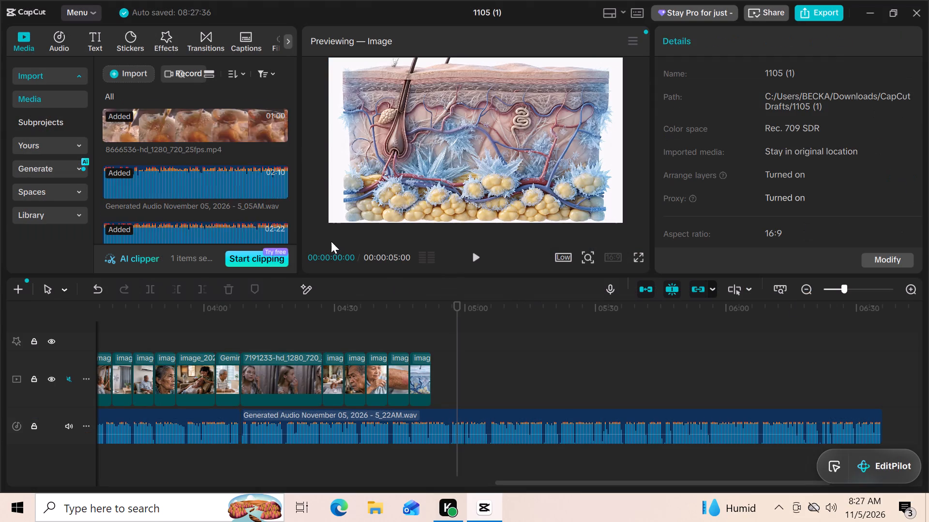
{"action": "left_click", "coordinate": [282, 214]}
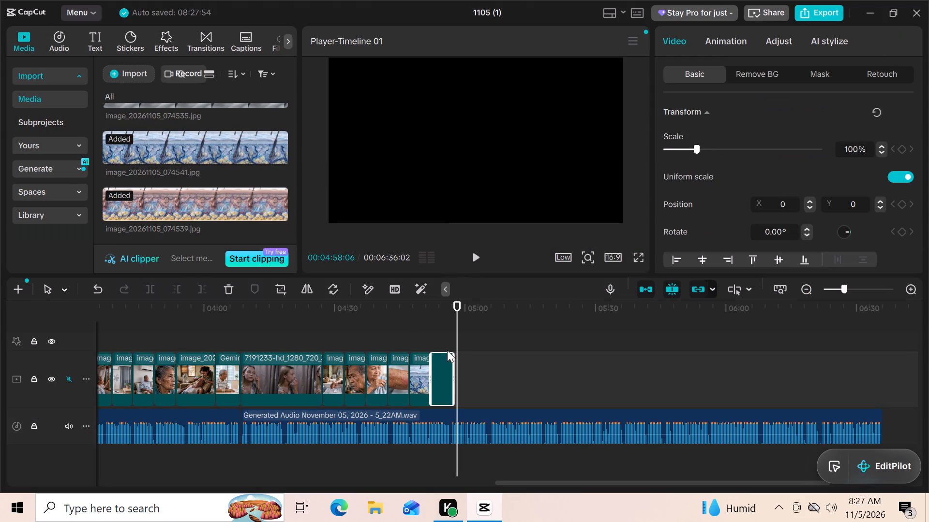
Extend the pink skin cross-section image, play the narration over it, and trim its end to about 5:02.
{"action": "left_click_drag", "start_coordinate": [453, 373], "coordinate": [482, 376]}
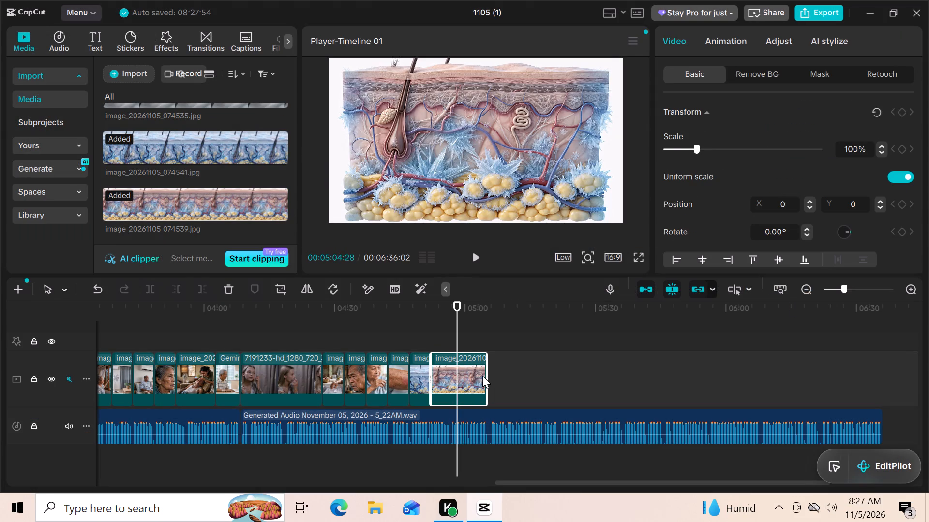
{"action": "left_click", "coordinate": [475, 260]}
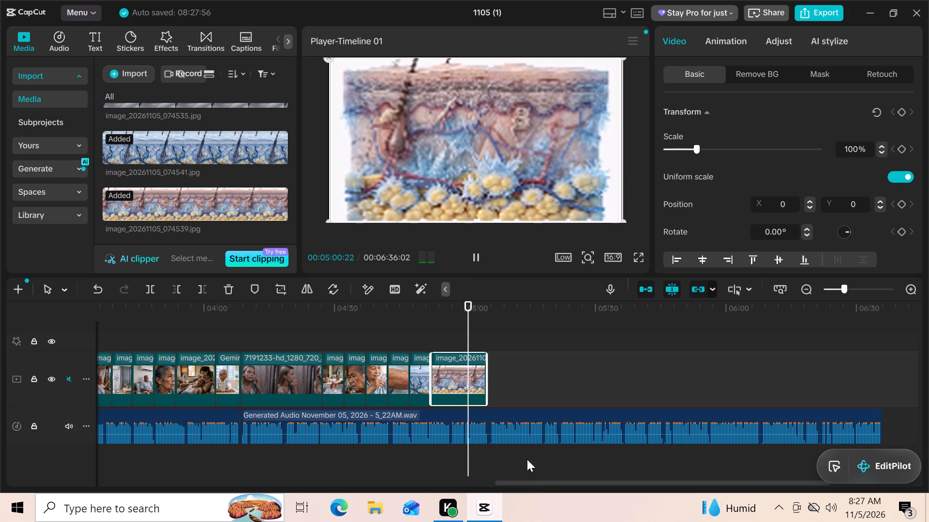
{"action": "left_click_drag", "start_coordinate": [486, 374], "coordinate": [467, 374]}
Import image_20261105_074538_1 (elderly woman touching her reddened forearm), keep a single copy after the pink skin image, and lengthen it slightly.
{"action": "left_click", "coordinate": [131, 78]}
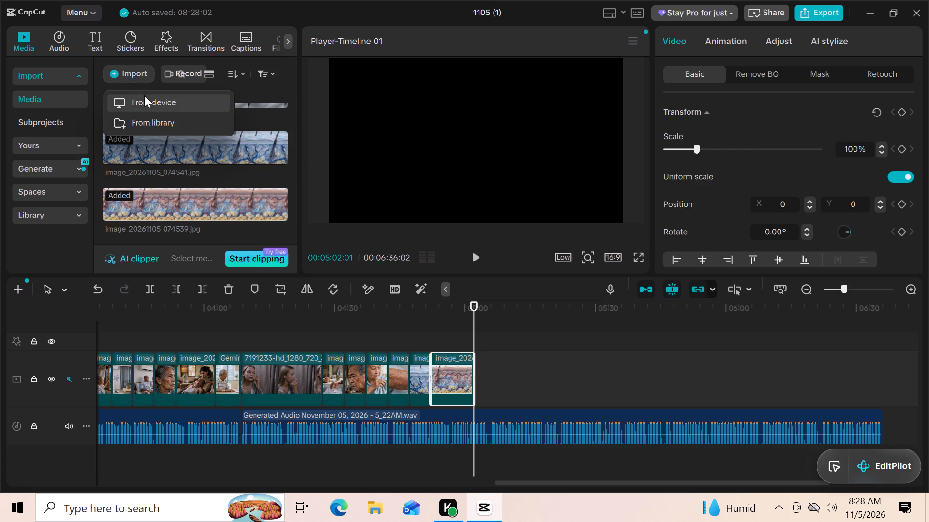
{"action": "left_click", "coordinate": [145, 97]}
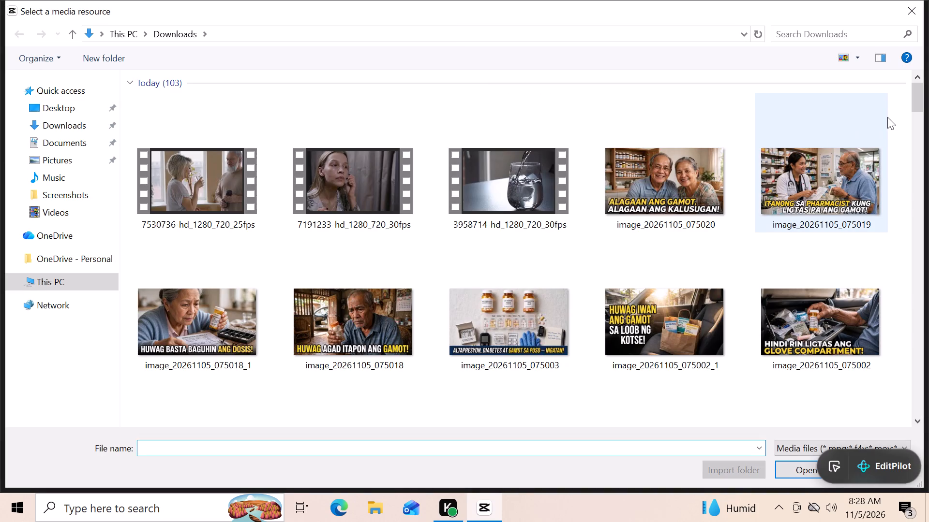
{"action": "left_click_drag", "start_coordinate": [914, 97], "coordinate": [914, 138]}
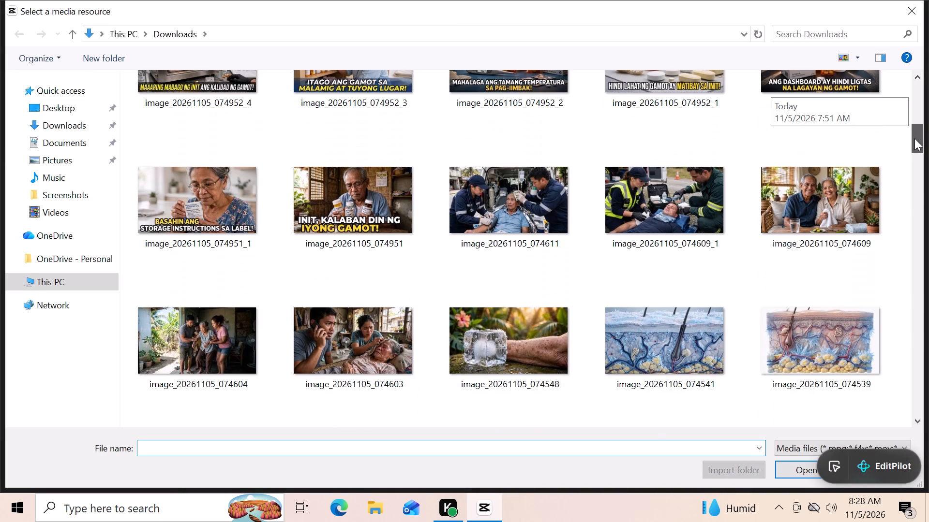
{"action": "left_click_drag", "start_coordinate": [914, 138], "coordinate": [914, 149]}
{"action": "left_click_drag", "start_coordinate": [914, 149], "coordinate": [914, 156]}
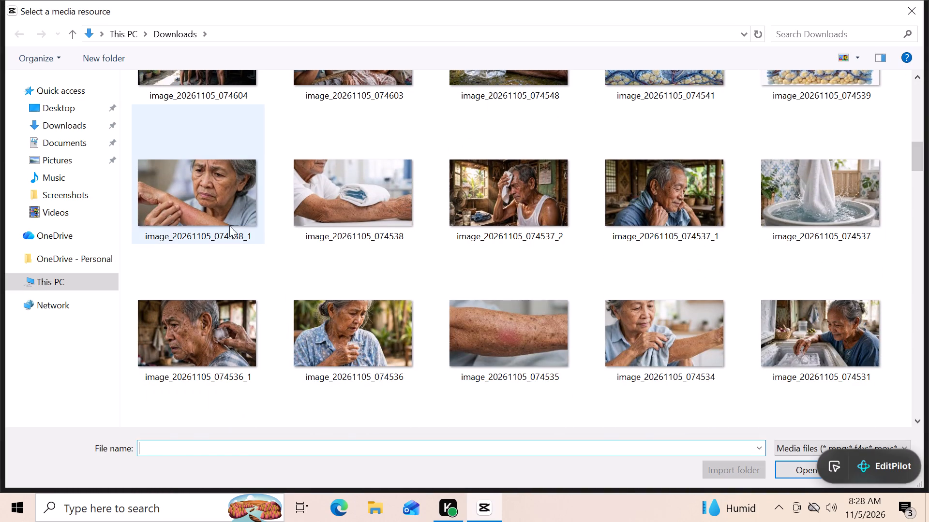
{"action": "double_click", "coordinate": [204, 207]}
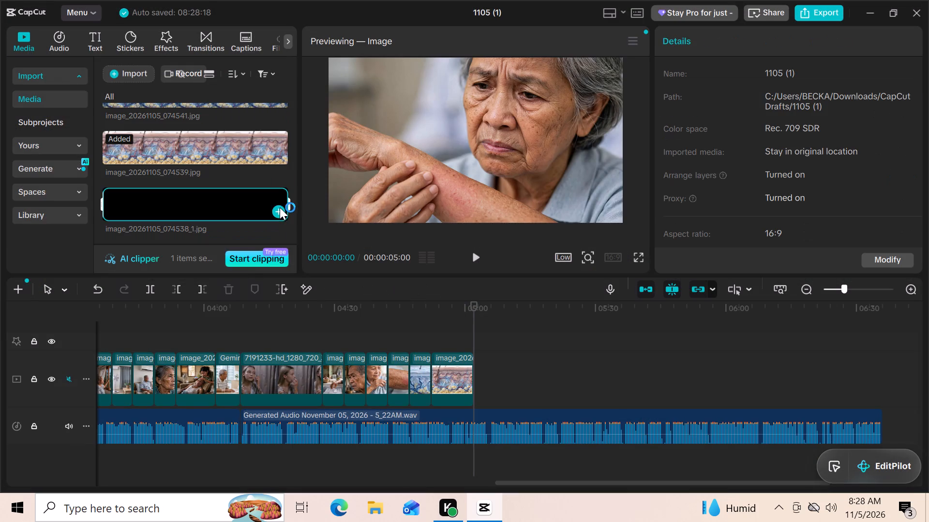
{"action": "double_click", "coordinate": [281, 212]}
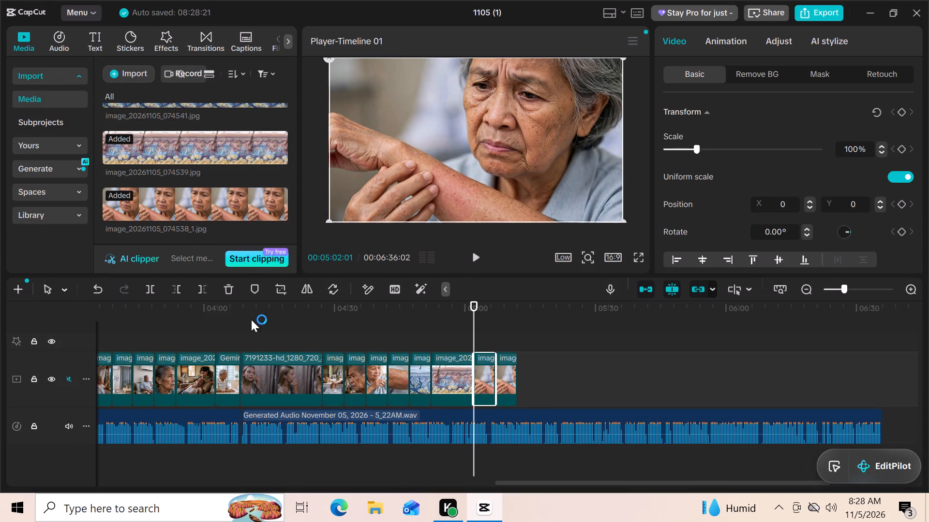
{"action": "left_click", "coordinate": [228, 288]}
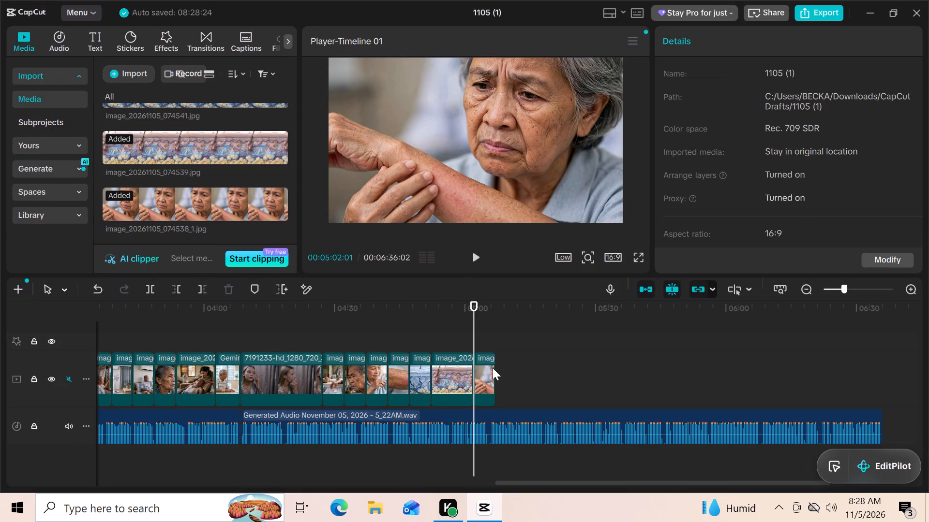
{"action": "left_click_drag", "start_coordinate": [494, 372], "coordinate": [501, 373]}
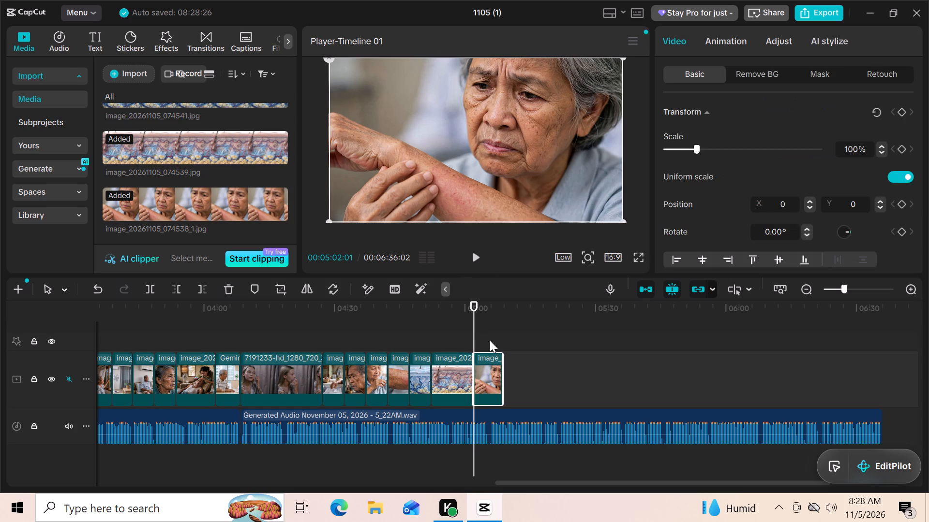
Play the narration past the reddened-forearm image and add image_20261105_074539 (pink skin cross-section) from Downloads again directly after it.
{"action": "left_click", "coordinate": [476, 257]}
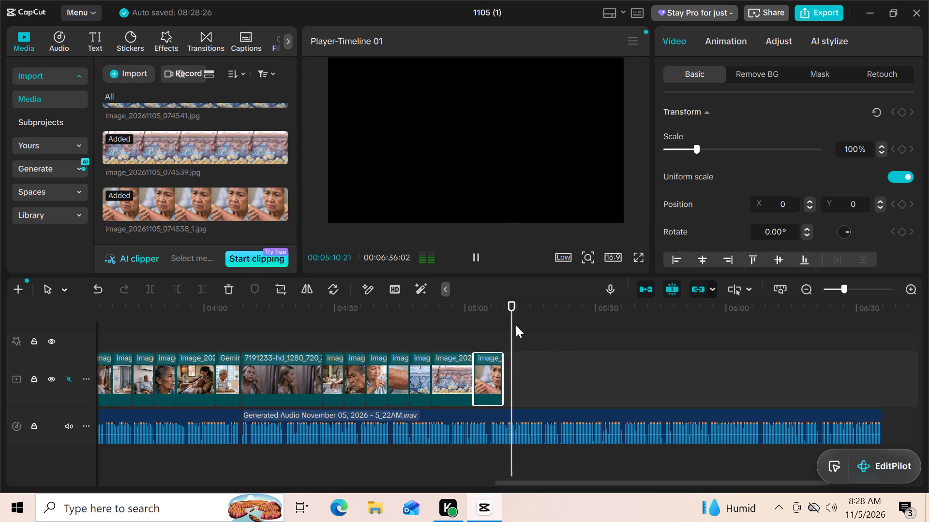
{"action": "left_click", "coordinate": [135, 71]}
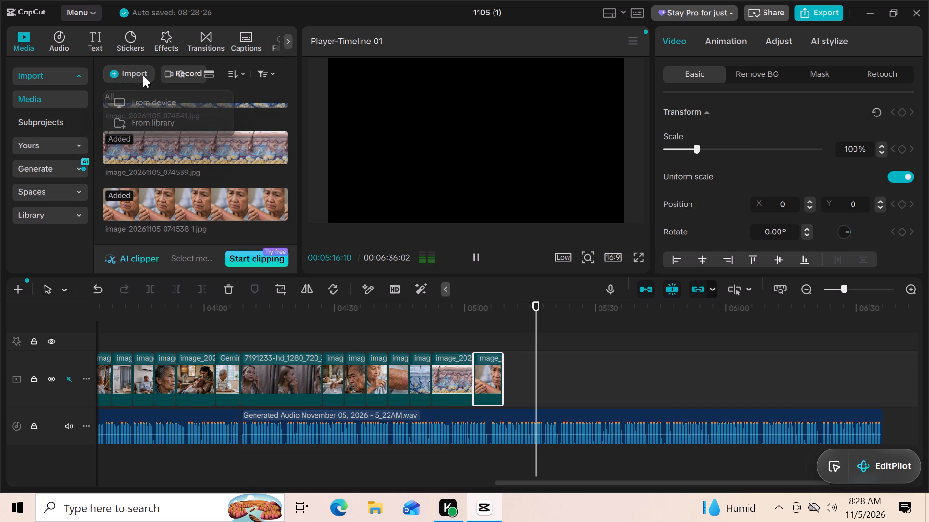
{"action": "left_click", "coordinate": [152, 101]}
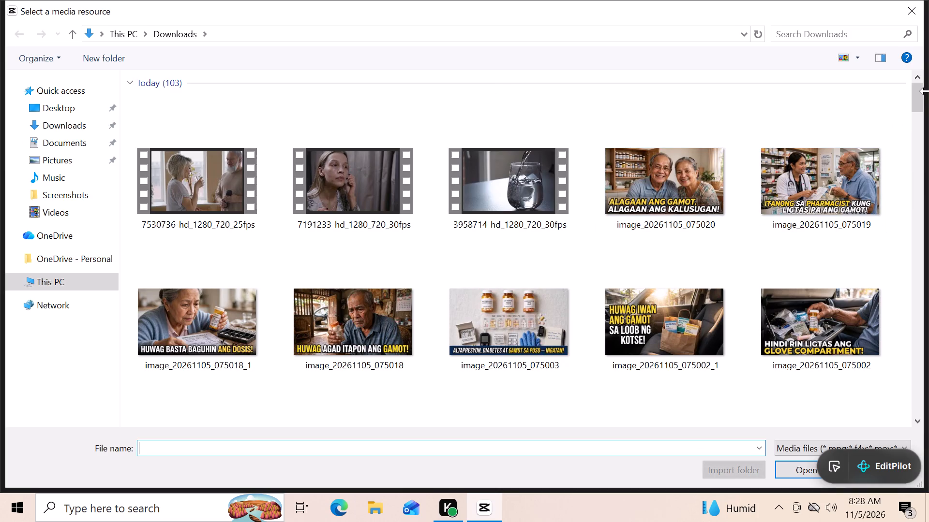
{"action": "left_click_drag", "start_coordinate": [918, 97], "coordinate": [918, 158]}
{"action": "left_click_drag", "start_coordinate": [918, 158], "coordinate": [918, 138]}
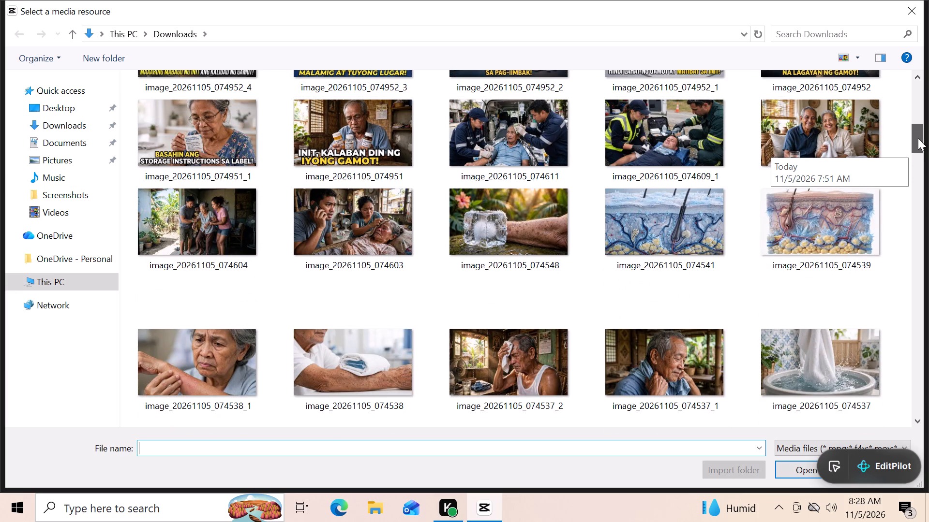
{"action": "left_click_drag", "start_coordinate": [918, 138], "coordinate": [917, 136]}
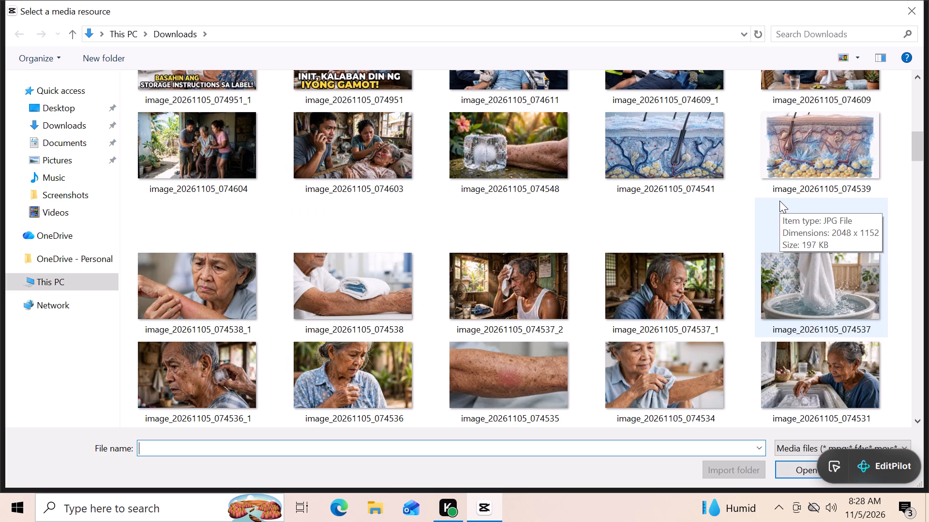
{"action": "double_click", "coordinate": [794, 157]}
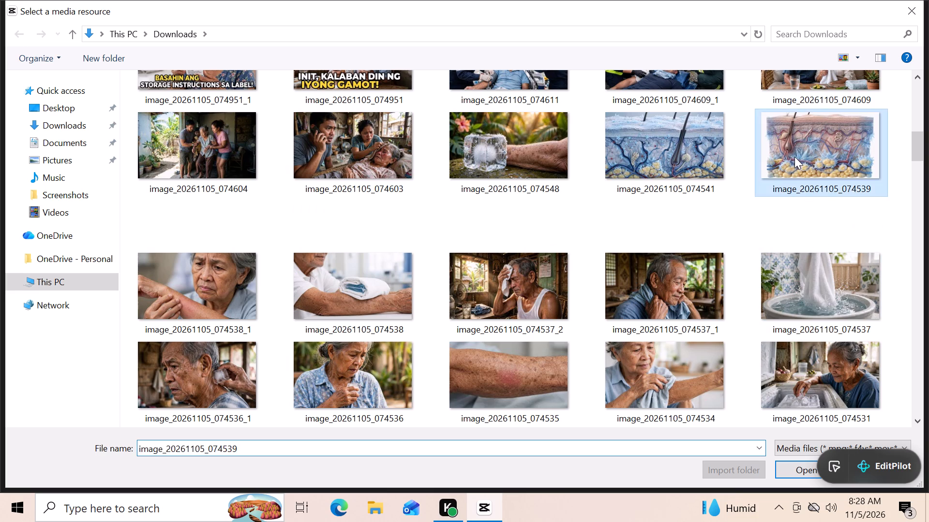
{"action": "left_click", "coordinate": [280, 153]}
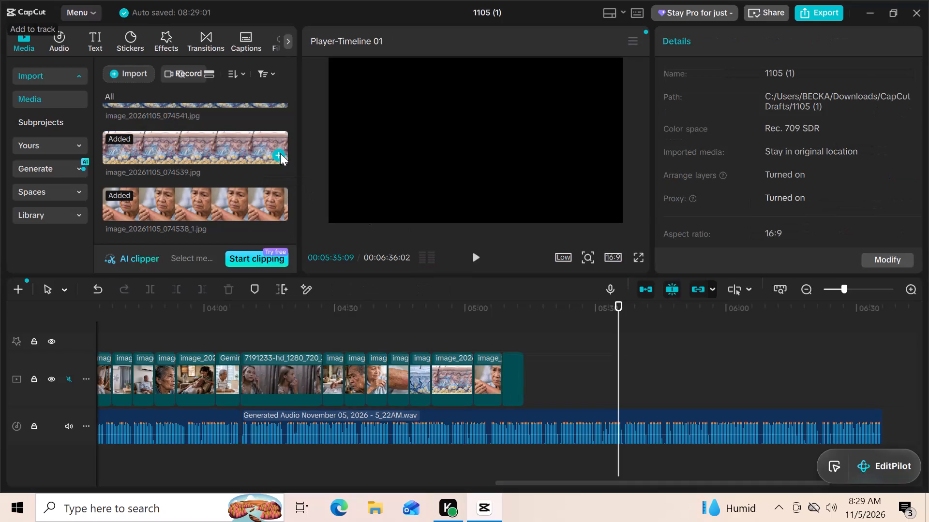
Extend the second pink skin cross-section clip to about 5:18 and play the narration from near its start.
{"action": "left_click_drag", "start_coordinate": [525, 369], "coordinate": [542, 370]}
{"action": "left_click_drag", "start_coordinate": [615, 330], "coordinate": [495, 329]}
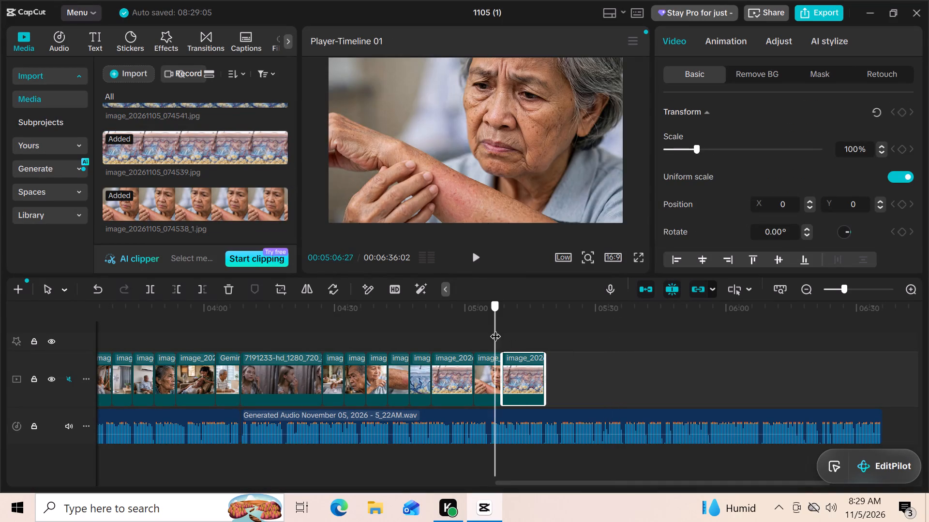
{"action": "left_click_drag", "start_coordinate": [495, 329], "coordinate": [507, 330]}
{"action": "left_click", "coordinate": [475, 253]}
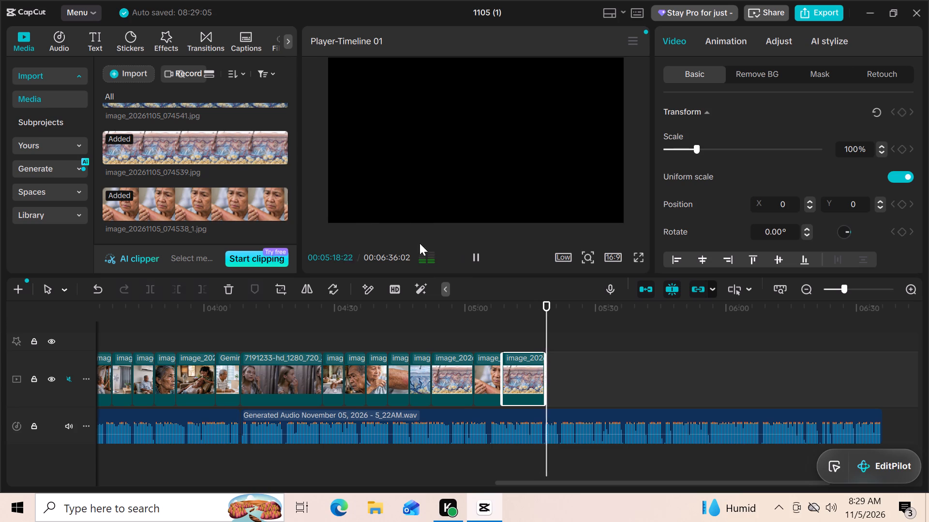
Import image_20261105_074537 (white towel dipped in a water basin) from Downloads and add it after the second pink skin image.
{"action": "left_click", "coordinate": [138, 76]}
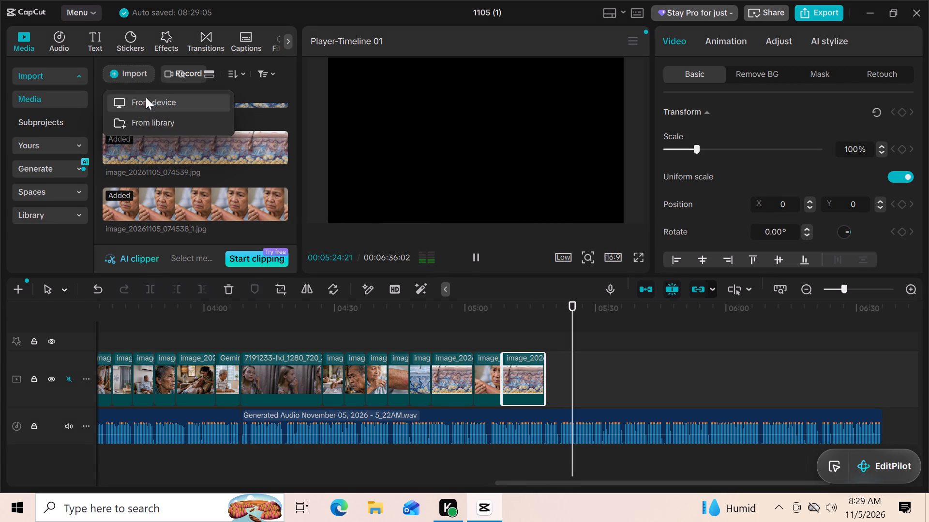
{"action": "left_click", "coordinate": [146, 97]}
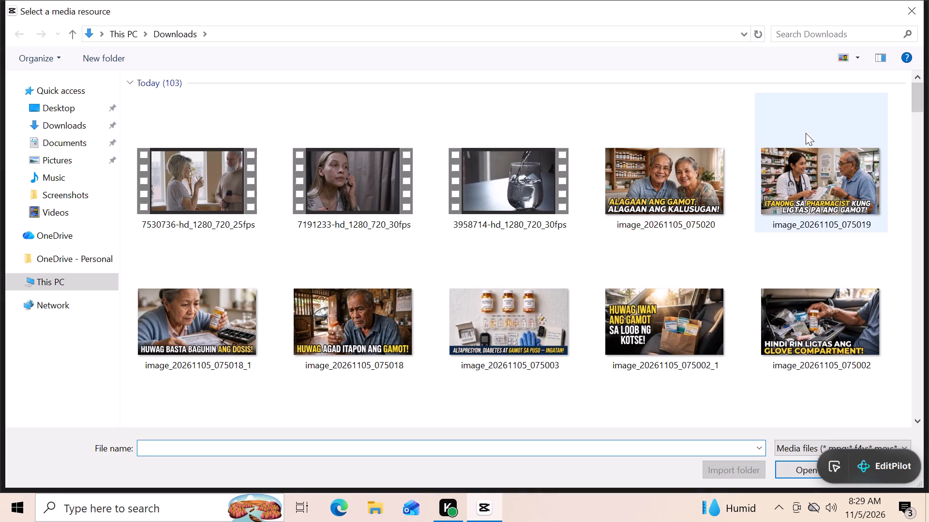
{"action": "left_click_drag", "start_coordinate": [915, 94], "coordinate": [918, 146]}
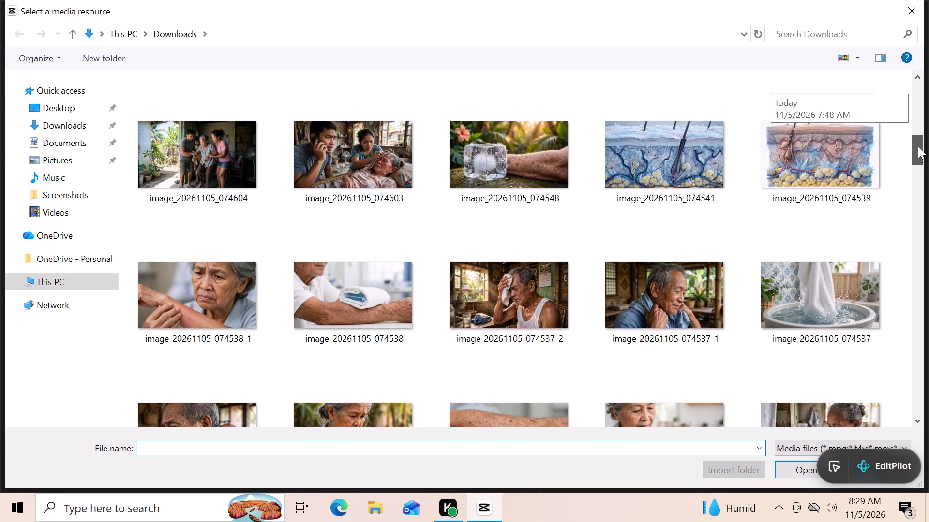
{"action": "left_click_drag", "start_coordinate": [918, 146], "coordinate": [918, 160]}
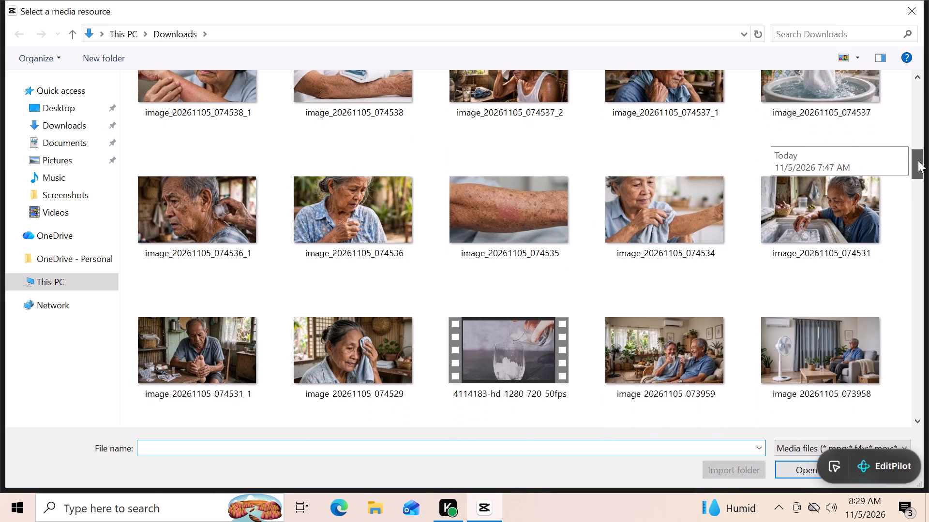
{"action": "left_click_drag", "start_coordinate": [918, 160], "coordinate": [918, 154]}
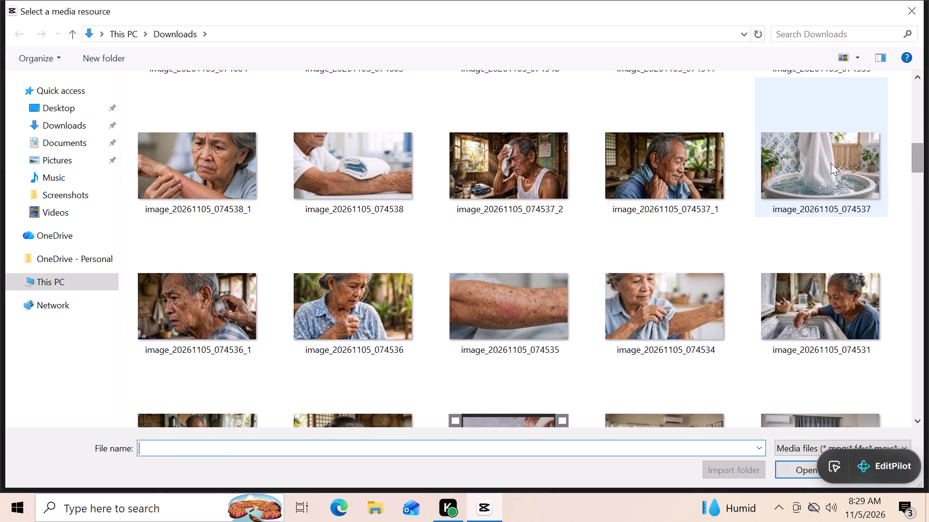
{"action": "double_click", "coordinate": [831, 163]}
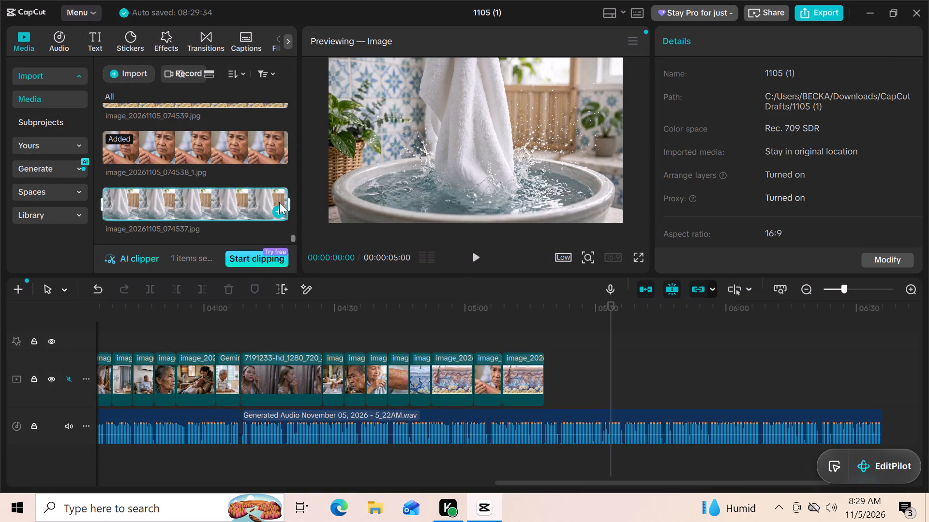
{"action": "left_click", "coordinate": [279, 212]}
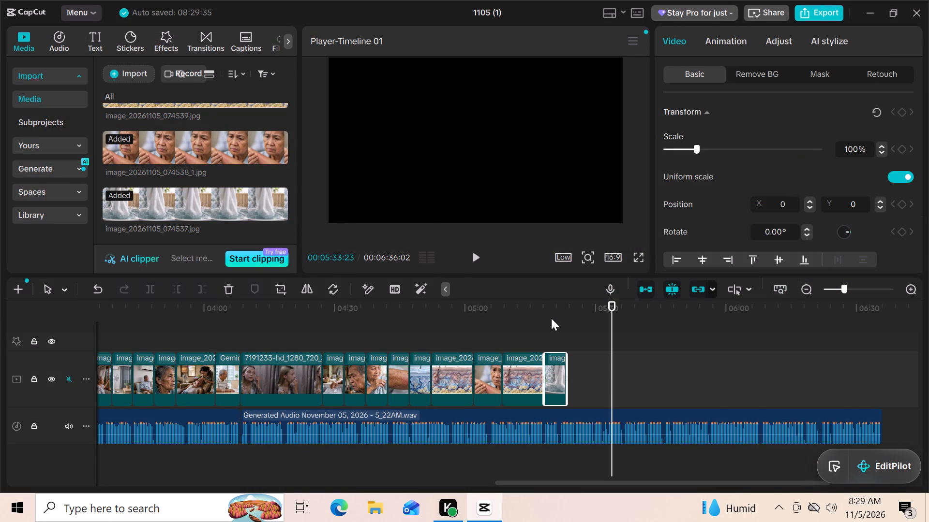
Import image_20261105_074537_2 (elderly man wiping his forehead) from Downloads and add it after the white towel image.
{"action": "left_click", "coordinate": [140, 67]}
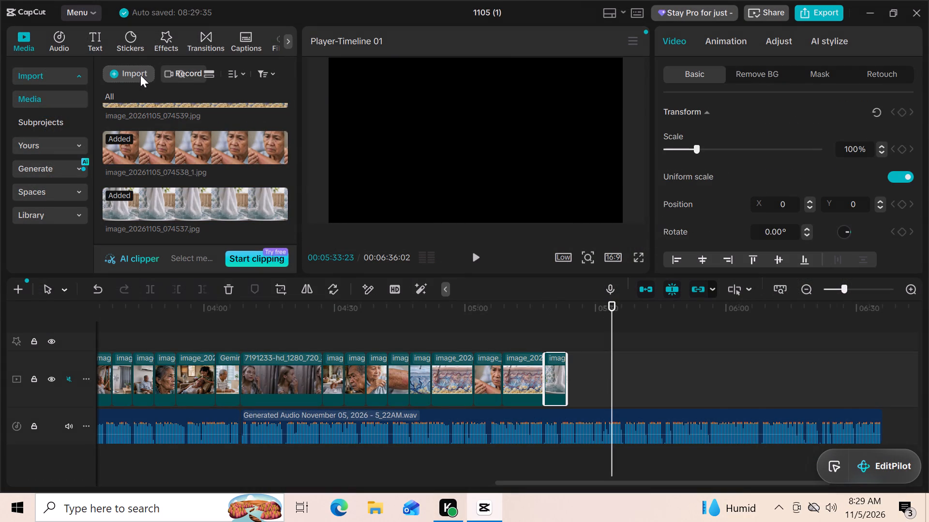
{"action": "left_click", "coordinate": [136, 71]}
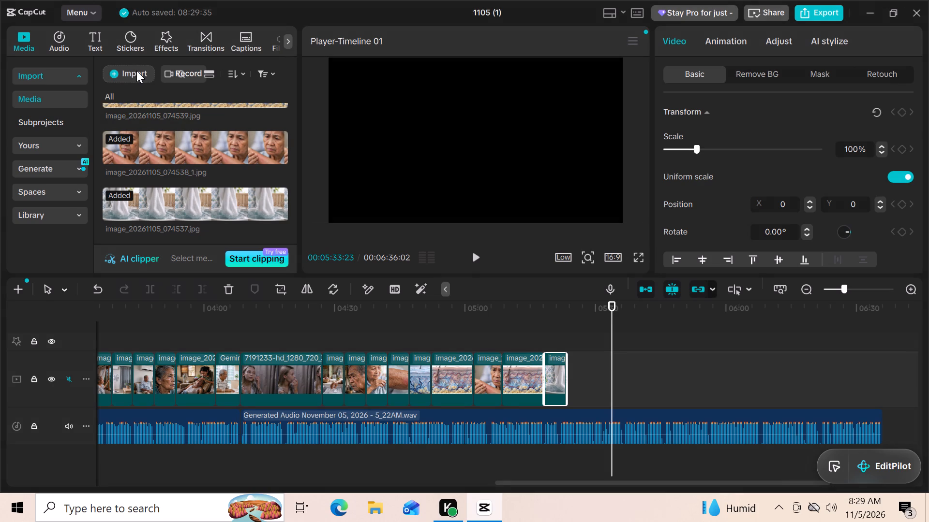
{"action": "left_click", "coordinate": [136, 71]}
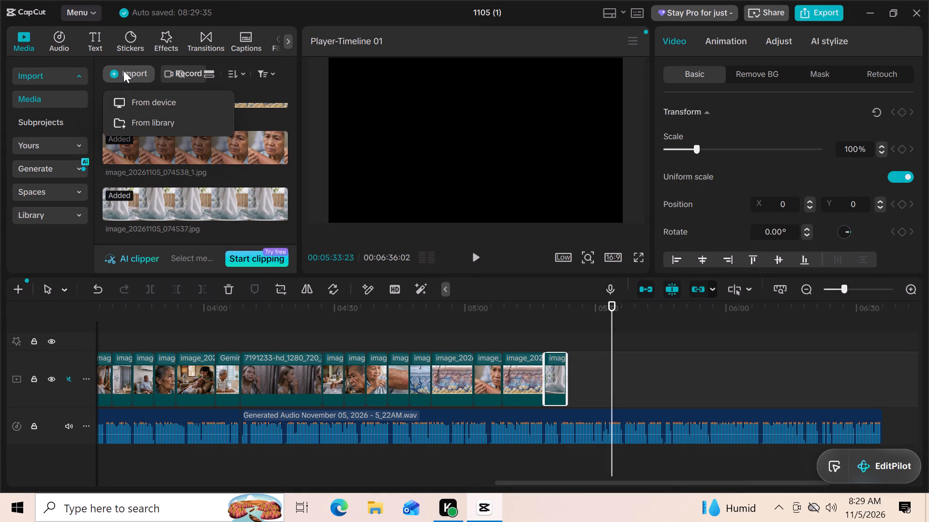
{"action": "left_click", "coordinate": [161, 111]}
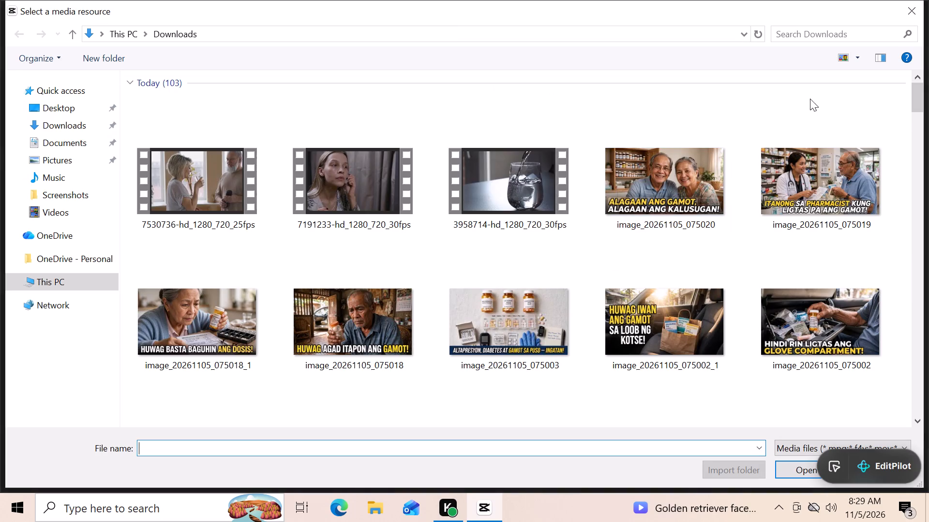
{"action": "left_click_drag", "start_coordinate": [922, 89], "coordinate": [923, 128]}
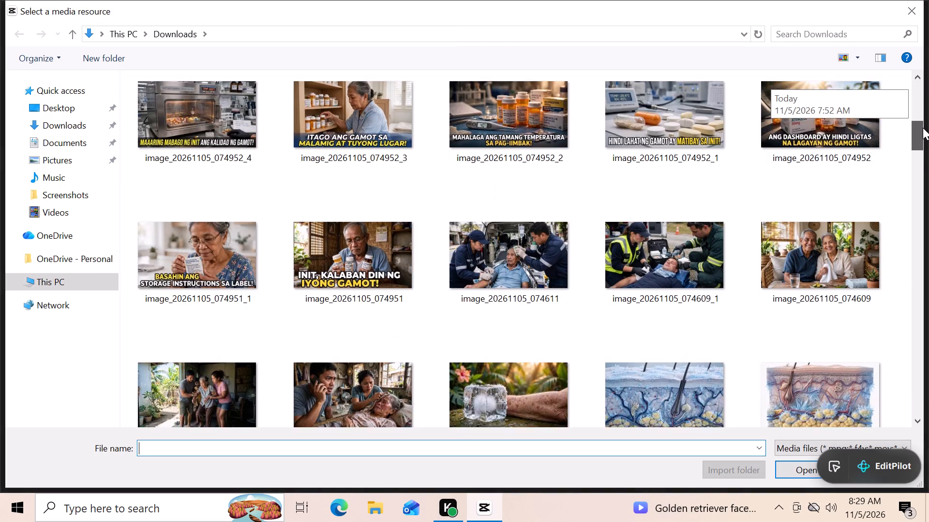
{"action": "left_click_drag", "start_coordinate": [923, 128], "coordinate": [923, 144]}
{"action": "left_click", "coordinate": [923, 144]}
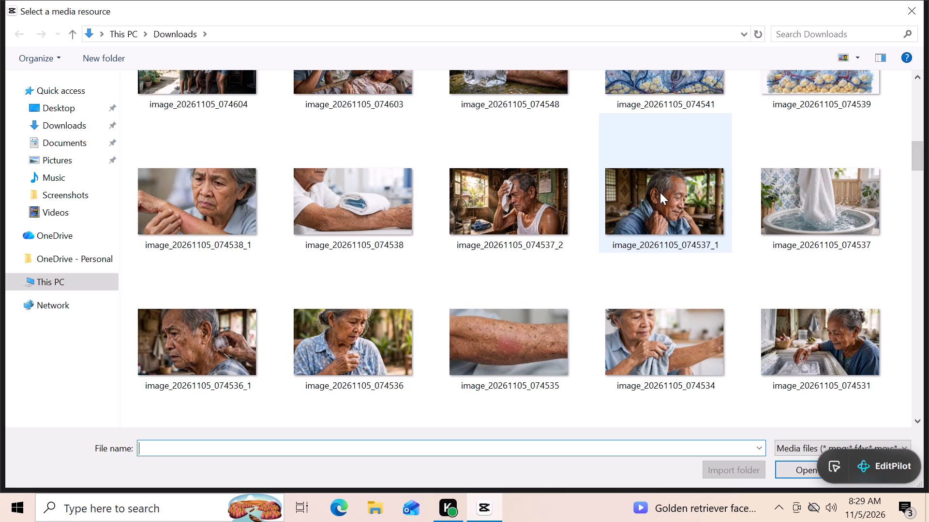
{"action": "double_click", "coordinate": [524, 202]}
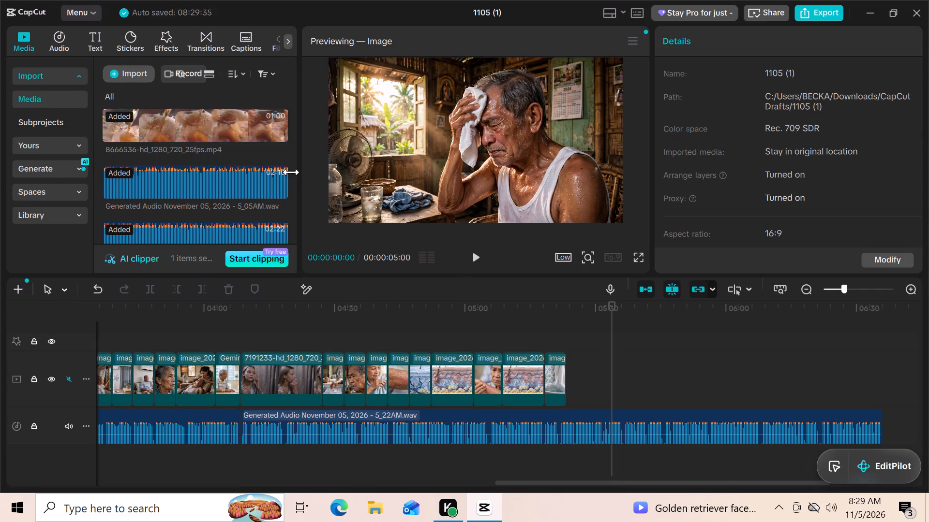
{"action": "left_click", "coordinate": [279, 209]}
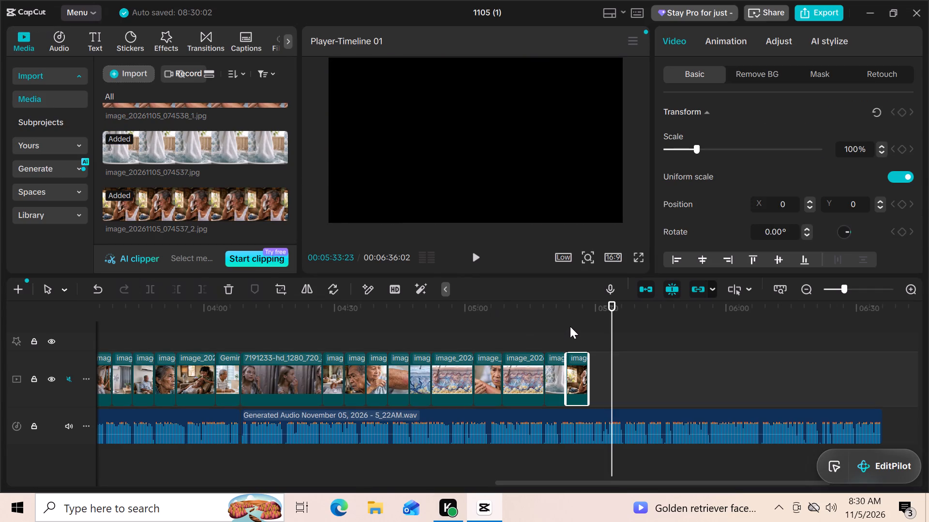
Import image_20261105_074537_1 (elderly man holding a cloth to his neck) from Downloads and add it after the forehead-wiping image.
{"action": "left_click", "coordinate": [133, 75]}
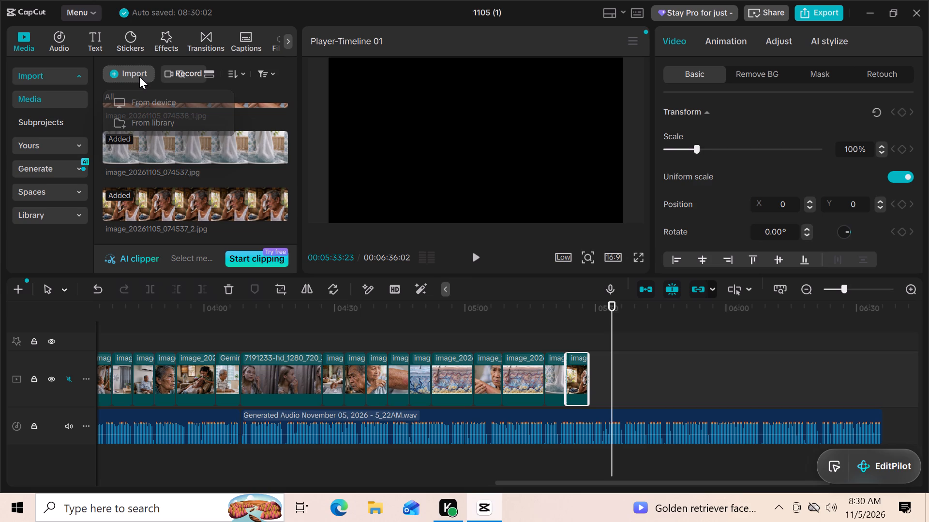
{"action": "left_click", "coordinate": [150, 100]}
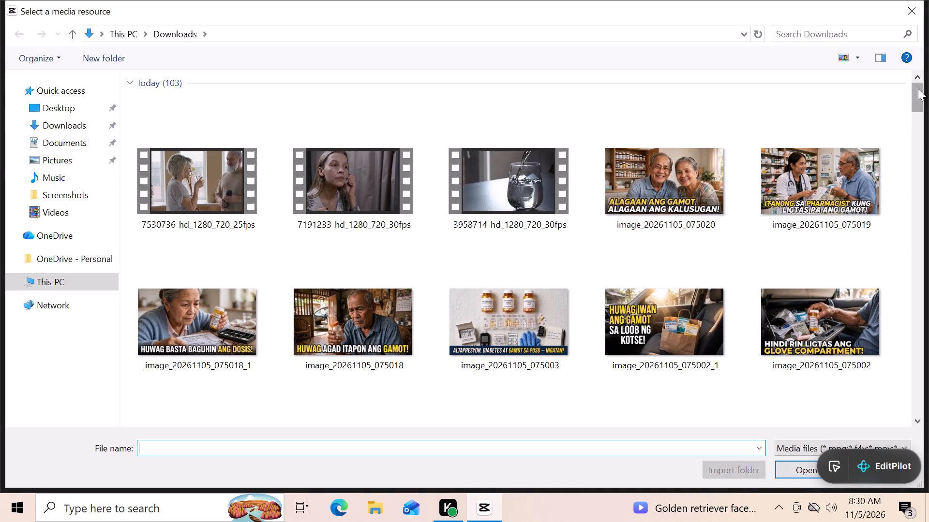
{"action": "left_click_drag", "start_coordinate": [918, 88], "coordinate": [919, 124]}
{"action": "left_click_drag", "start_coordinate": [919, 124], "coordinate": [919, 130]}
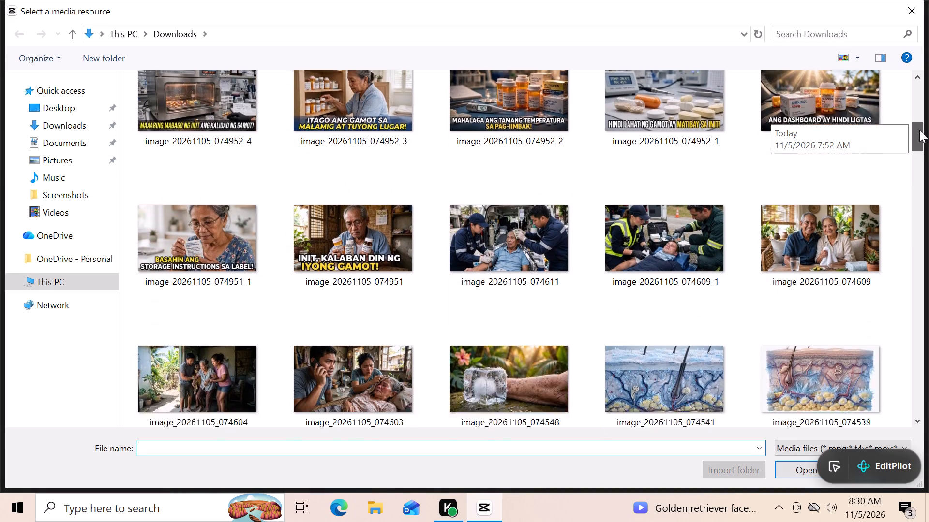
{"action": "left_click_drag", "start_coordinate": [919, 130], "coordinate": [920, 139]}
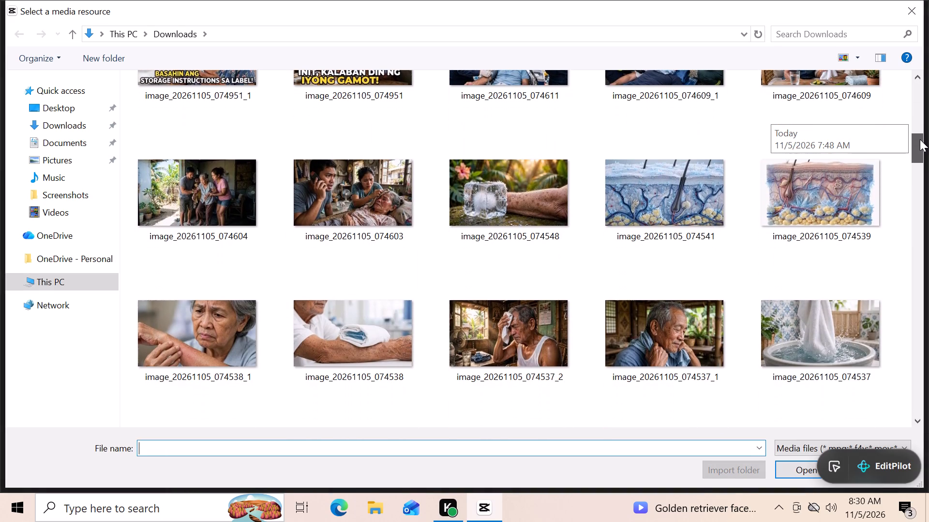
{"action": "left_click_drag", "start_coordinate": [920, 139], "coordinate": [920, 142]}
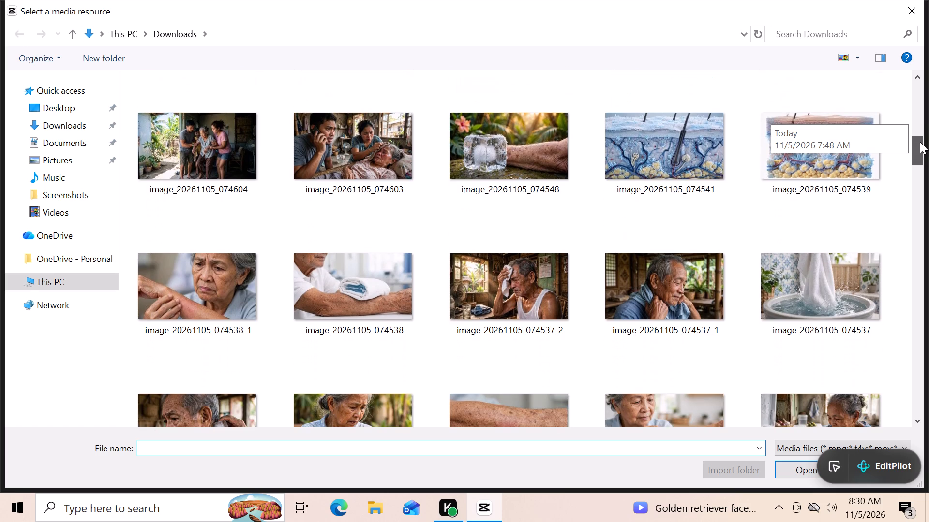
{"action": "left_click_drag", "start_coordinate": [920, 142], "coordinate": [920, 147]}
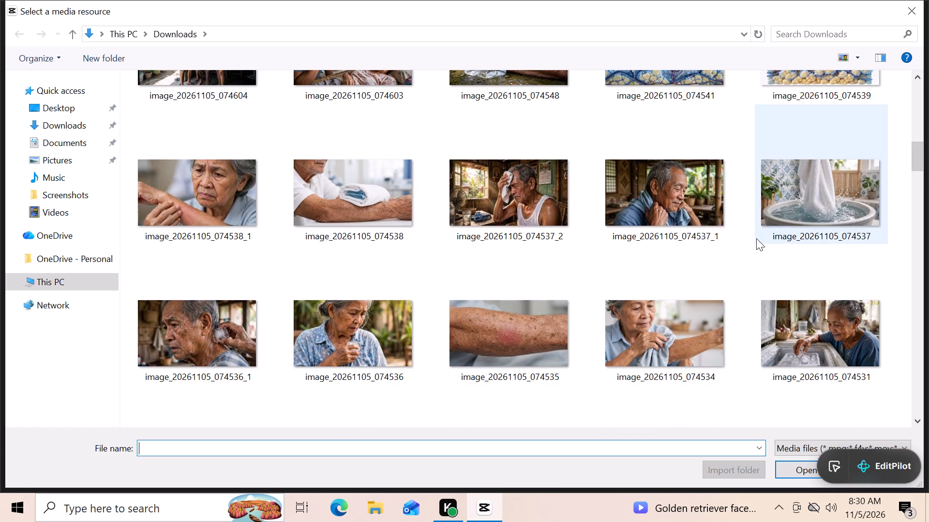
{"action": "double_click", "coordinate": [656, 205]}
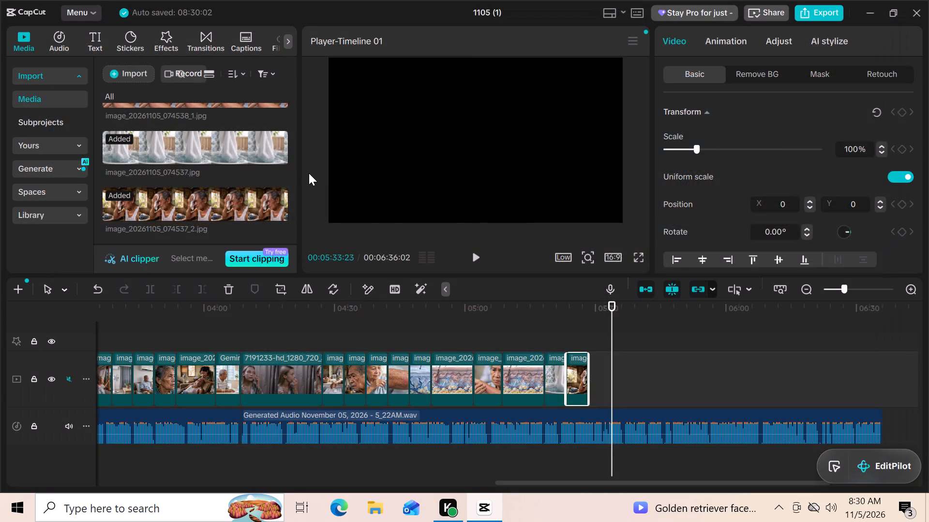
{"action": "left_click", "coordinate": [280, 210]}
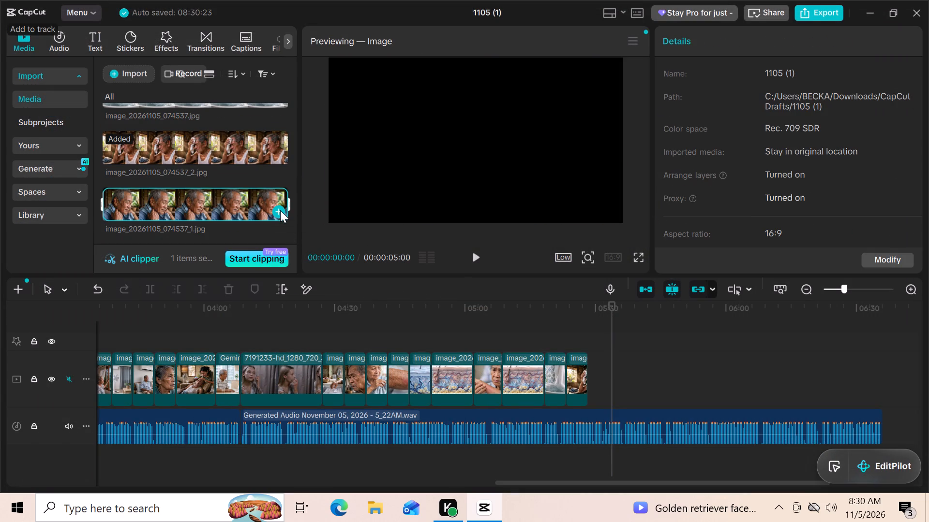
Extend the white towel clip to about 5:29 against the narration and play on to the end of the last image.
{"action": "left_click_drag", "start_coordinate": [614, 315], "coordinate": [569, 317]}
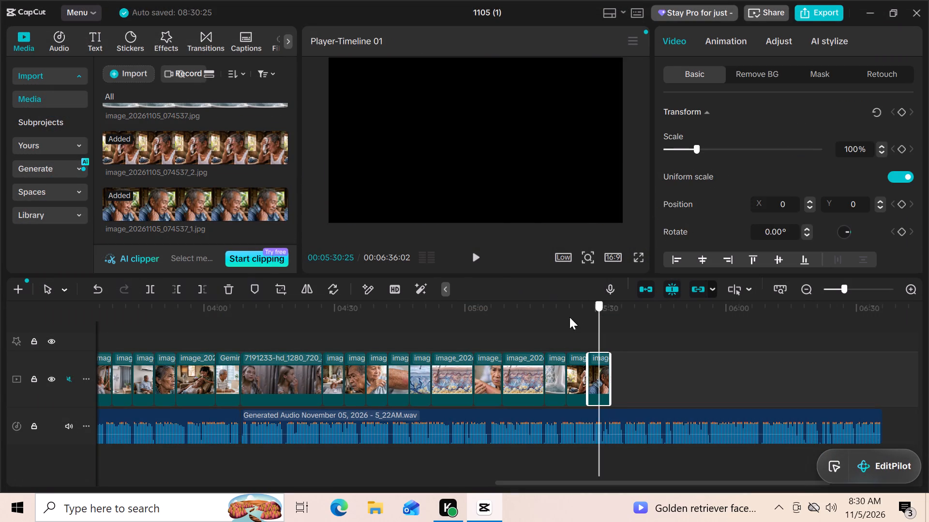
{"action": "left_click_drag", "start_coordinate": [569, 317], "coordinate": [560, 316]}
{"action": "left_click", "coordinate": [476, 258]}
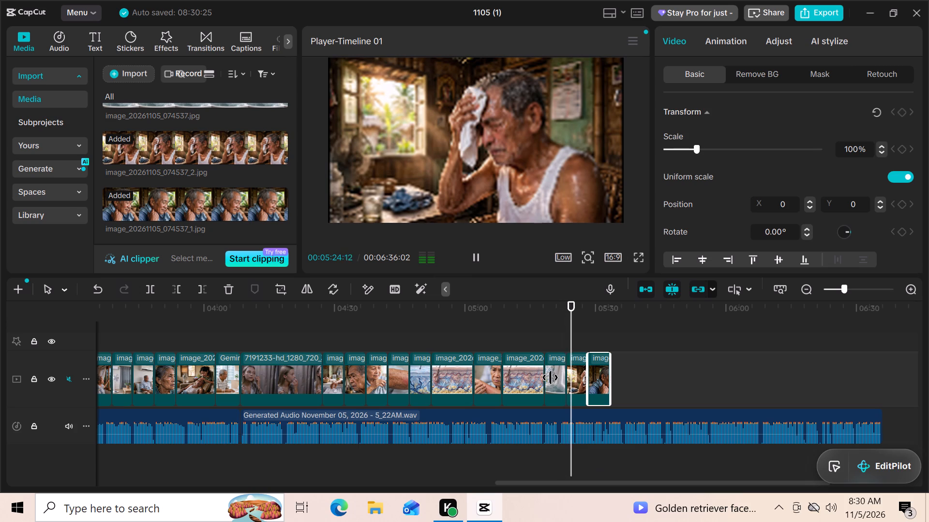
{"action": "left_click", "coordinate": [550, 377]}
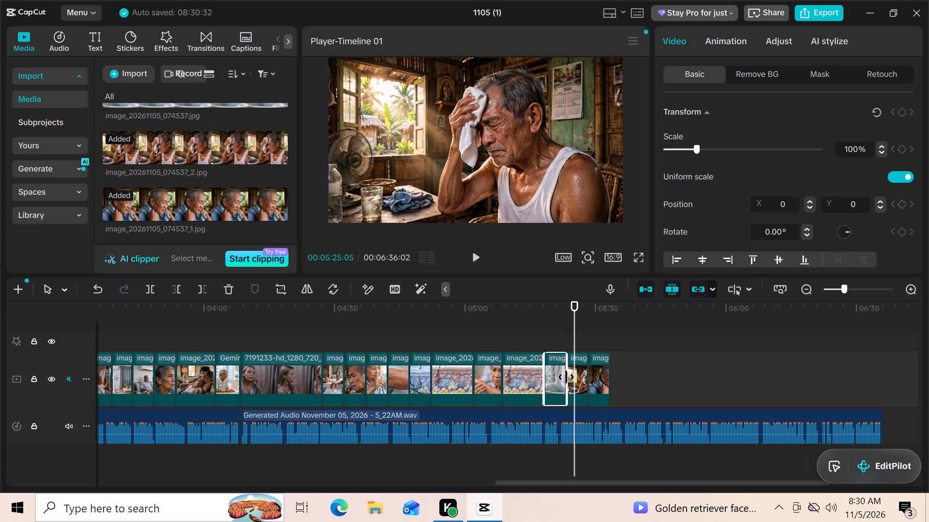
{"action": "left_click_drag", "start_coordinate": [566, 377], "coordinate": [585, 377]}
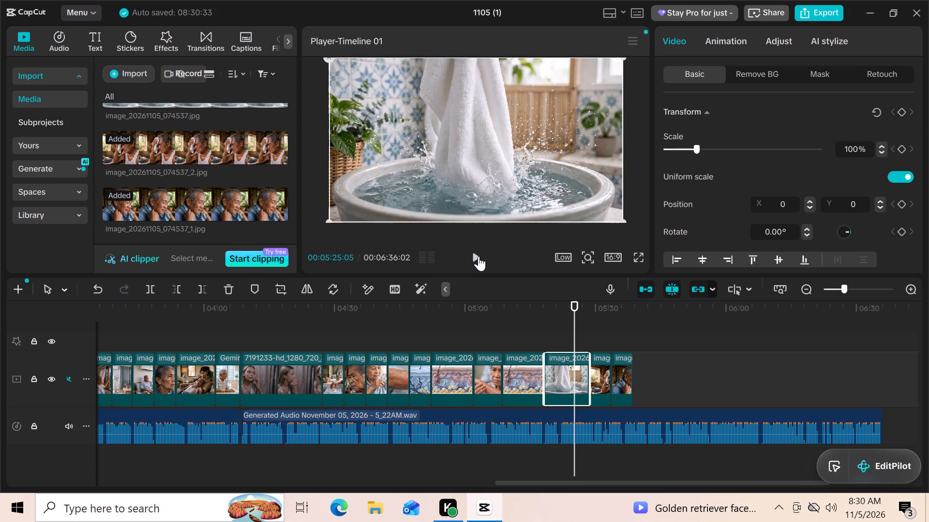
{"action": "left_click", "coordinate": [479, 256]}
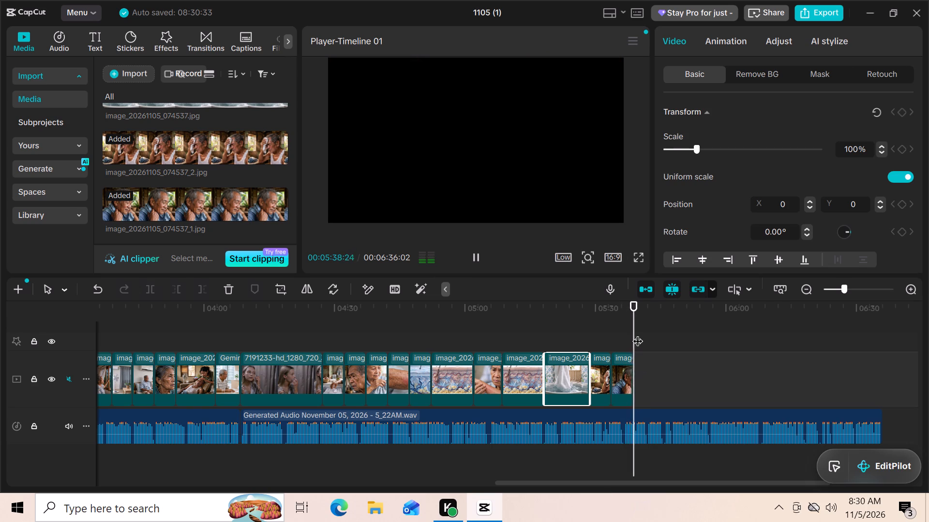
{"action": "left_click", "coordinate": [638, 327]}
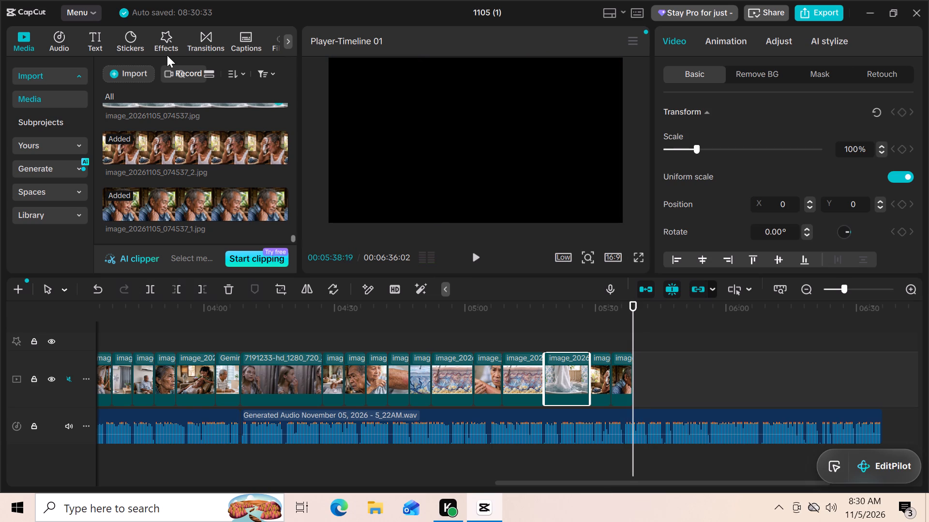
Import image_20261105_074538 (folded towel on a forearm) from Downloads and add it after the last image at about 5:38.
{"action": "double_click", "coordinate": [135, 63]}
{"action": "left_click", "coordinate": [137, 73]}
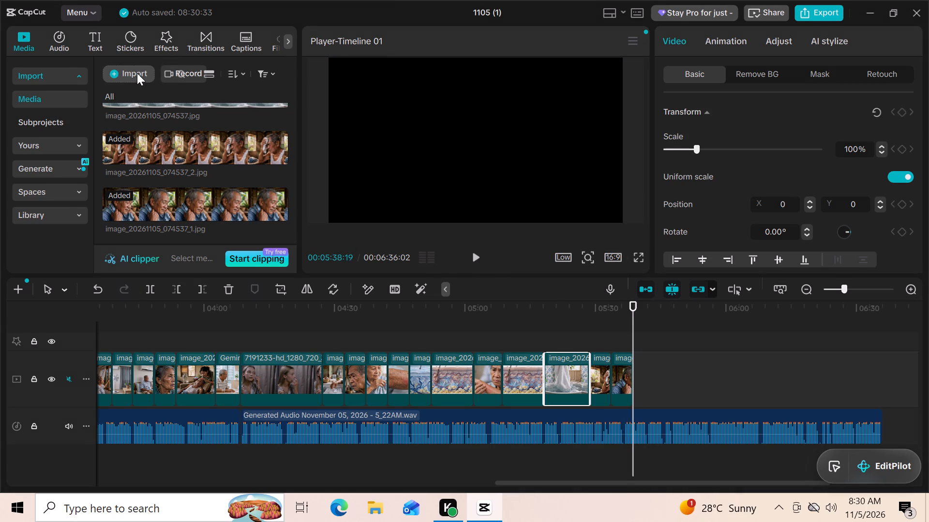
{"action": "left_click", "coordinate": [134, 73]}
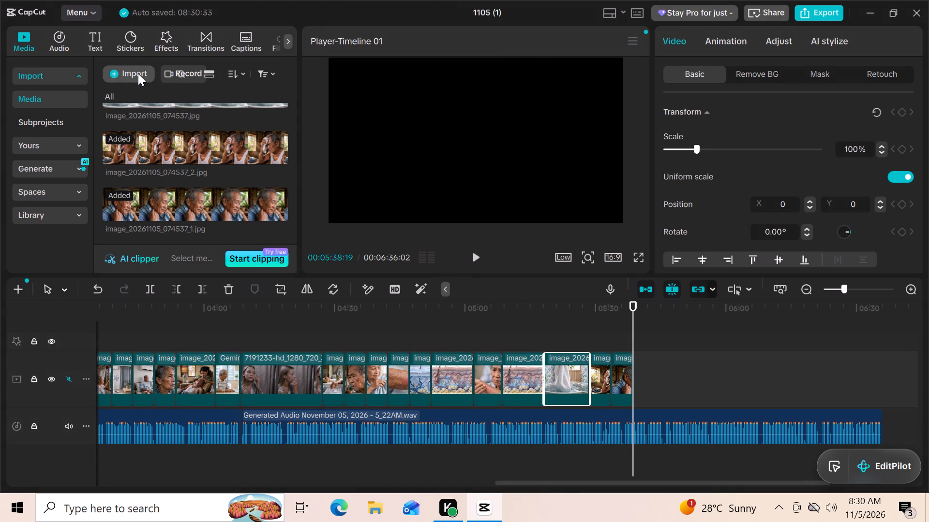
{"action": "left_click", "coordinate": [138, 73]}
{"action": "left_click", "coordinate": [125, 75]}
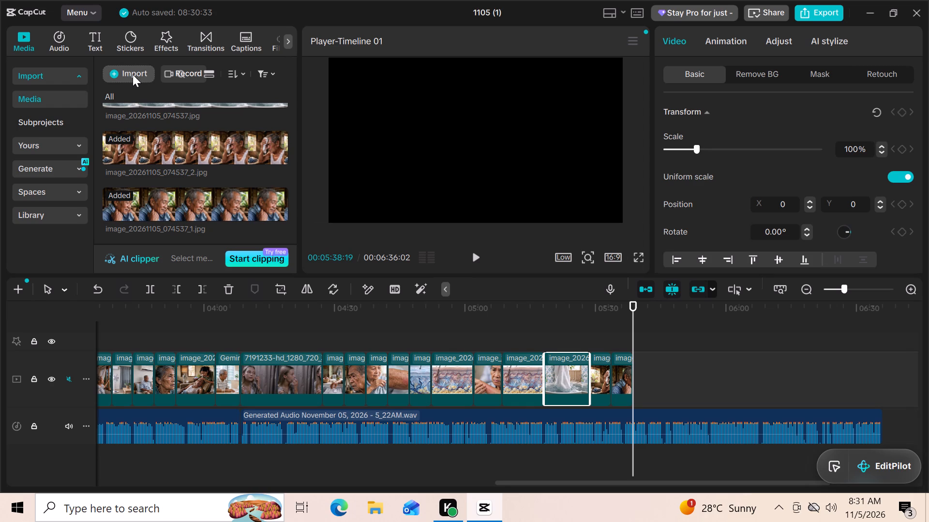
{"action": "double_click", "coordinate": [133, 74]}
{"action": "left_click", "coordinate": [127, 70]}
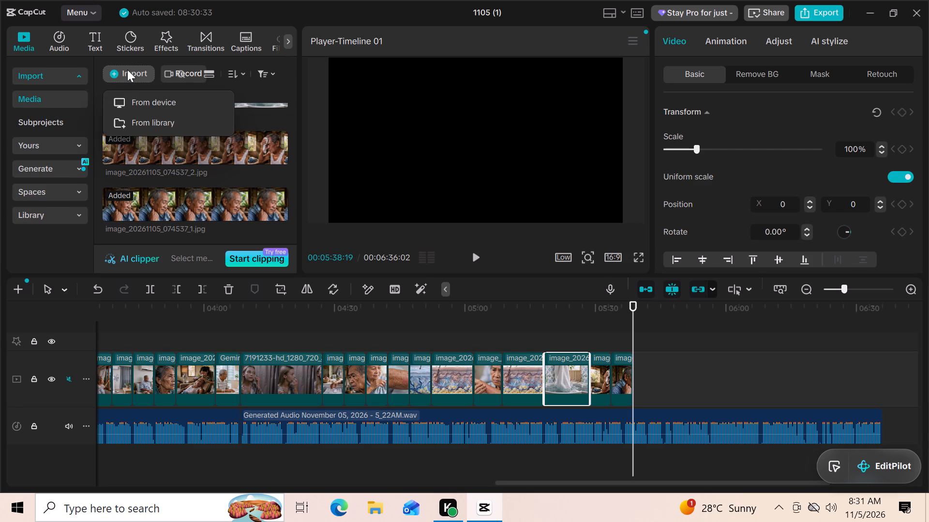
{"action": "left_click", "coordinate": [150, 100]}
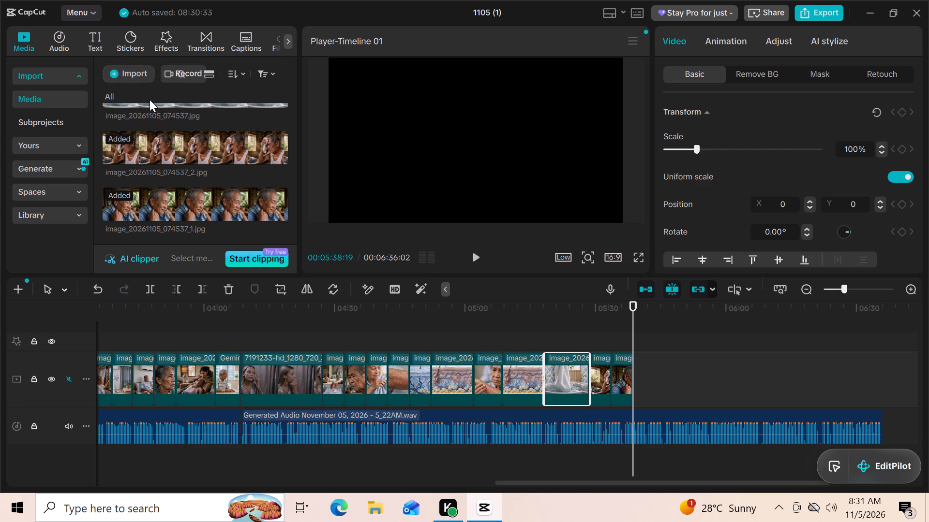
{"action": "left_click_drag", "start_coordinate": [917, 90], "coordinate": [917, 97]}
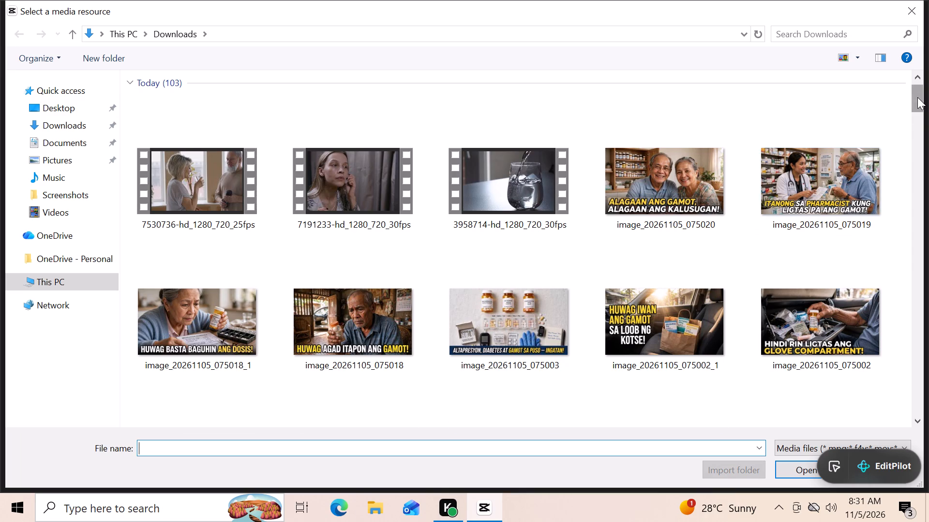
{"action": "left_click_drag", "start_coordinate": [917, 97], "coordinate": [920, 147]}
{"action": "left_click", "coordinate": [920, 147]}
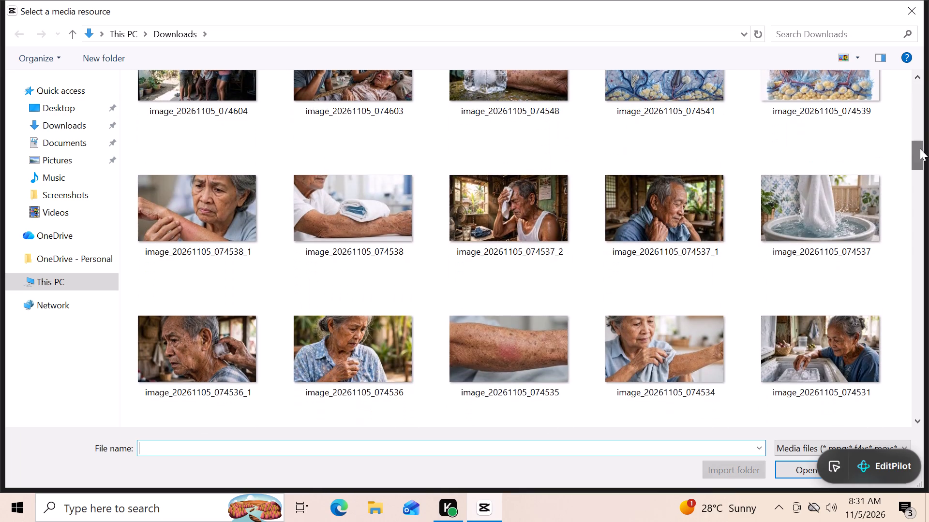
{"action": "double_click", "coordinate": [384, 222]}
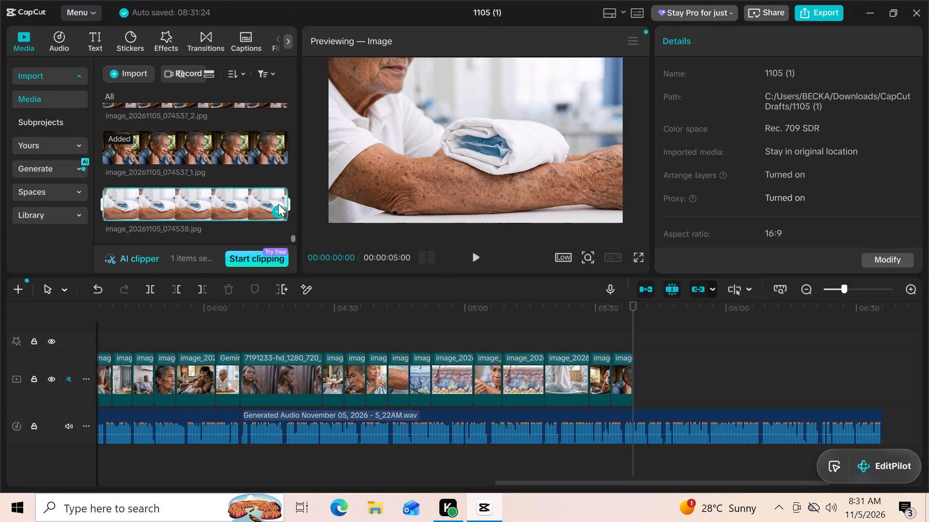
{"action": "left_click", "coordinate": [278, 207]}
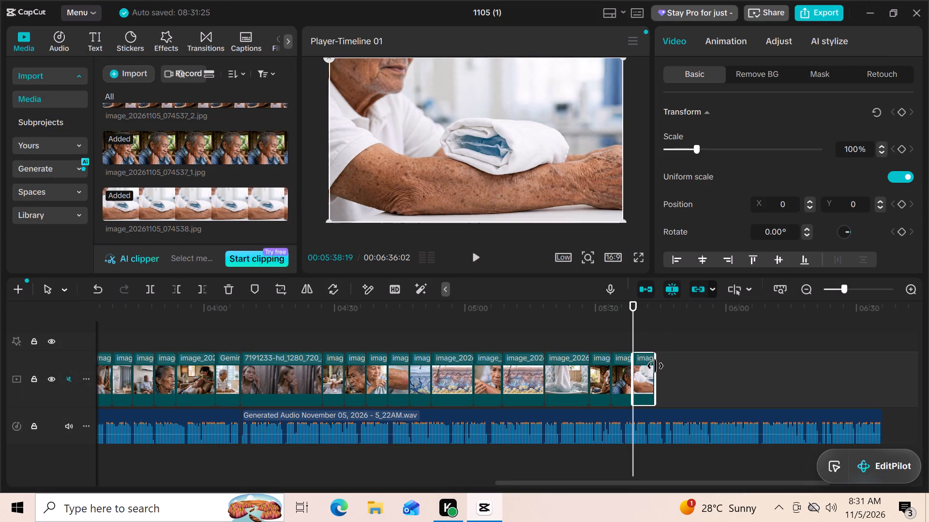
Extend the folded towel clip to about 5:47 and play the narration on past its end.
{"action": "left_click_drag", "start_coordinate": [655, 366], "coordinate": [667, 366]}
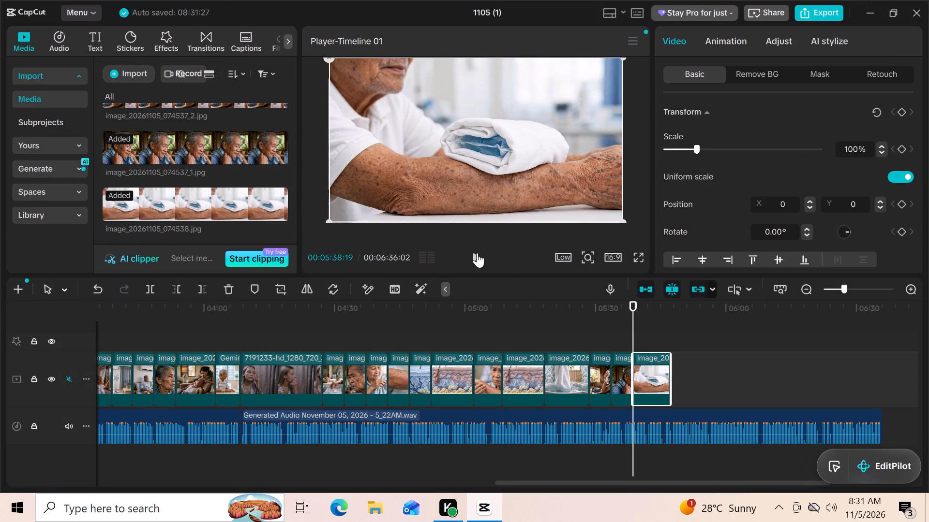
{"action": "left_click", "coordinate": [477, 253]}
{"action": "left_click_drag", "start_coordinate": [572, 481], "coordinate": [596, 484]}
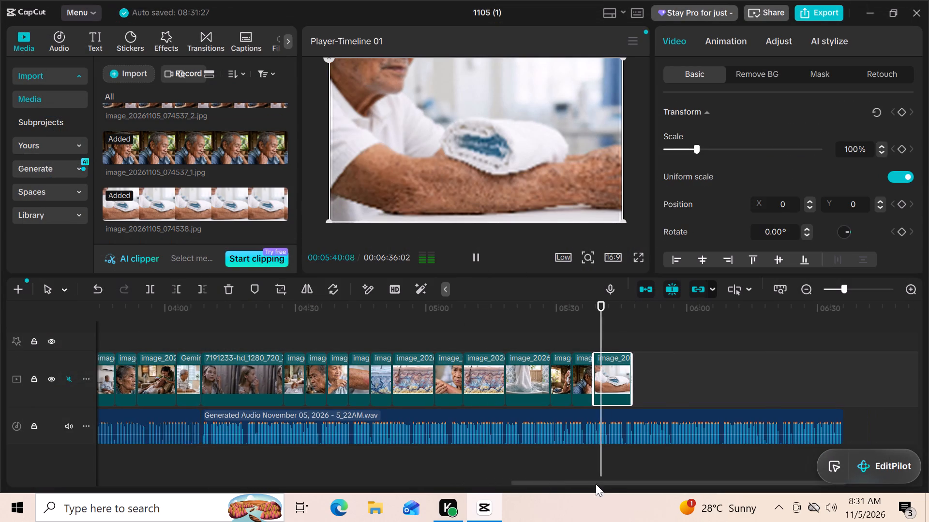
{"action": "left_click_drag", "start_coordinate": [596, 484], "coordinate": [616, 490]}
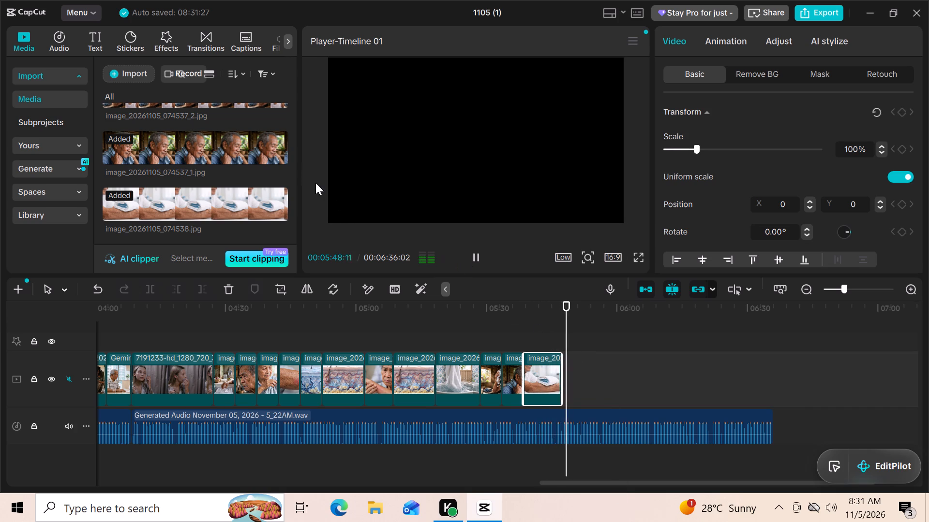
Import image_20261105_074603 (man phoning beside a sick elderly woman) from Downloads and add it after the folded towel clip.
{"action": "left_click", "coordinate": [138, 76]}
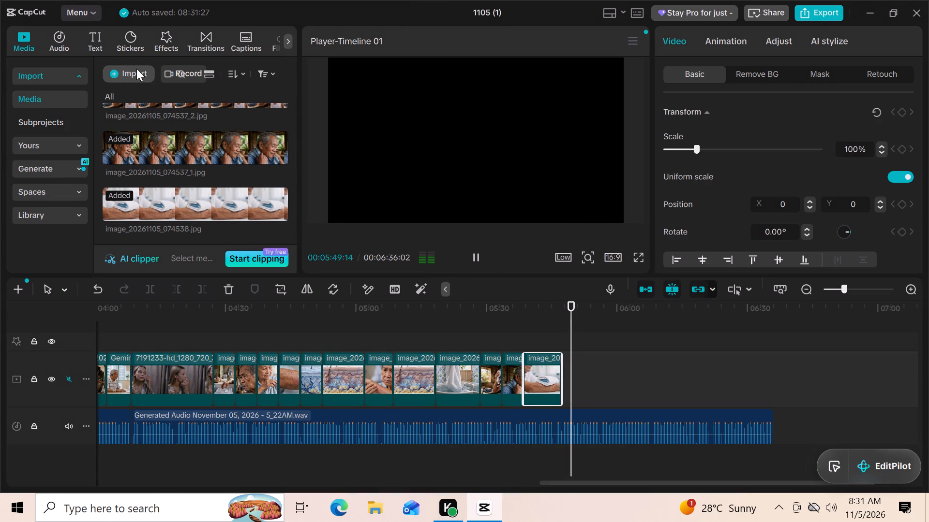
{"action": "left_click", "coordinate": [136, 69]}
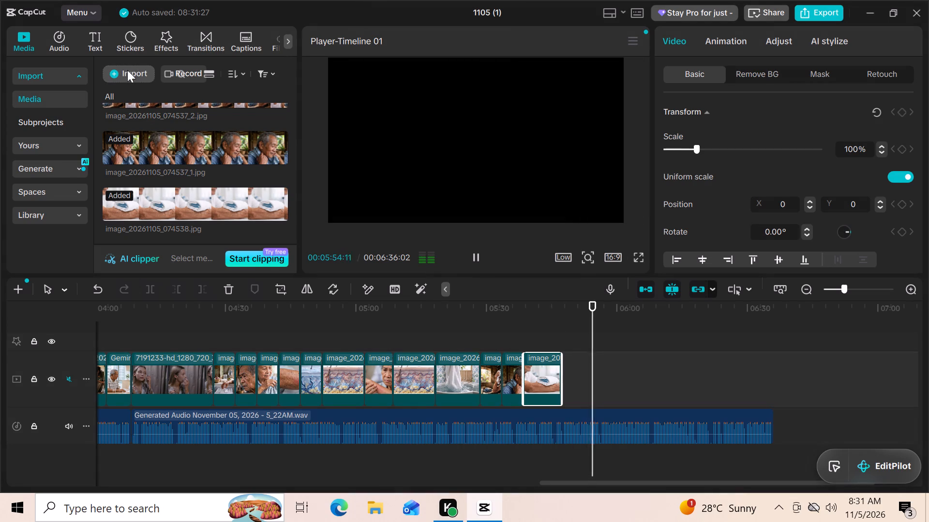
{"action": "left_click", "coordinate": [127, 70]}
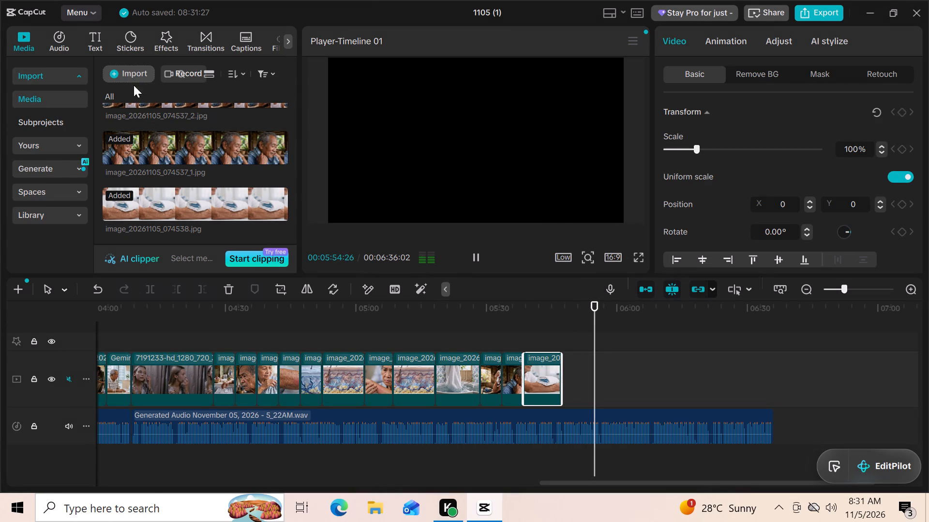
{"action": "left_click", "coordinate": [120, 73]}
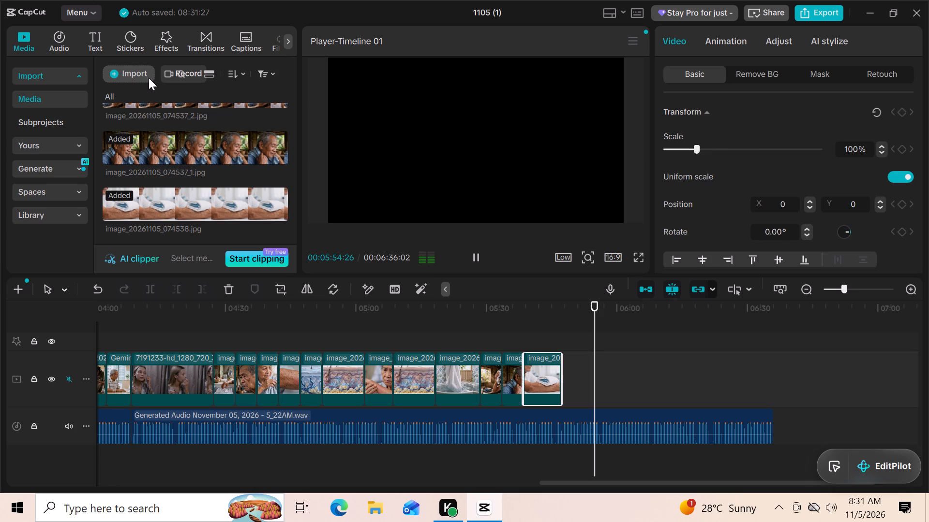
{"action": "left_click", "coordinate": [147, 74]}
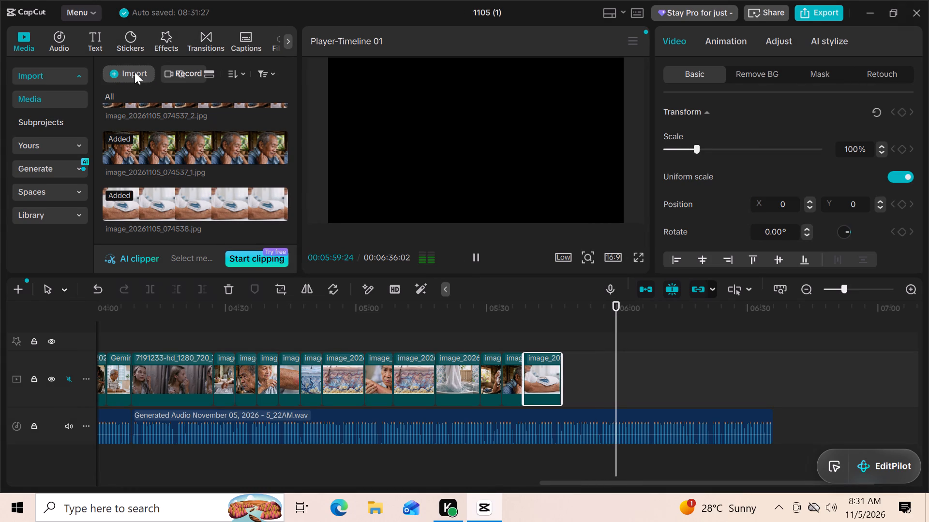
{"action": "left_click", "coordinate": [135, 72]}
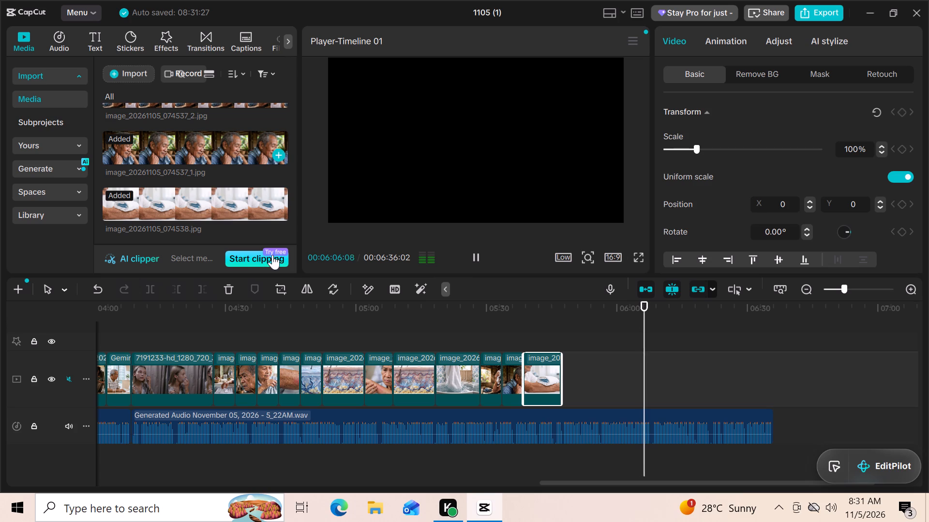
{"action": "left_click", "coordinate": [131, 70]}
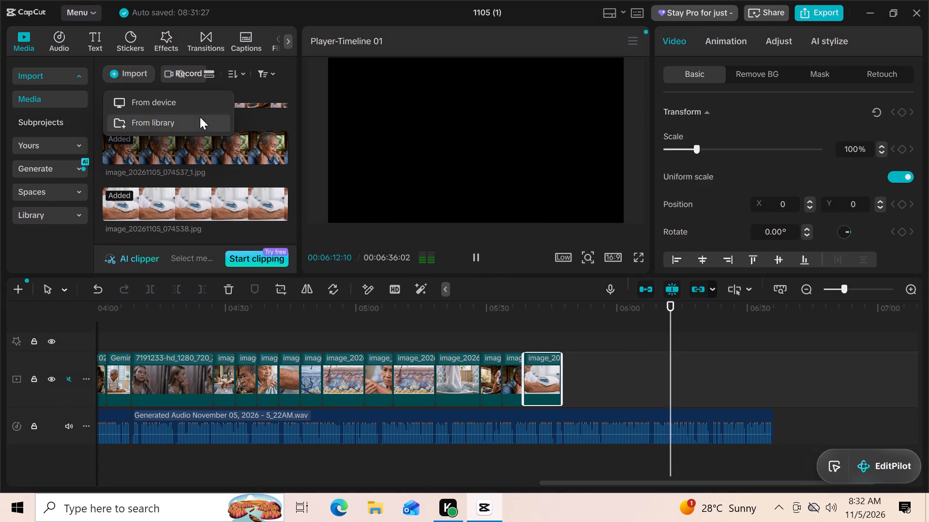
{"action": "left_click", "coordinate": [181, 101]}
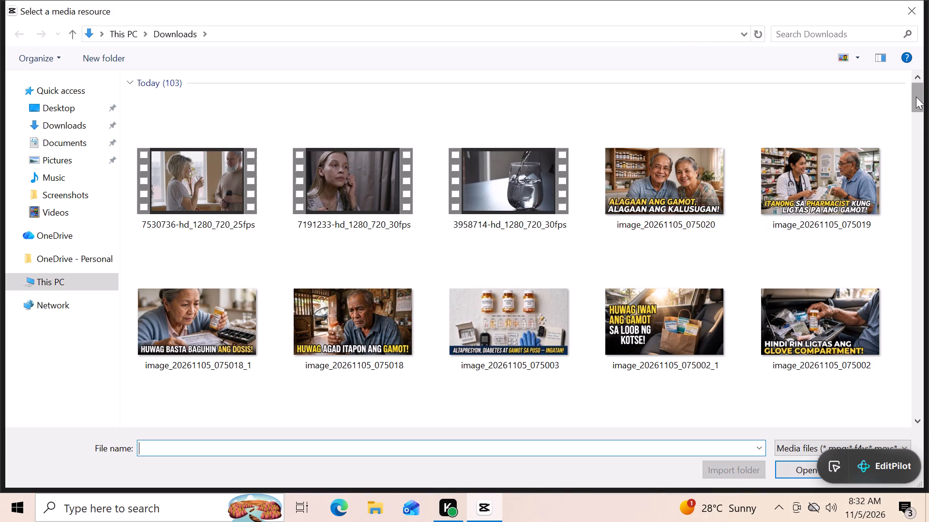
{"action": "left_click_drag", "start_coordinate": [916, 97], "coordinate": [916, 136]}
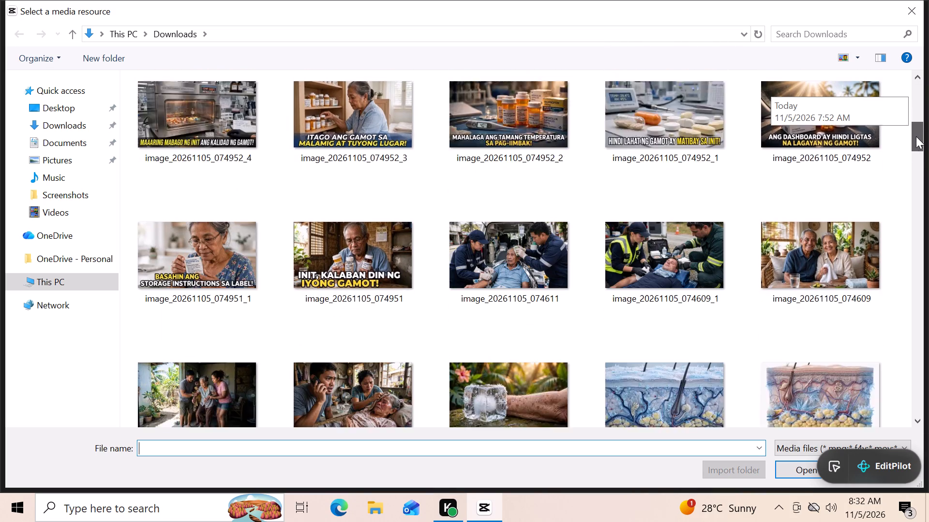
{"action": "left_click_drag", "start_coordinate": [916, 136], "coordinate": [916, 139]}
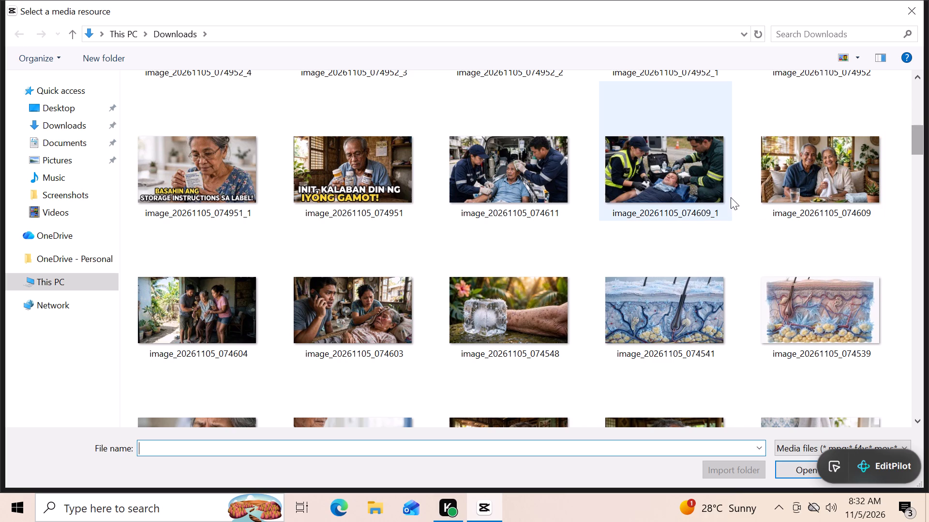
{"action": "double_click", "coordinate": [375, 314]}
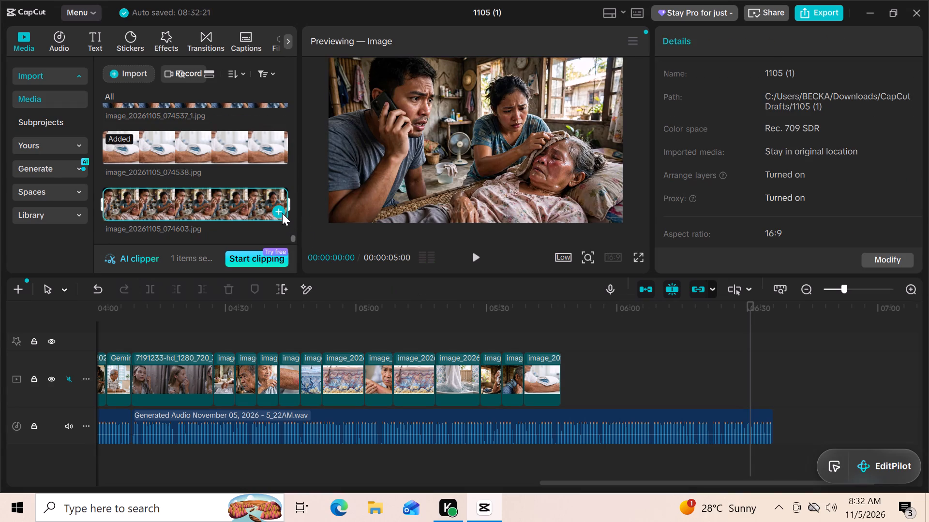
{"action": "left_click", "coordinate": [282, 213]}
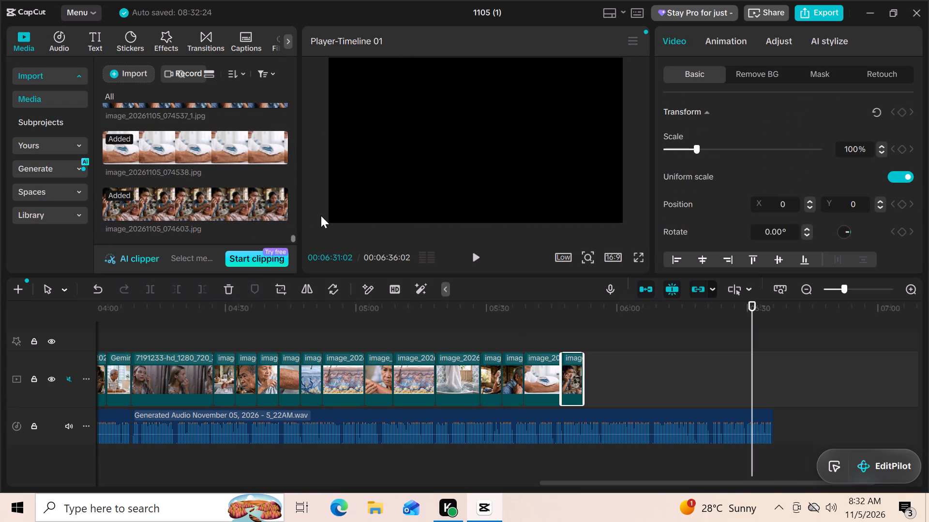
Replay the narration from about 5:40 through the folded towel clip and the phone-call image.
{"action": "left_click", "coordinate": [137, 77]}
{"action": "left_click", "coordinate": [650, 341]}
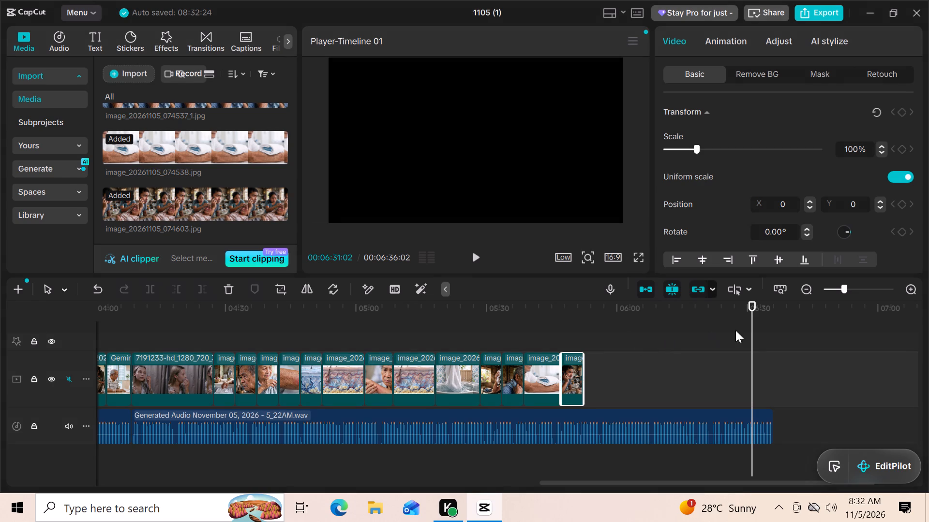
{"action": "left_click", "coordinate": [749, 328]}
{"action": "left_click_drag", "start_coordinate": [749, 328], "coordinate": [515, 327]}
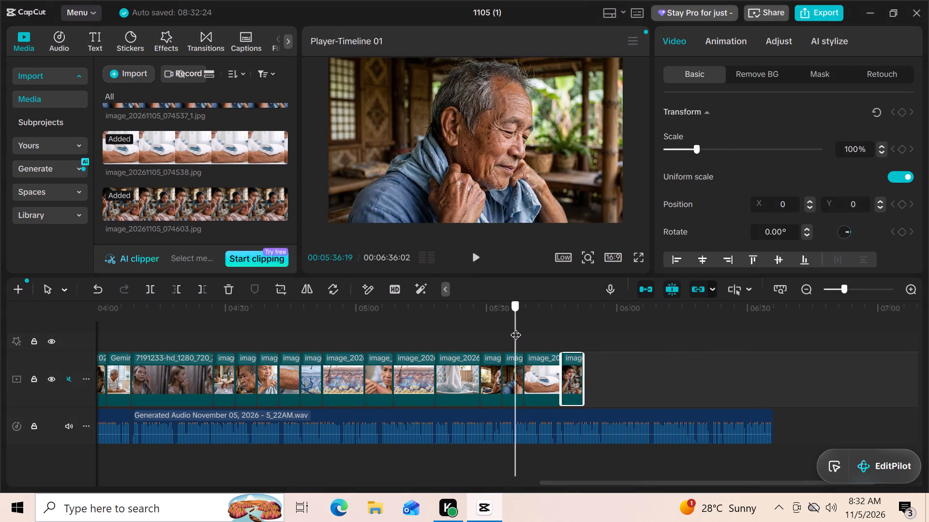
{"action": "left_click_drag", "start_coordinate": [515, 327], "coordinate": [532, 327]}
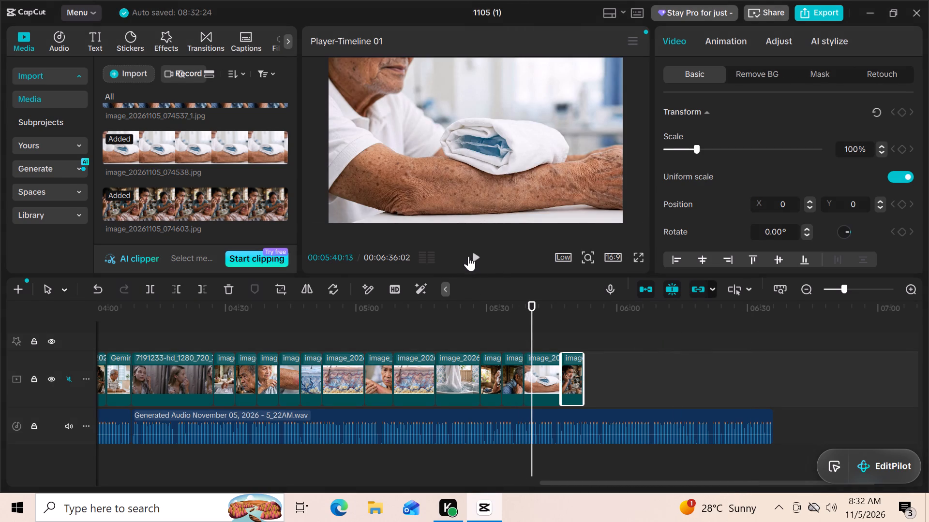
{"action": "left_click", "coordinate": [474, 256]}
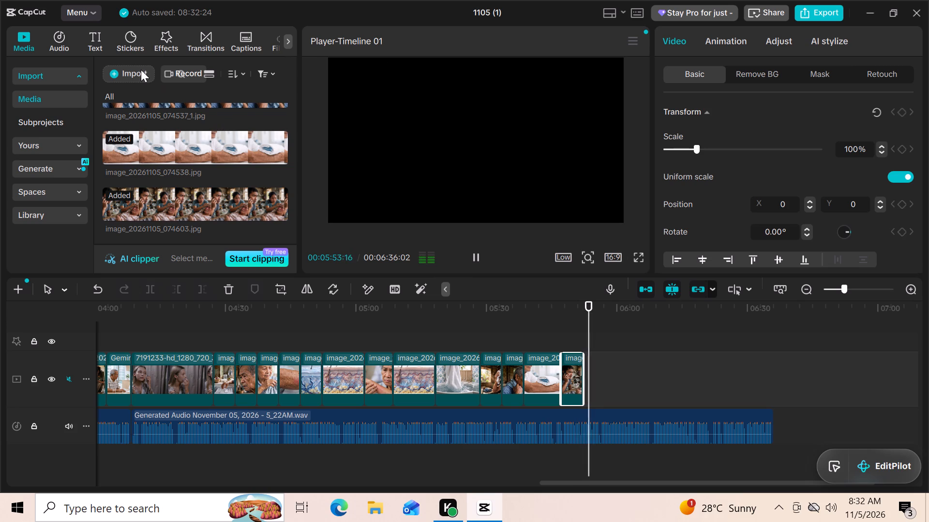
Import image_20261105_074611 (paramedics treating an elderly man by an ambulance) from Downloads and add it after the phone-call image.
{"action": "left_click", "coordinate": [141, 70]}
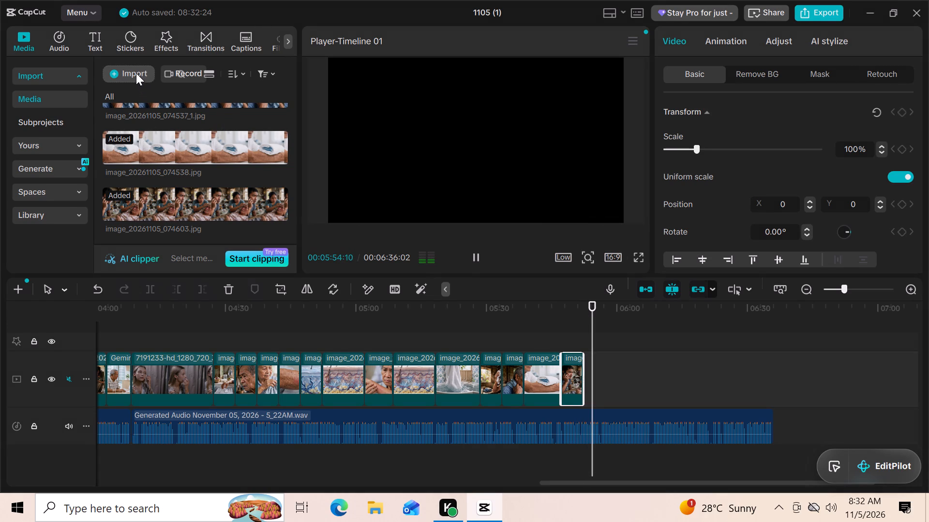
{"action": "left_click", "coordinate": [136, 73]}
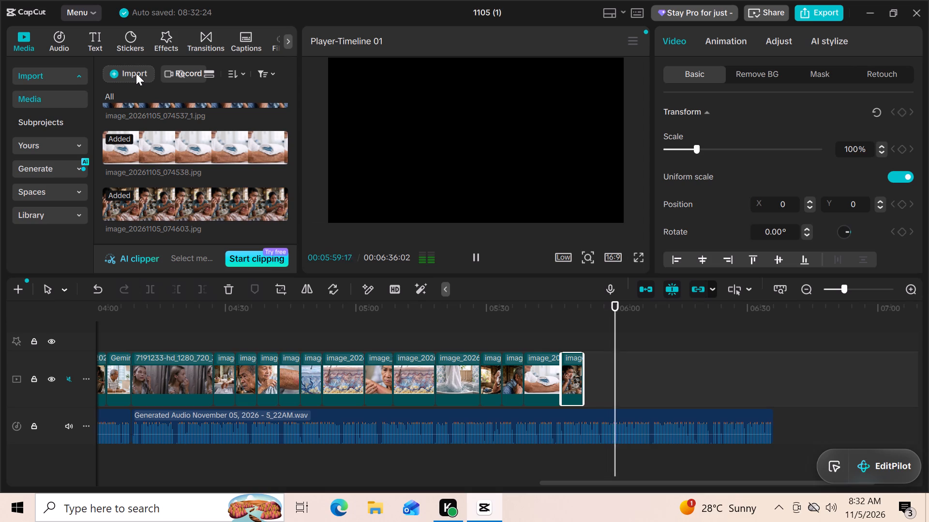
{"action": "left_click", "coordinate": [128, 71]}
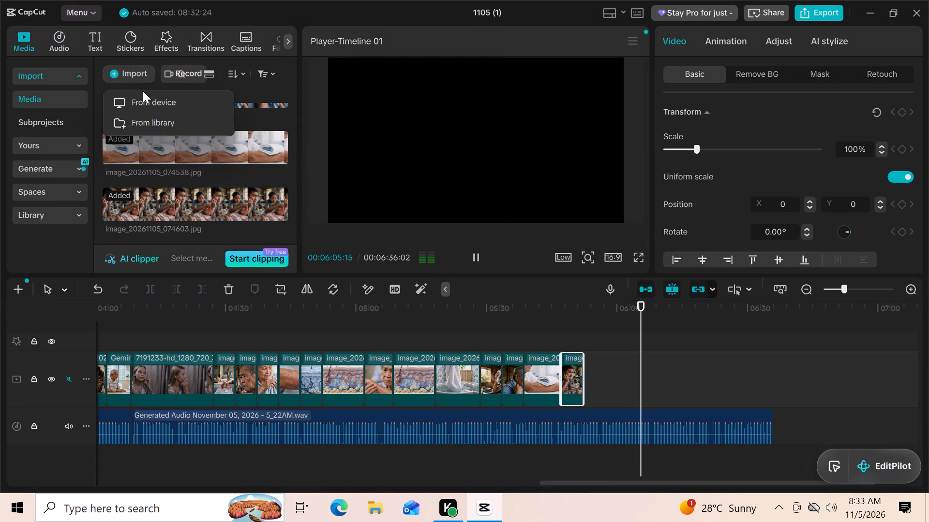
{"action": "left_click", "coordinate": [146, 99]}
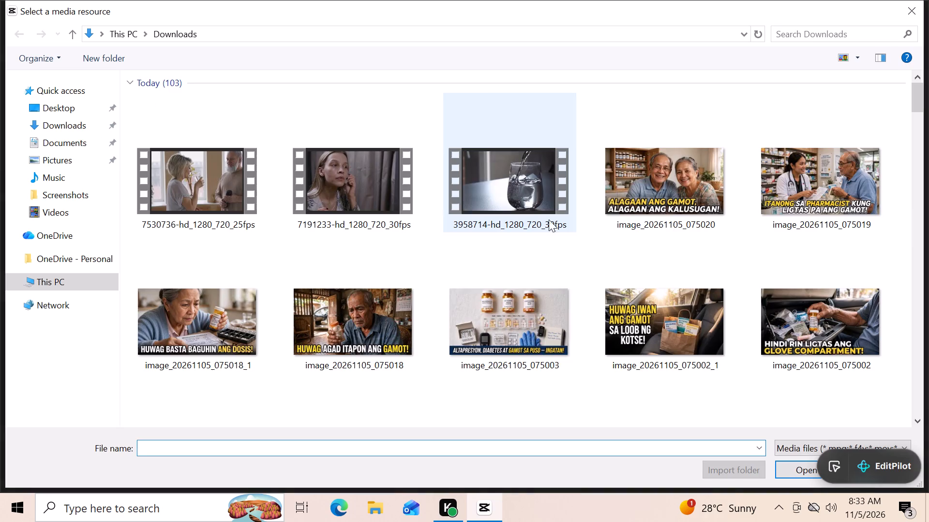
{"action": "left_click_drag", "start_coordinate": [919, 95], "coordinate": [917, 114]}
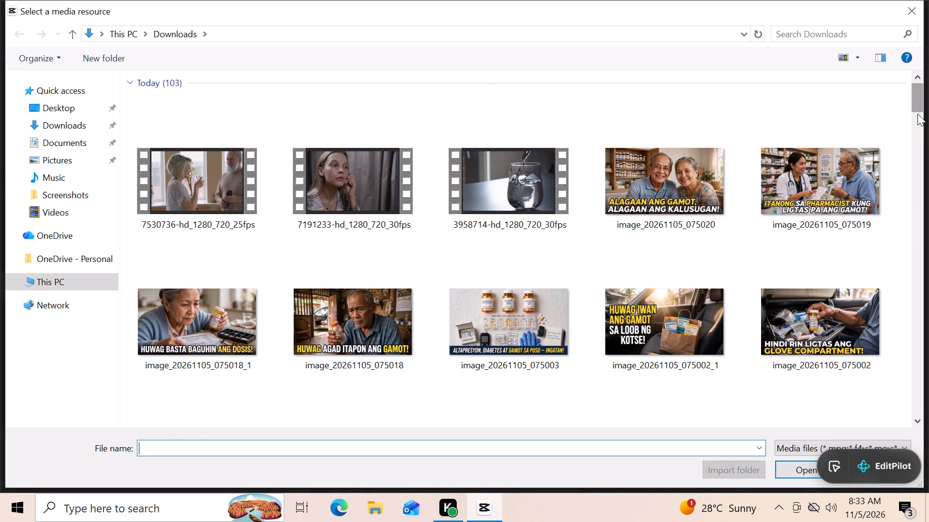
{"action": "left_click_drag", "start_coordinate": [917, 114], "coordinate": [917, 137]}
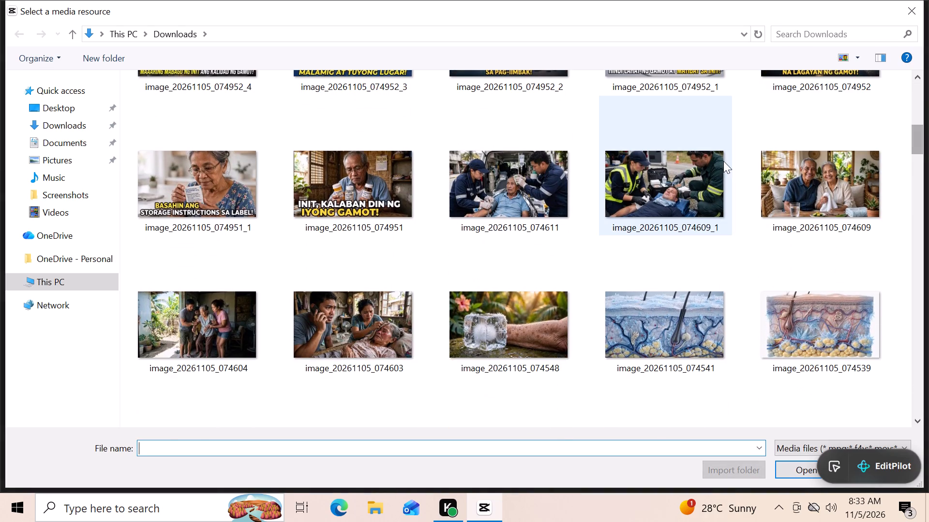
{"action": "double_click", "coordinate": [531, 178]}
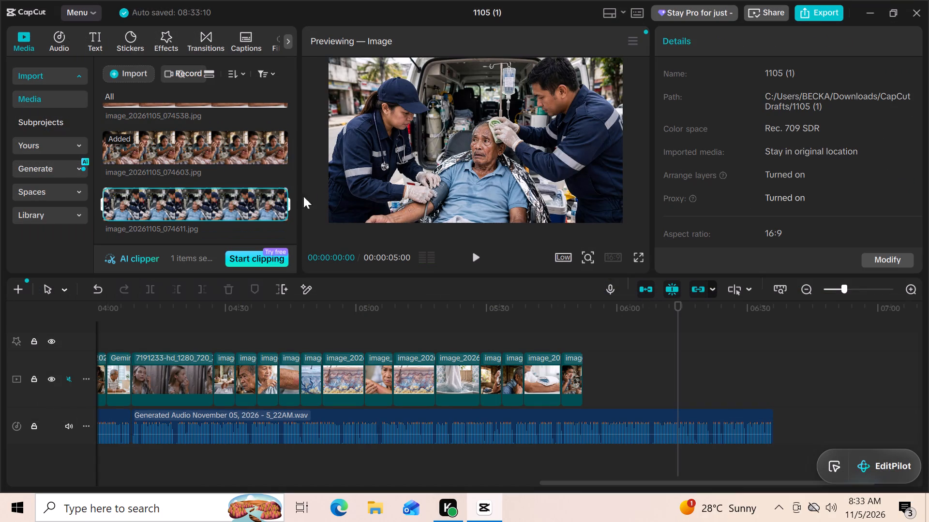
{"action": "left_click", "coordinate": [281, 211]}
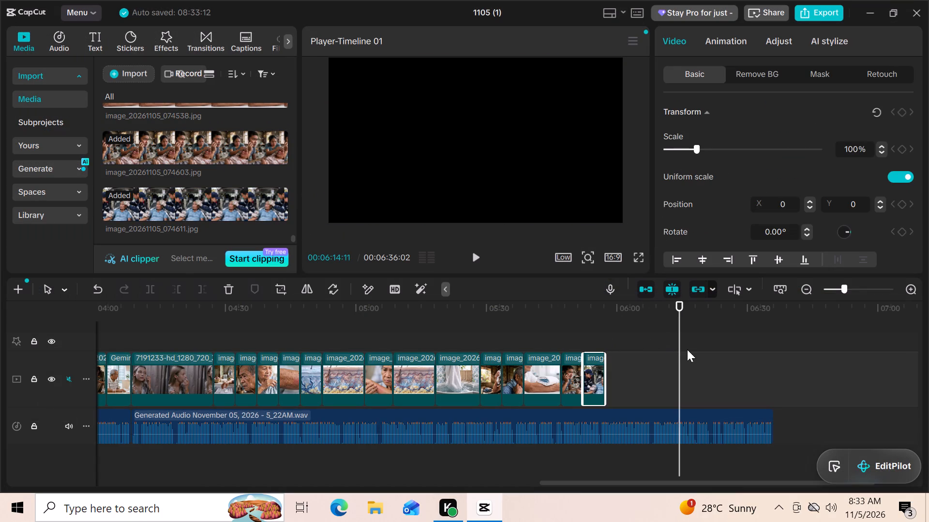
Replay the phone-call and paramedic images against the narration, starting from about 5:47.
{"action": "left_click_drag", "start_coordinate": [679, 347], "coordinate": [578, 348]}
{"action": "left_click", "coordinate": [477, 261]}
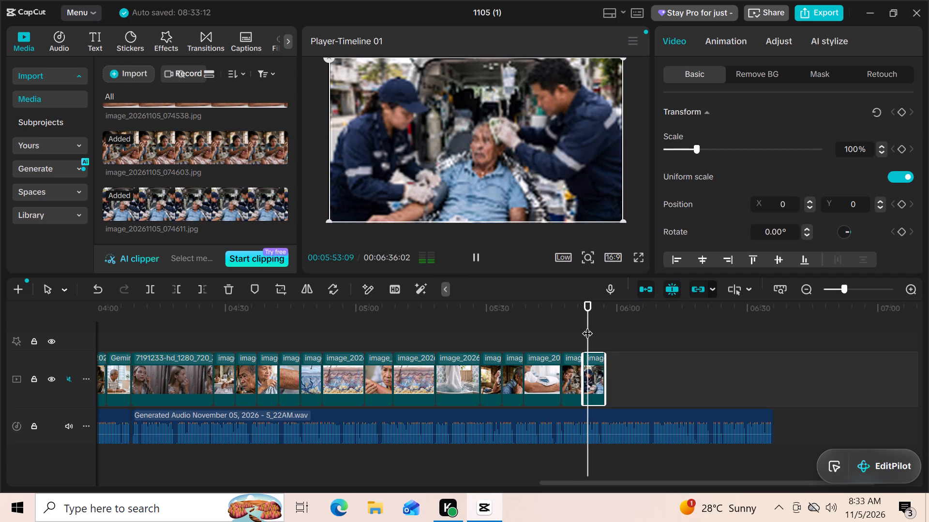
{"action": "left_click_drag", "start_coordinate": [587, 326], "coordinate": [560, 330]}
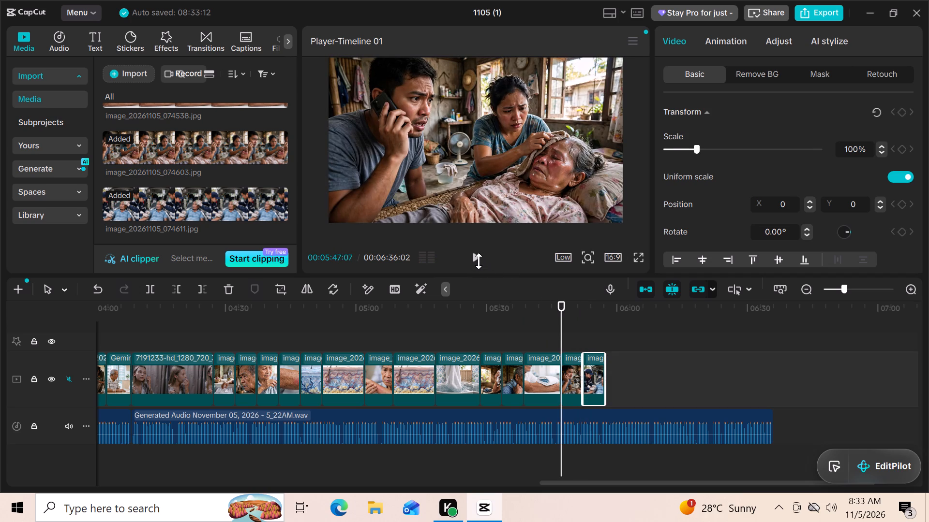
{"action": "left_click", "coordinate": [479, 261]}
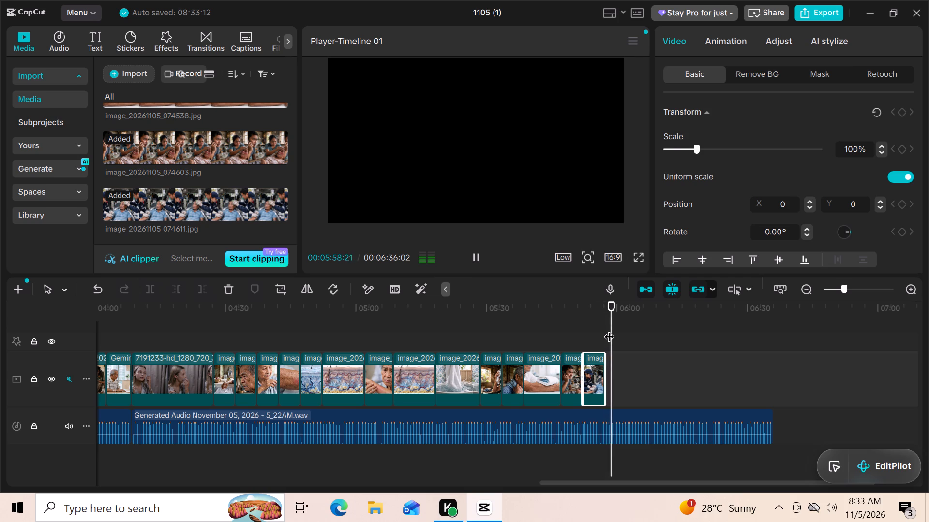
Split the narration audio at about 5:45:23, over the folded towel image, and delete the part after it.
{"action": "left_click_drag", "start_coordinate": [618, 333], "coordinate": [573, 336]}
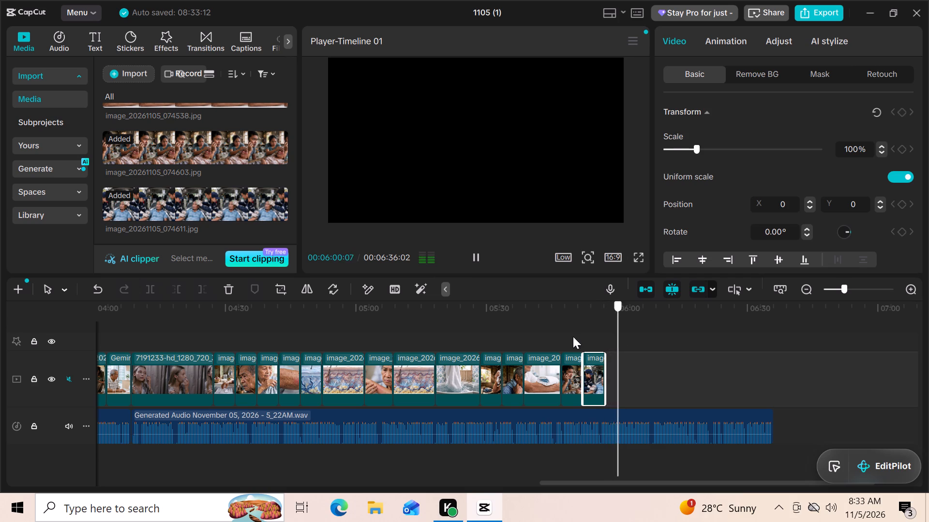
{"action": "left_click_drag", "start_coordinate": [573, 336], "coordinate": [522, 346]}
{"action": "left_click", "coordinate": [475, 250]}
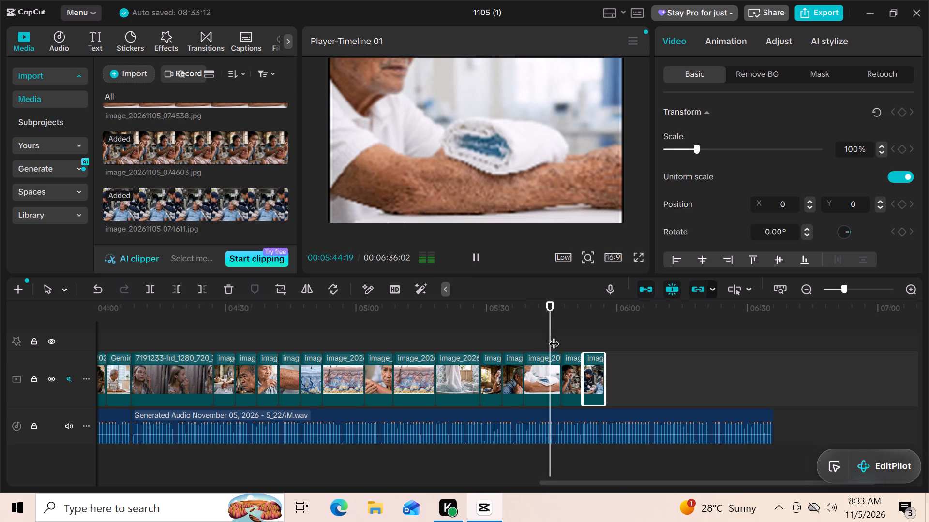
{"action": "left_click", "coordinate": [553, 330]}
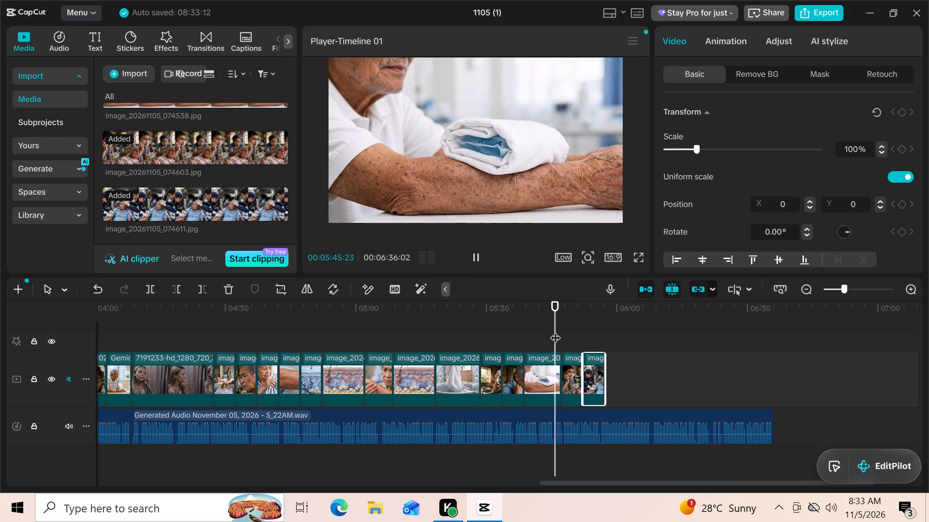
{"action": "double_click", "coordinate": [559, 417]}
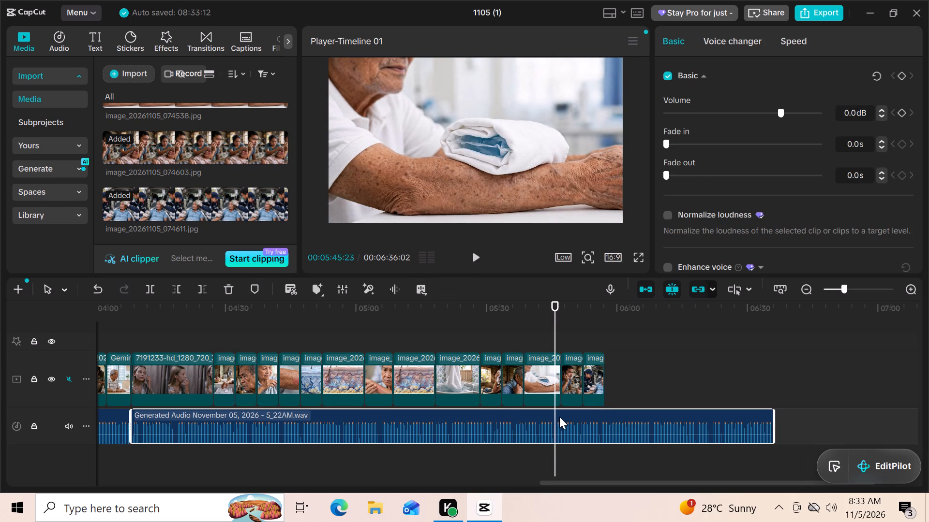
{"action": "left_click", "coordinate": [154, 291]}
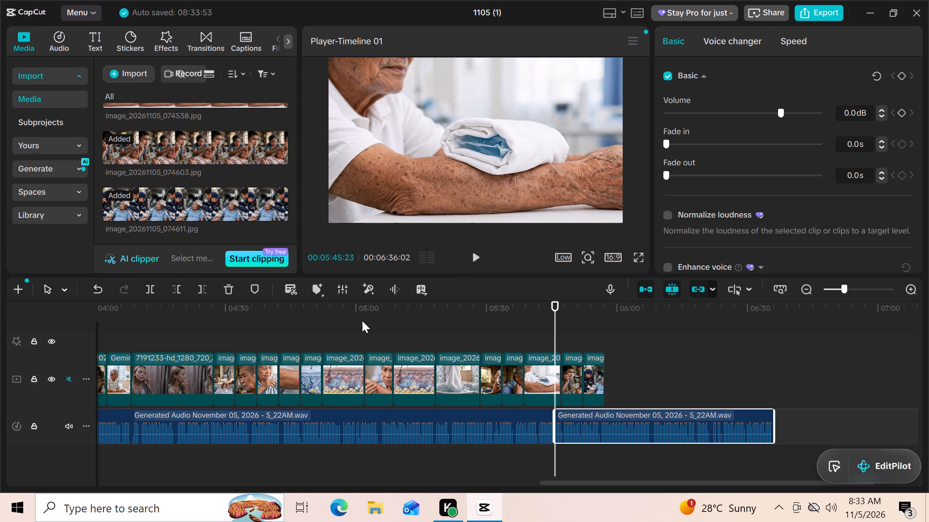
{"action": "left_click", "coordinate": [228, 288]}
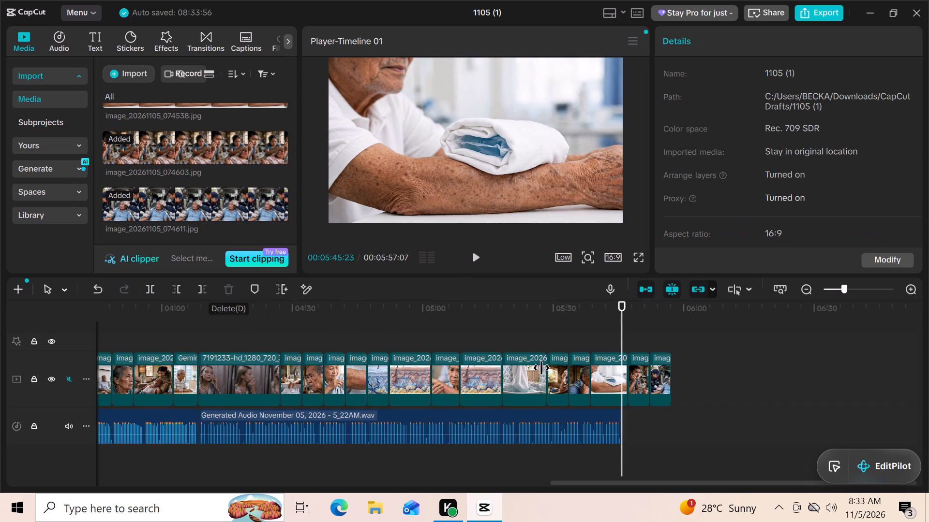
Delete the phone-call and paramedic images that follow the folded towel clip.
{"action": "left_click", "coordinate": [644, 377]}
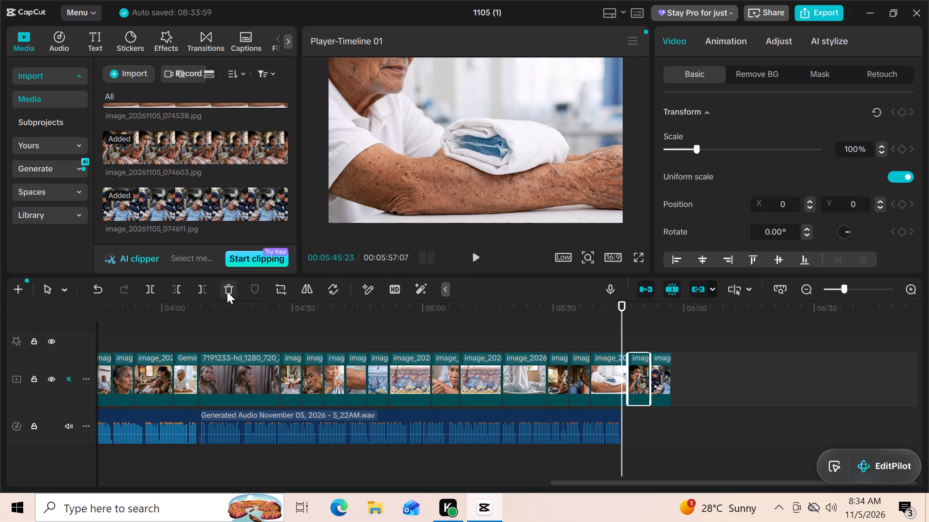
{"action": "left_click", "coordinate": [227, 291]}
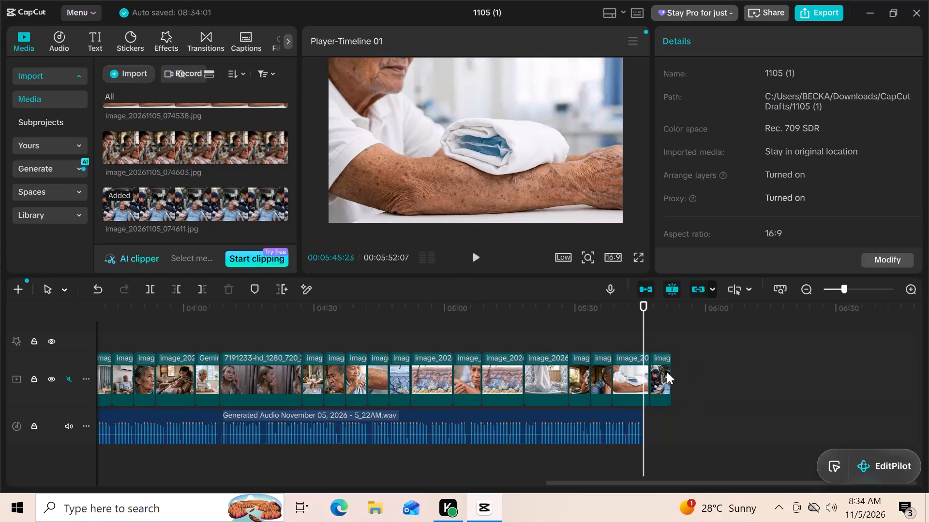
{"action": "left_click", "coordinate": [667, 372]}
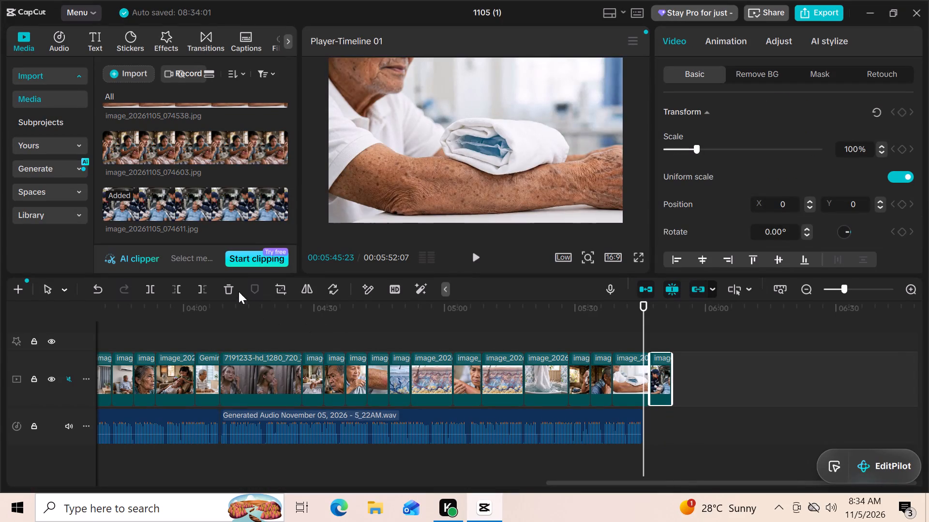
{"action": "left_click", "coordinate": [230, 282]}
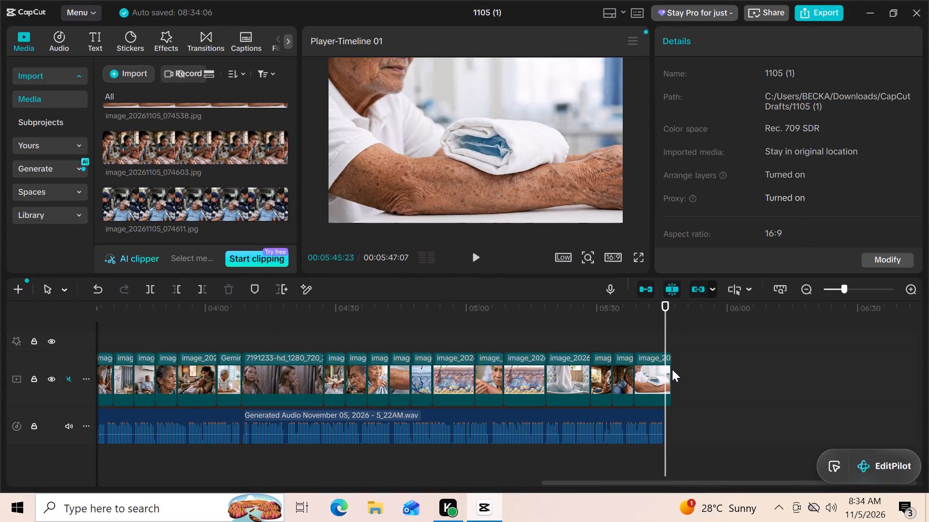
Trim the end of the folded towel clip to match the narration's end at 5:45:23.
{"action": "left_click_drag", "start_coordinate": [671, 376], "coordinate": [652, 378]}
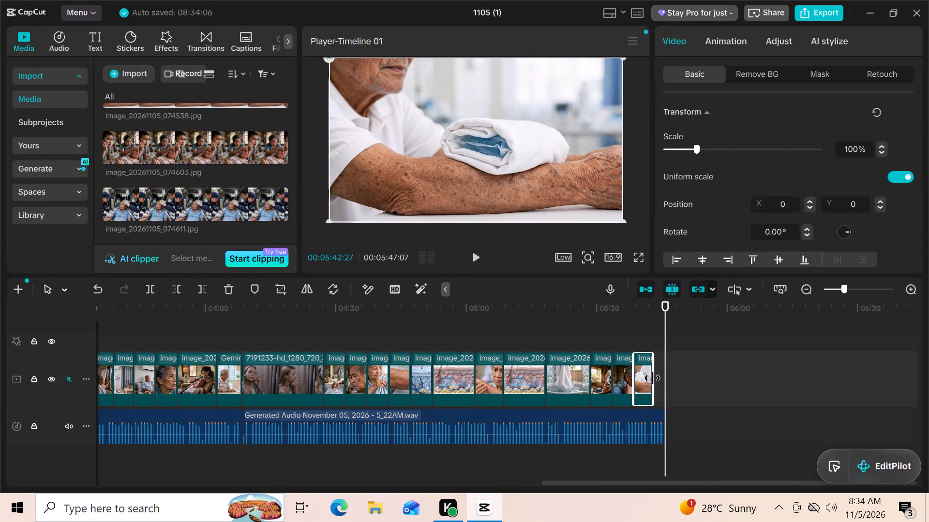
{"action": "left_click_drag", "start_coordinate": [652, 378], "coordinate": [662, 379]}
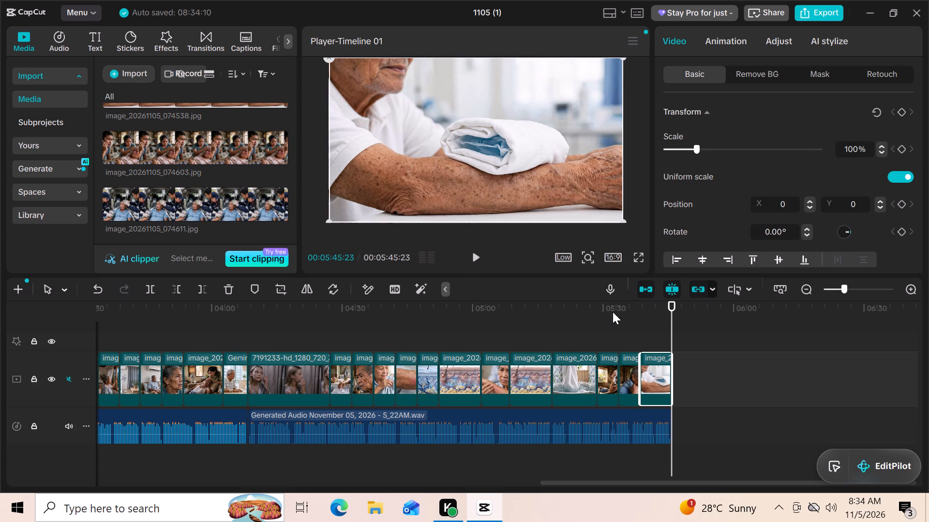
Search transitions for "pull in" and add Pull in at the cut after the skin cross-section image near 4:59.
{"action": "left_click_drag", "start_coordinate": [674, 325], "coordinate": [468, 343]}
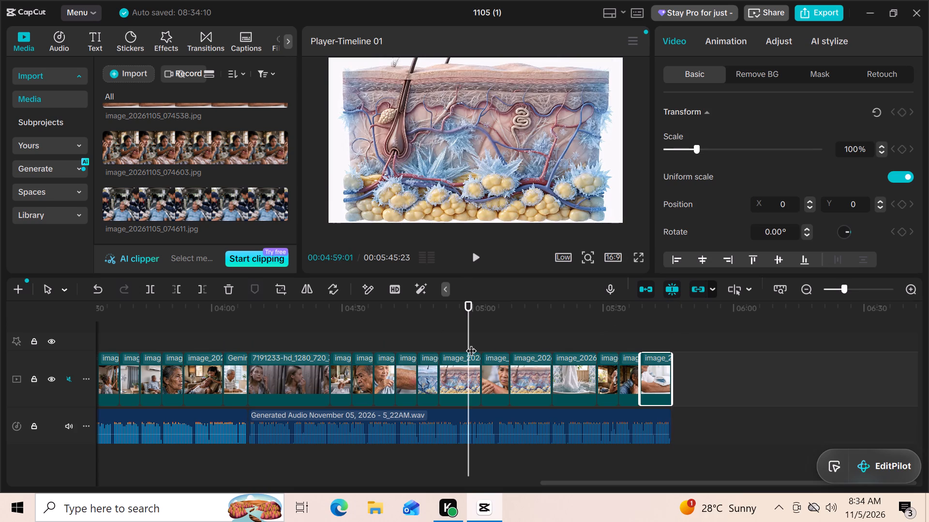
{"action": "left_click", "coordinate": [553, 376]}
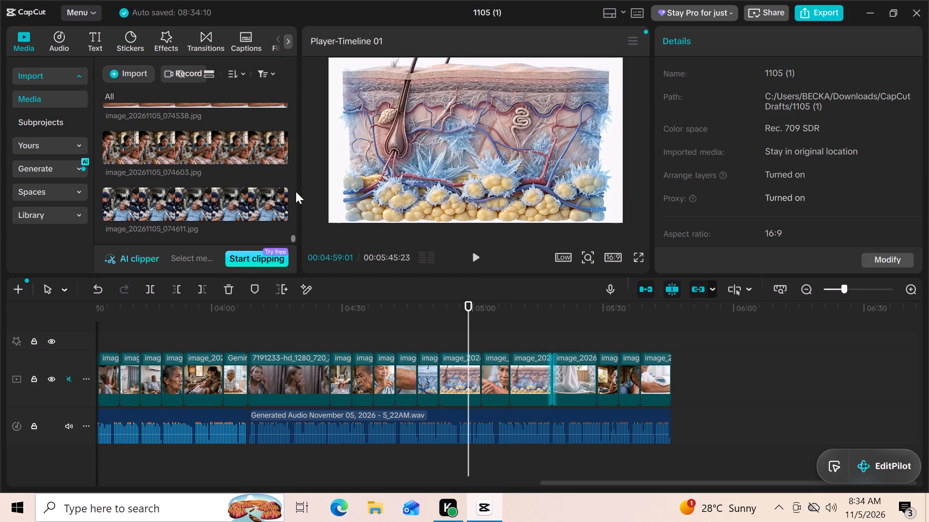
{"action": "left_click", "coordinate": [206, 39]}
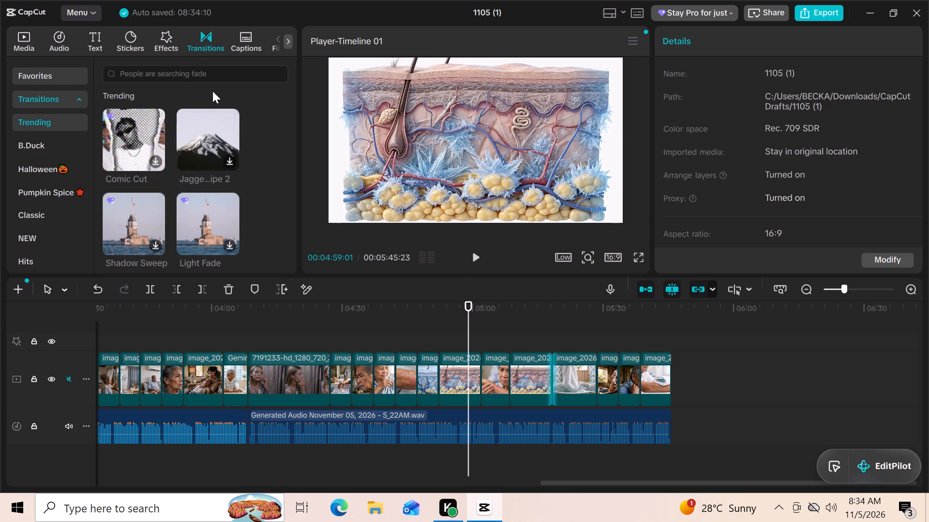
{"action": "left_click", "coordinate": [183, 68]}
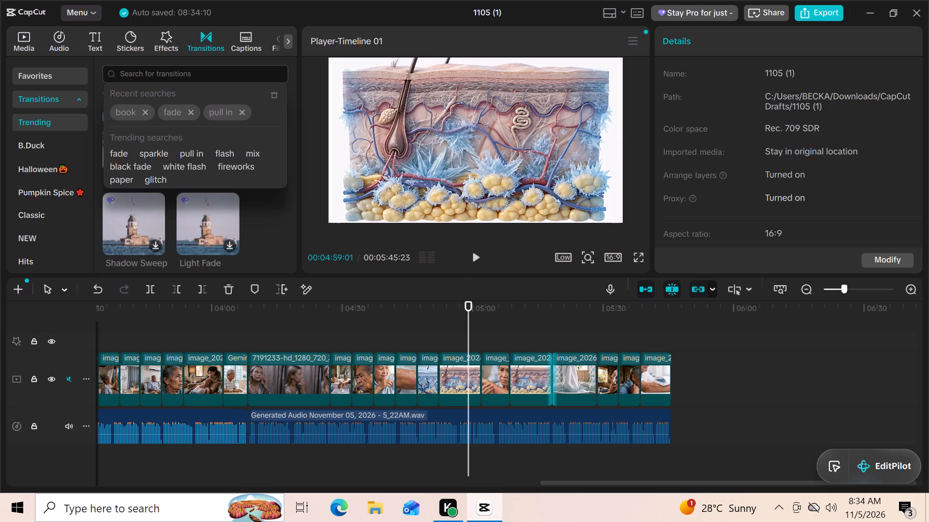
{"action": "left_click", "coordinate": [216, 105]}
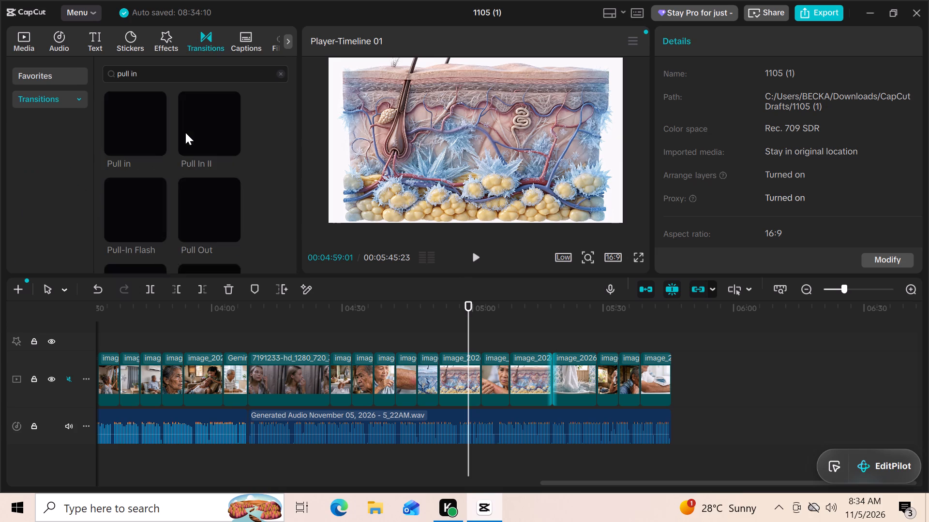
{"action": "left_click", "coordinate": [158, 143]}
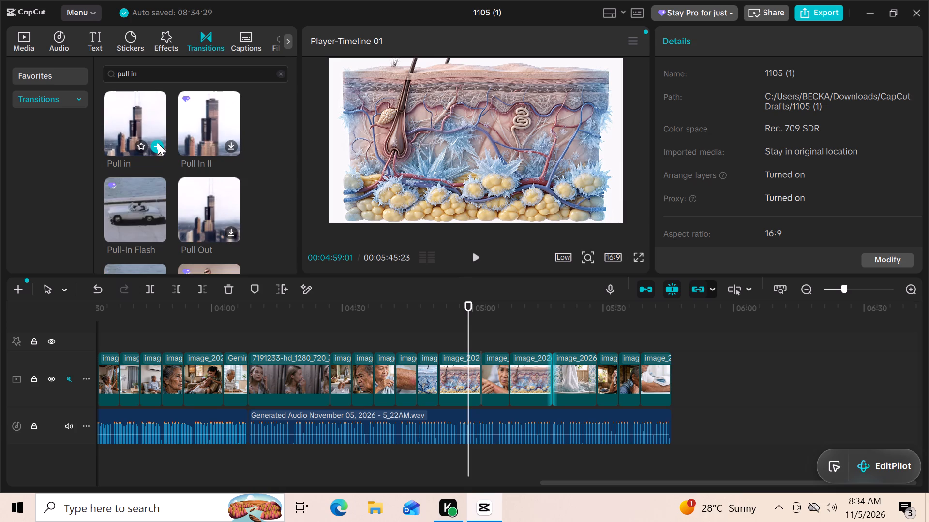
{"action": "left_click", "coordinate": [554, 378]}
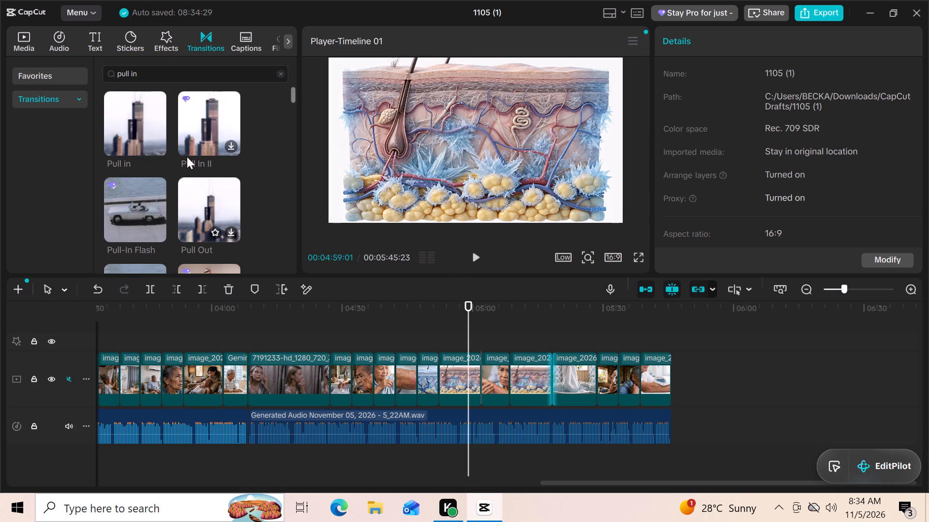
{"action": "left_click", "coordinate": [159, 146]}
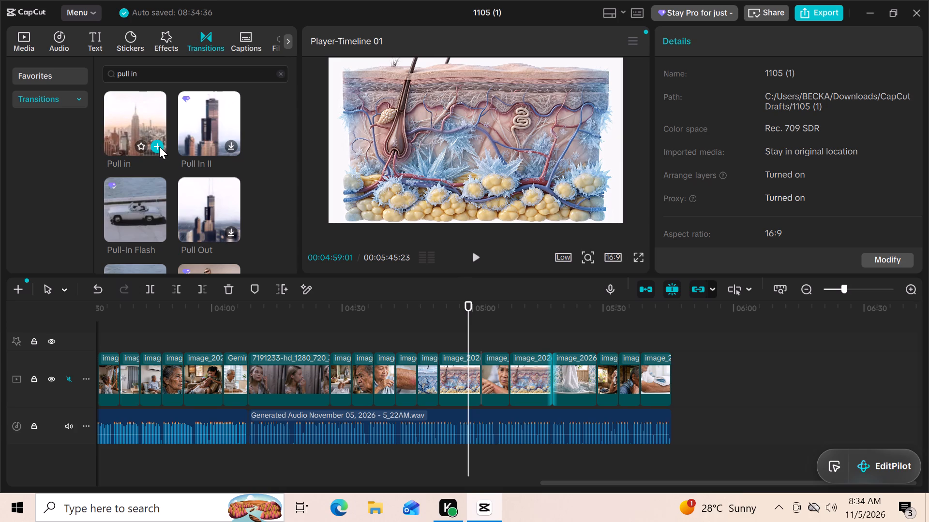
{"action": "left_click", "coordinate": [157, 143]}
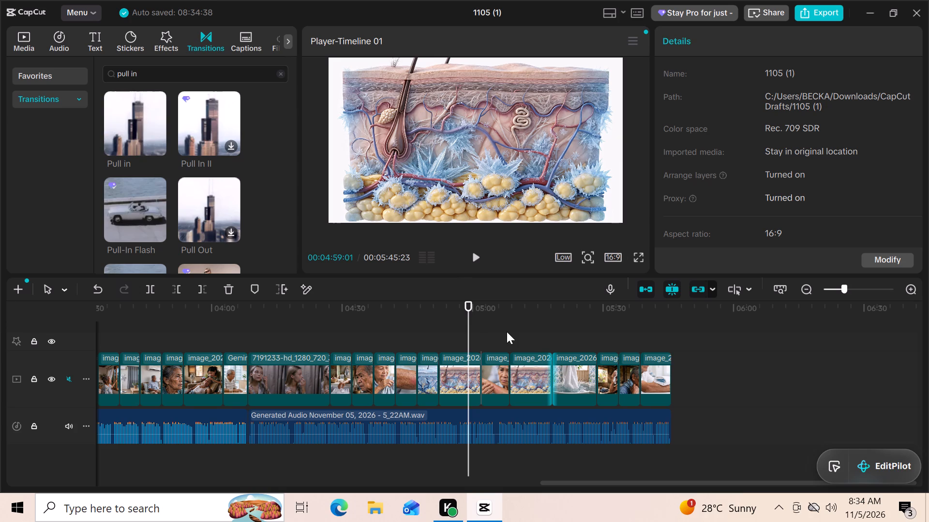
{"action": "left_click", "coordinate": [552, 377]}
Add the Pull in transition at the cut before the frosty blue skin cross-section image, near 4:47.
{"action": "left_click_drag", "start_coordinate": [471, 324], "coordinate": [480, 326]}
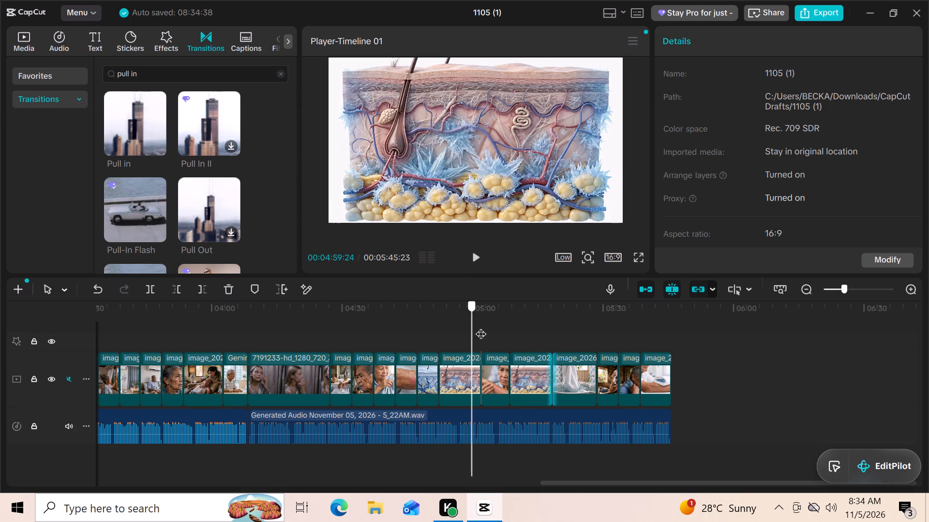
{"action": "left_click_drag", "start_coordinate": [480, 326], "coordinate": [422, 336]}
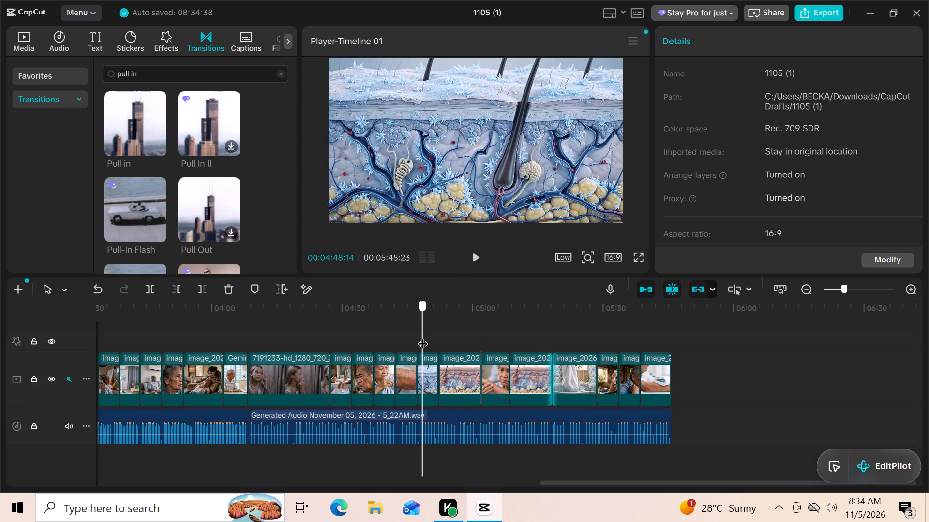
{"action": "double_click", "coordinate": [422, 336]}
{"action": "left_click", "coordinate": [417, 374]}
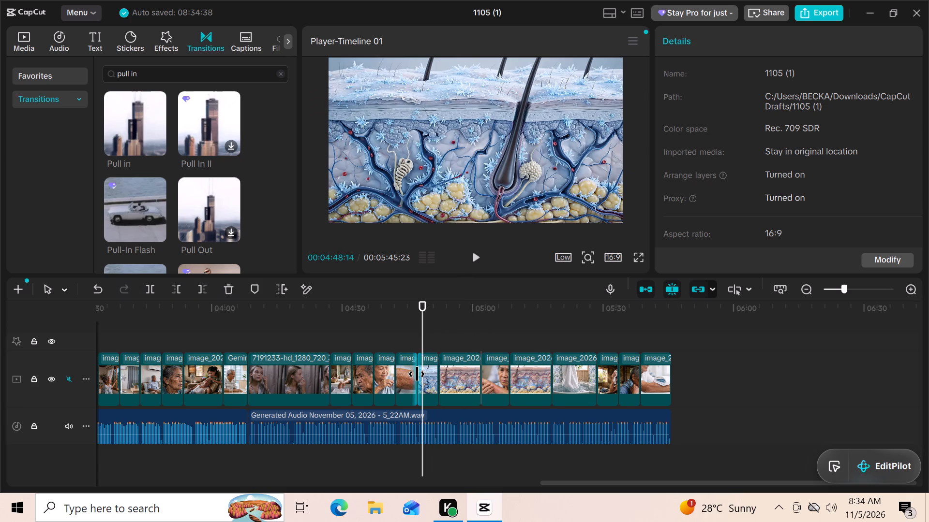
{"action": "left_click", "coordinate": [156, 148]}
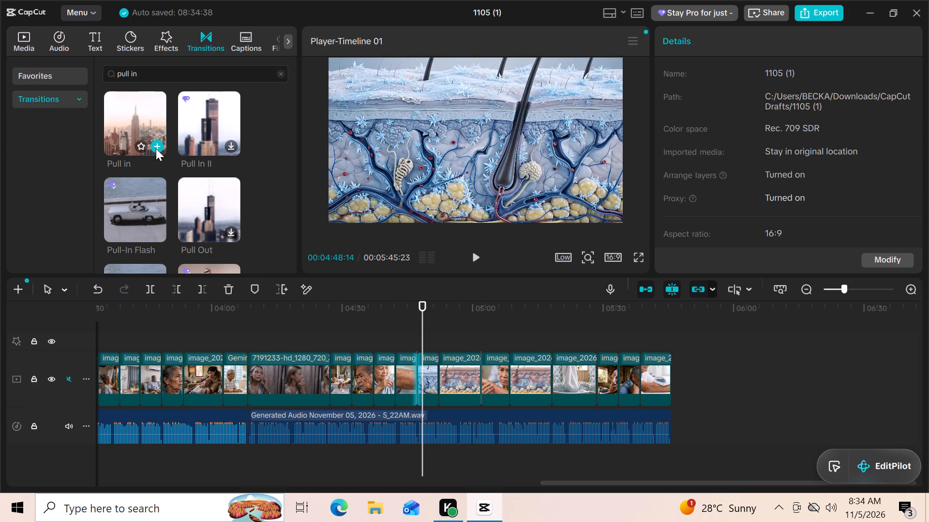
{"action": "left_click", "coordinate": [418, 371]}
Apply the Pull in transition near 4:47 to all cuts in the timeline.
{"action": "left_click_drag", "start_coordinate": [423, 332], "coordinate": [421, 332]}
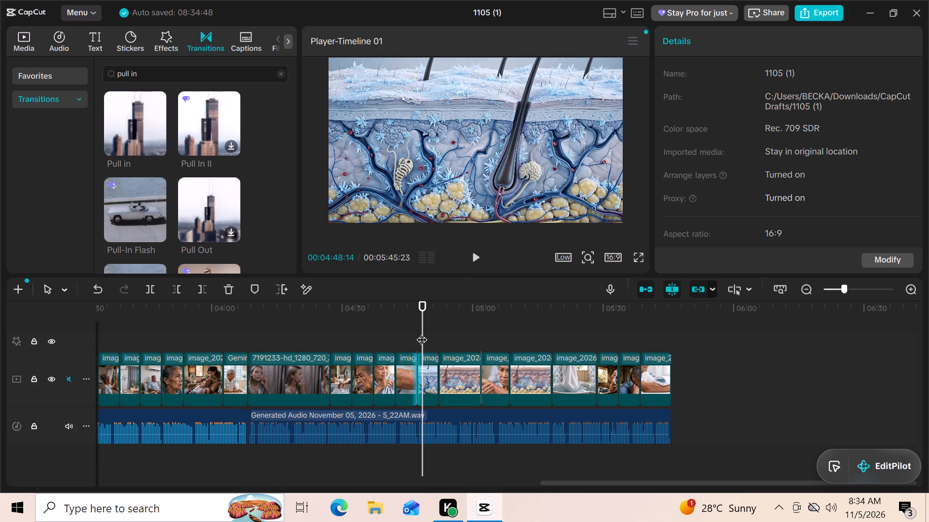
{"action": "left_click_drag", "start_coordinate": [421, 332], "coordinate": [418, 333]}
{"action": "left_click", "coordinate": [418, 358]}
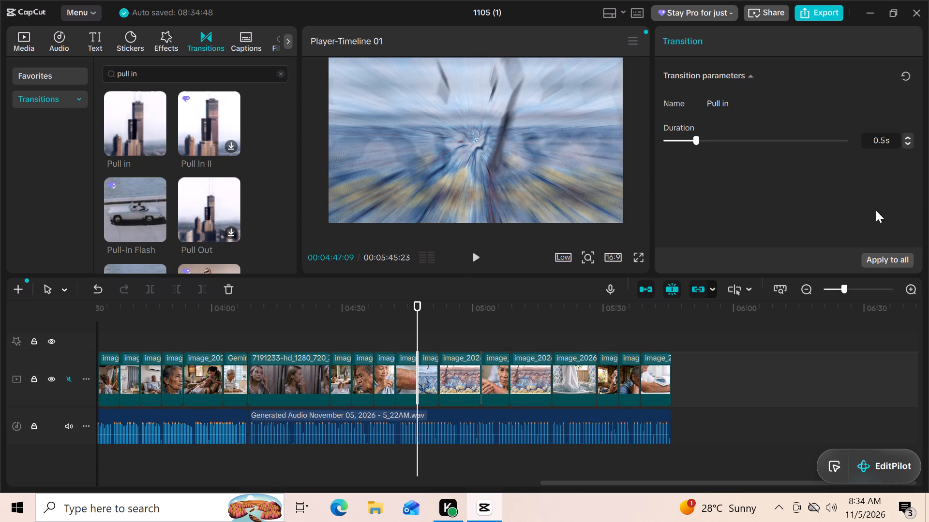
{"action": "left_click", "coordinate": [884, 259]}
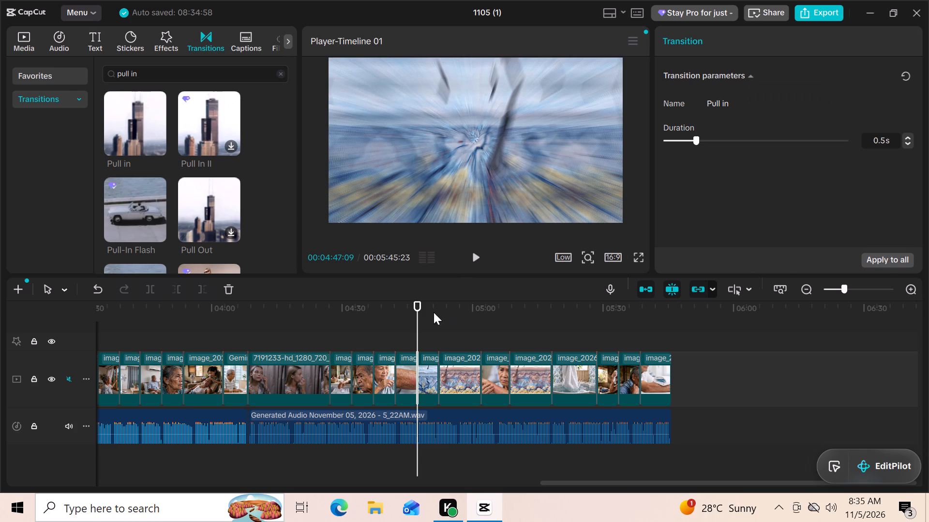
Export the video as 1105 (1) to Downloads in 1080P, H.264, mp4 at 30fps.
{"action": "left_click_drag", "start_coordinate": [420, 326], "coordinate": [371, 319]}
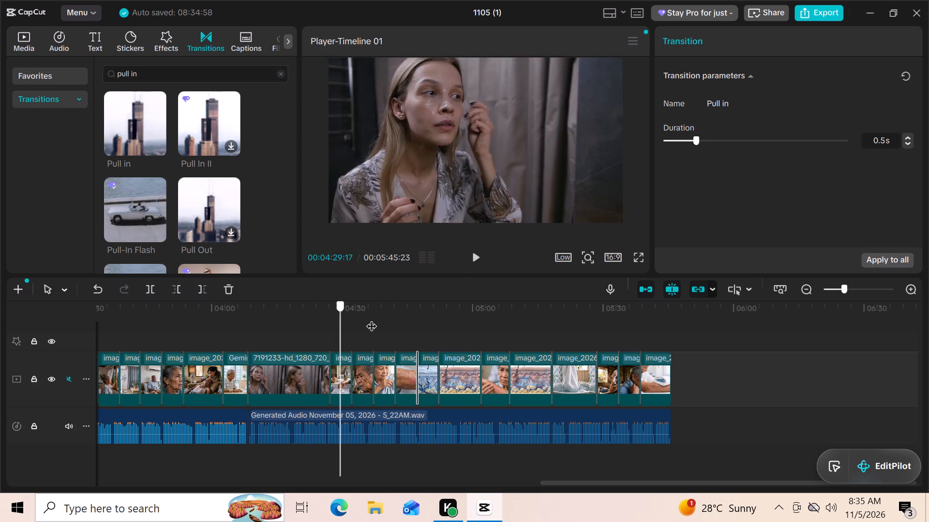
{"action": "left_click_drag", "start_coordinate": [371, 319], "coordinate": [60, 304]}
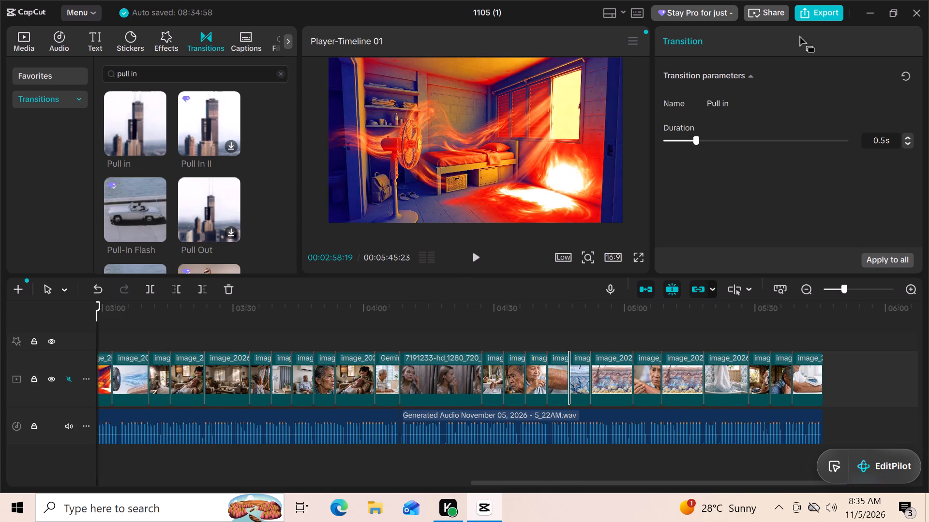
{"action": "left_click", "coordinate": [825, 12]}
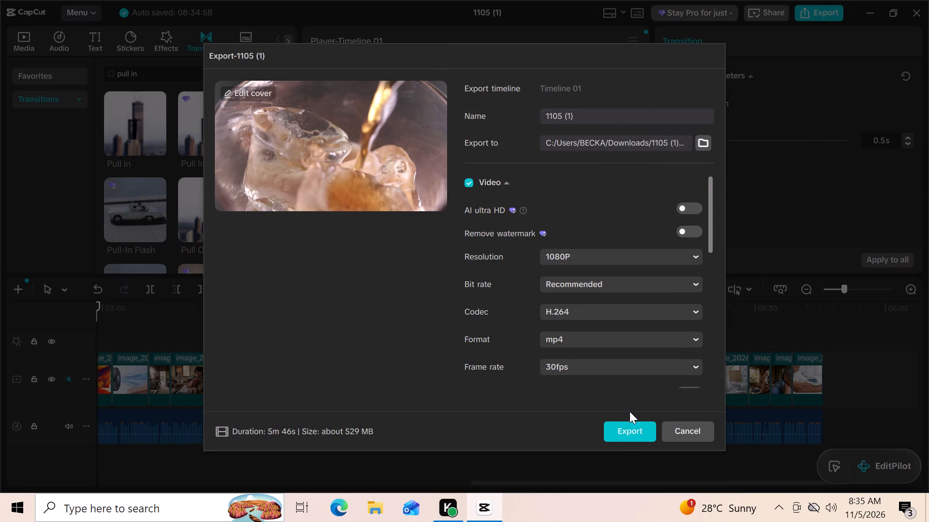
{"action": "left_click", "coordinate": [629, 432]}
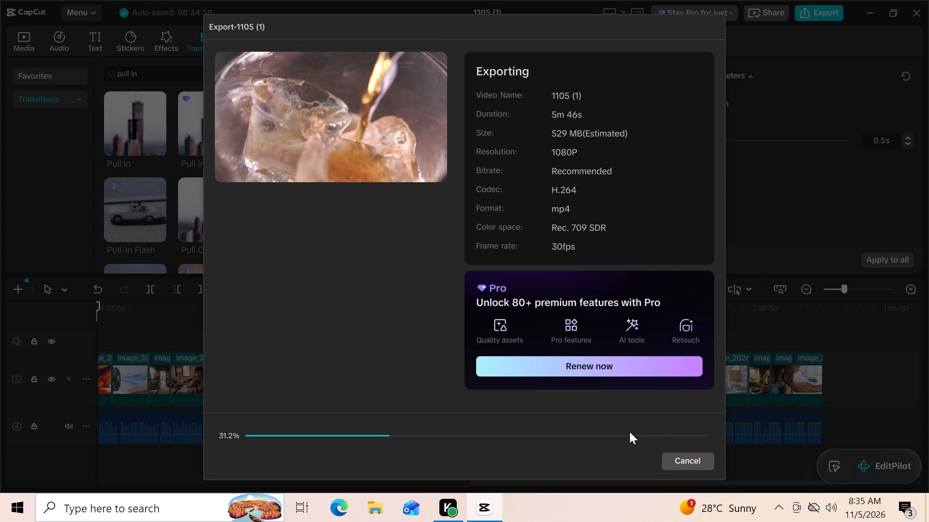
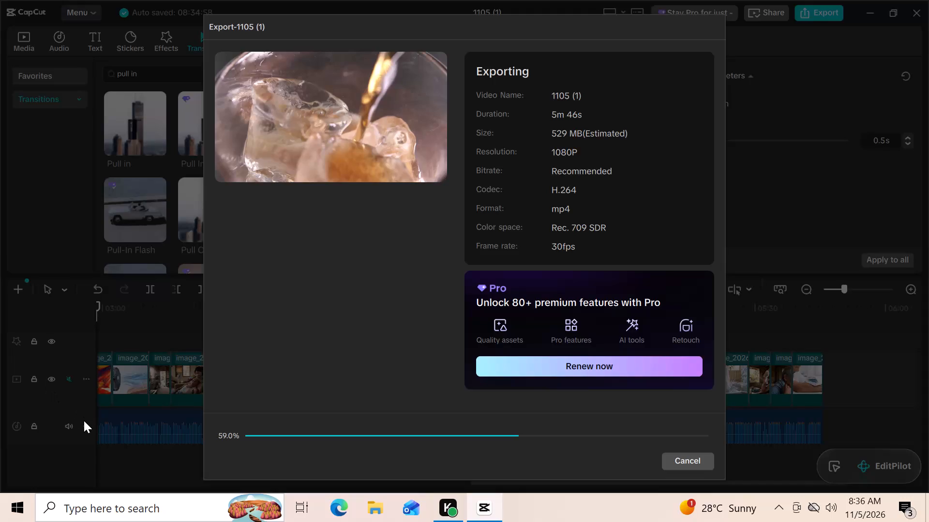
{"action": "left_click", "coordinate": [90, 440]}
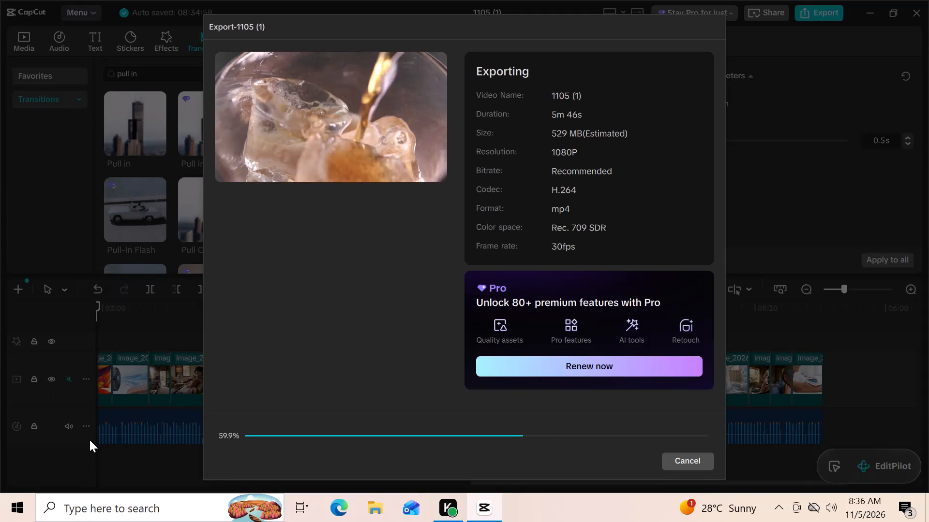
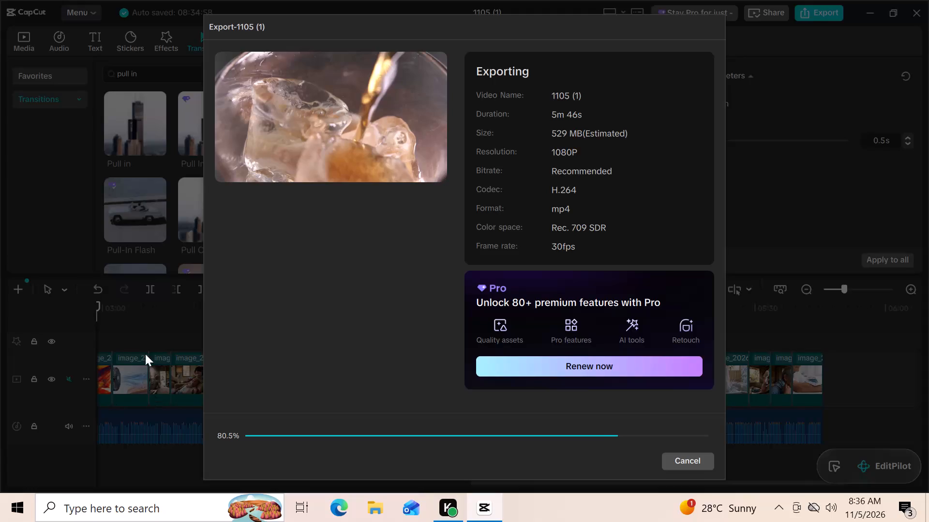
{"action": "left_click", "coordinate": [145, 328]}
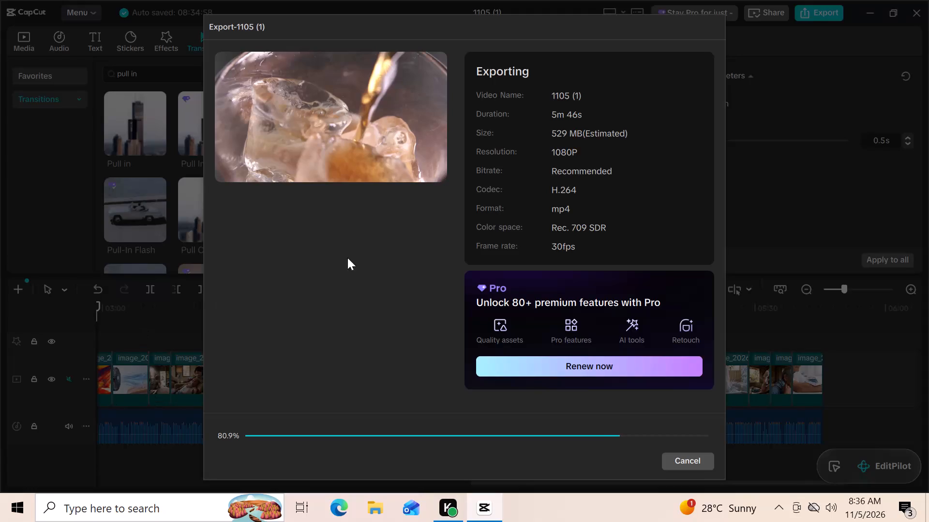
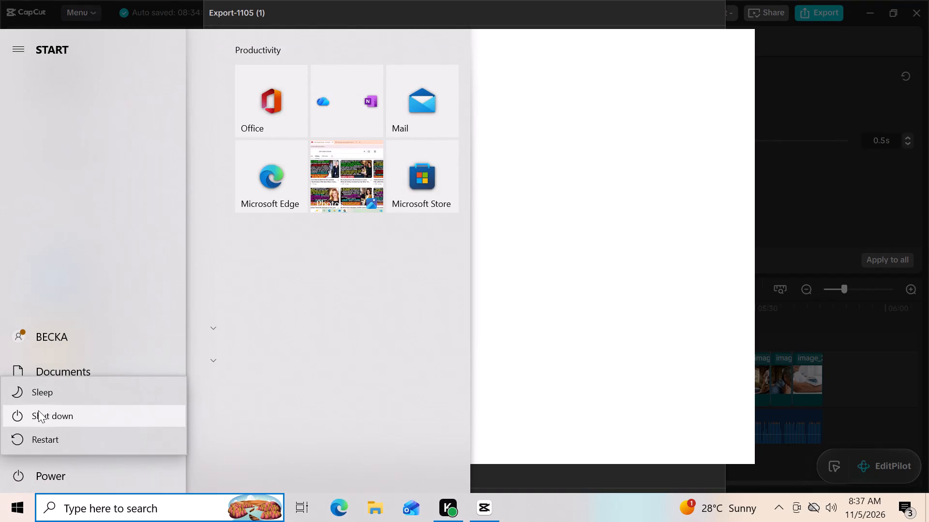
Shut down the computer.
{"action": "left_click", "coordinate": [39, 413]}
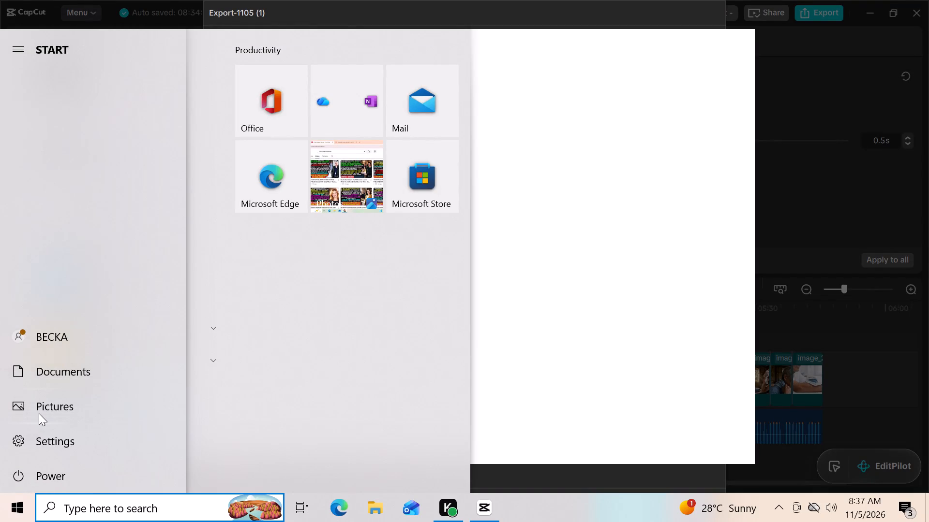